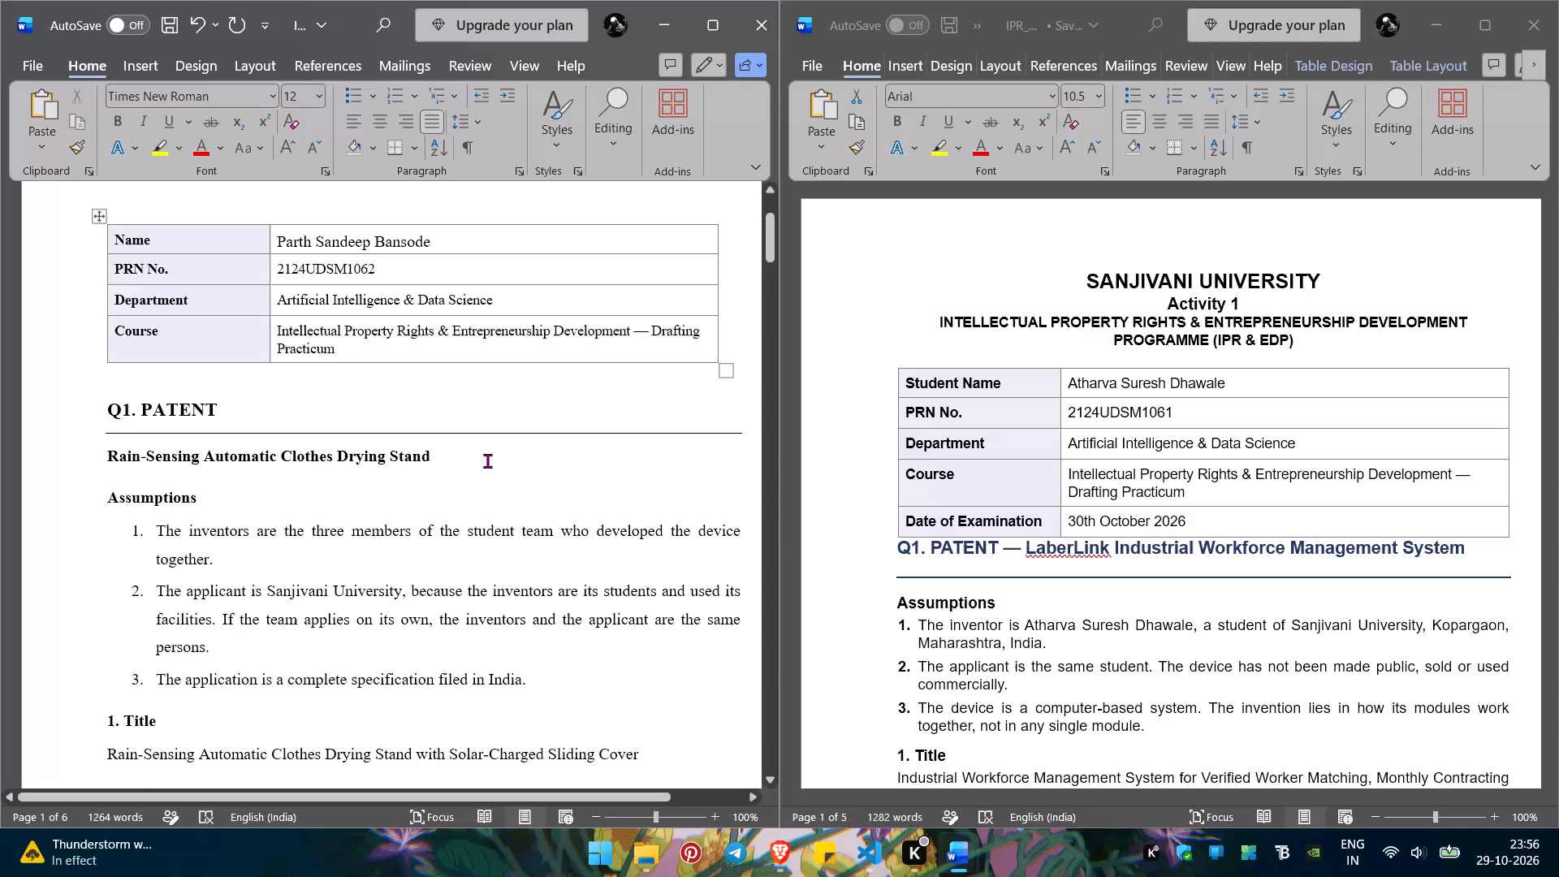
Compare the drying-stand patent answer with the reference document, down to the Fig. 1 block diagram in each.
scroll(487, 460, "down", 1)
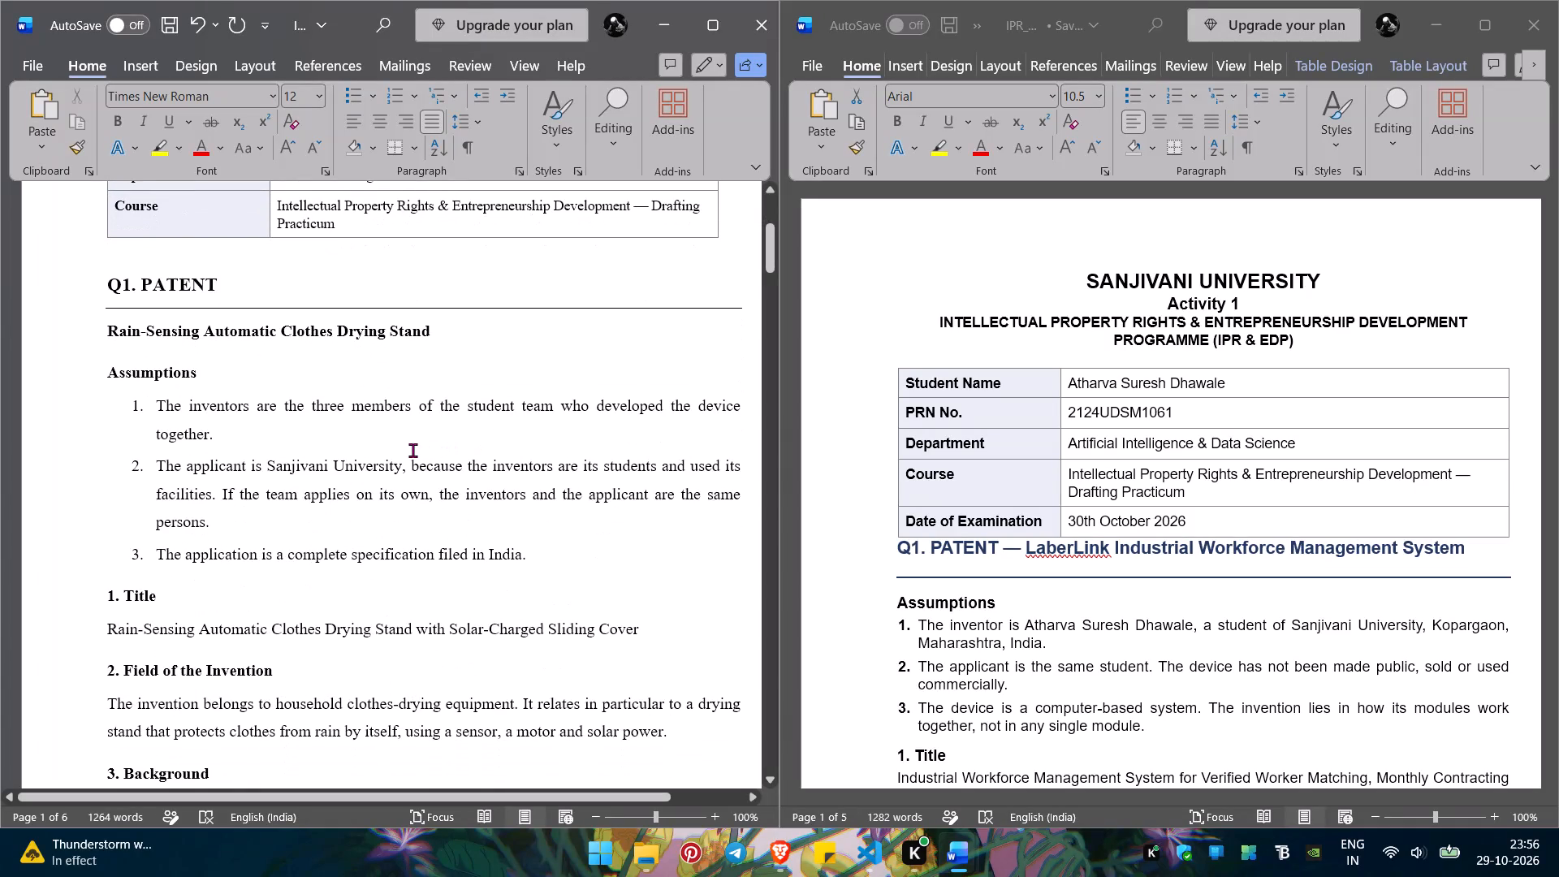
scroll(412, 450, "down", 2)
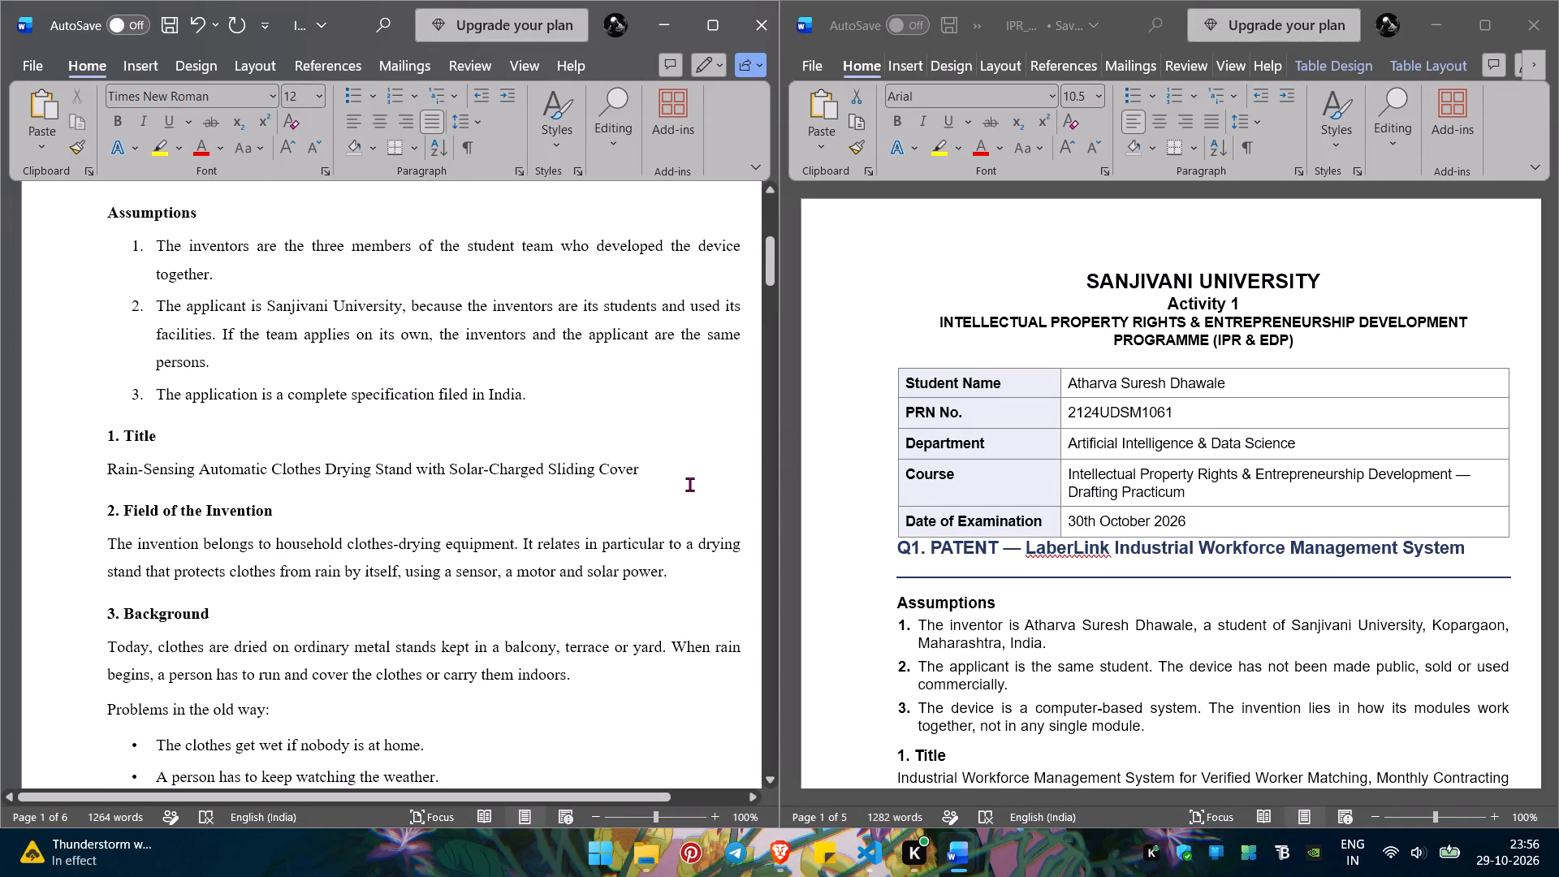
scroll(689, 484, "down", 1)
scroll(955, 523, "down", 1)
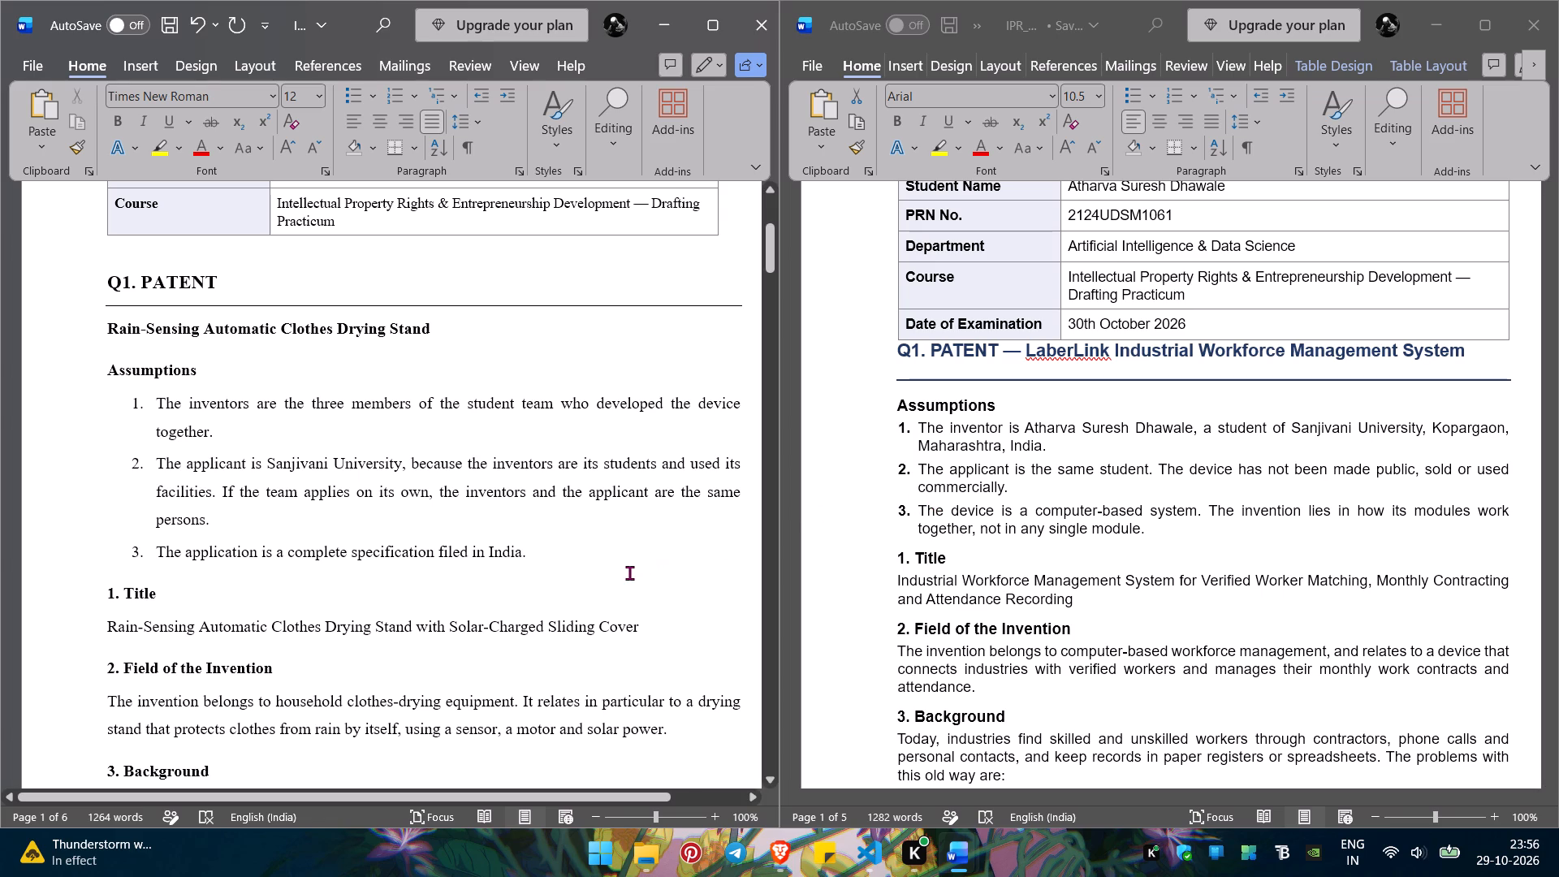
scroll(683, 568, "down", 1)
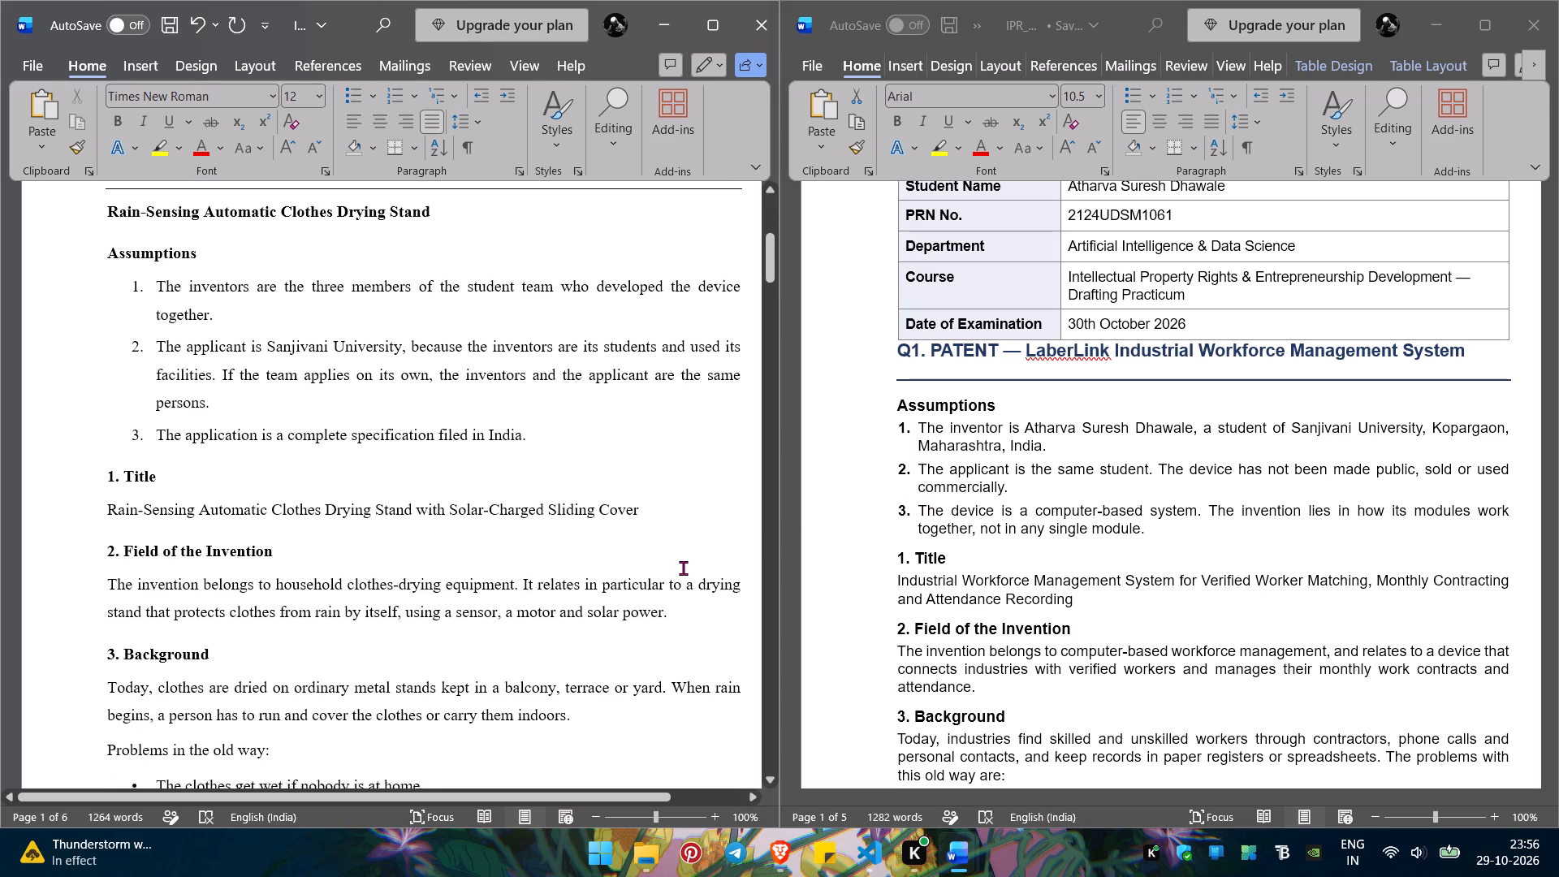
scroll(683, 568, "down", 1)
scroll(912, 547, "down", 1)
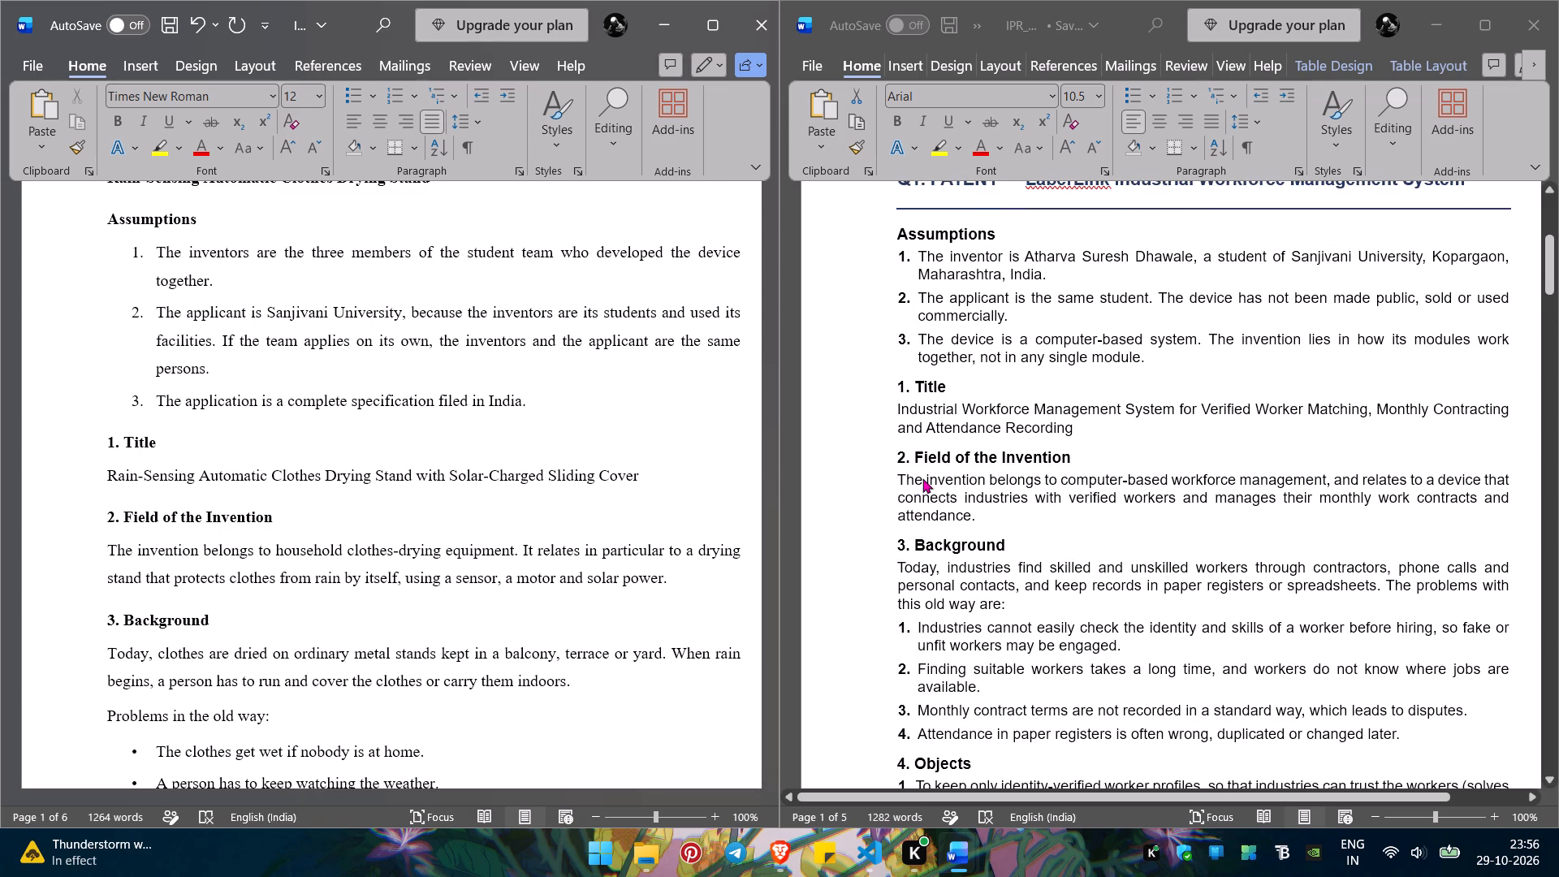
scroll(922, 478, "down", 4)
scroll(703, 516, "down", 1)
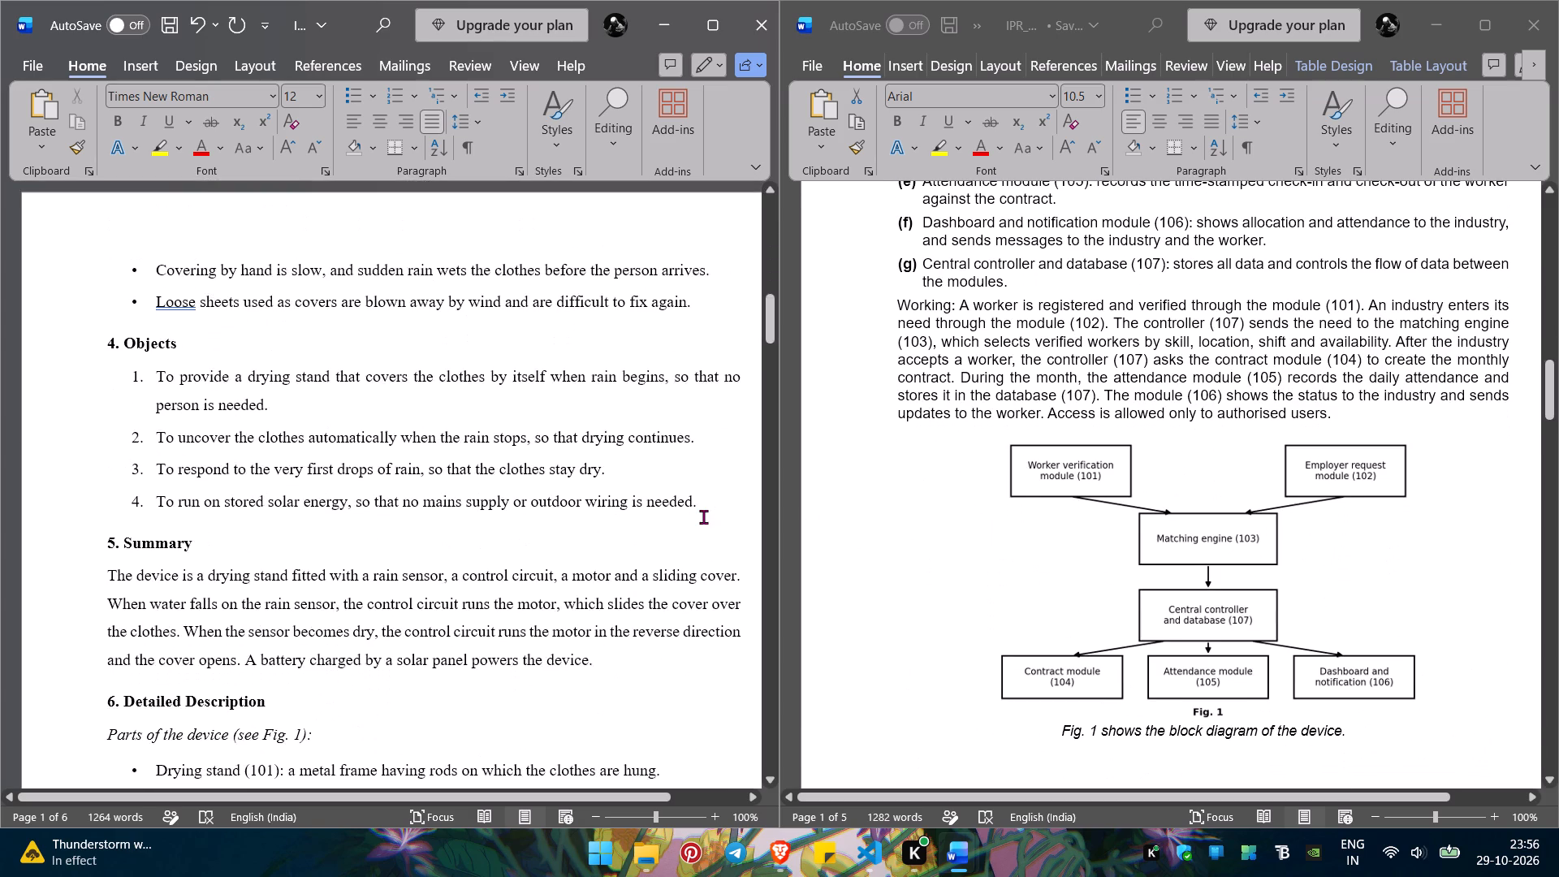
scroll(703, 516, "down", 2)
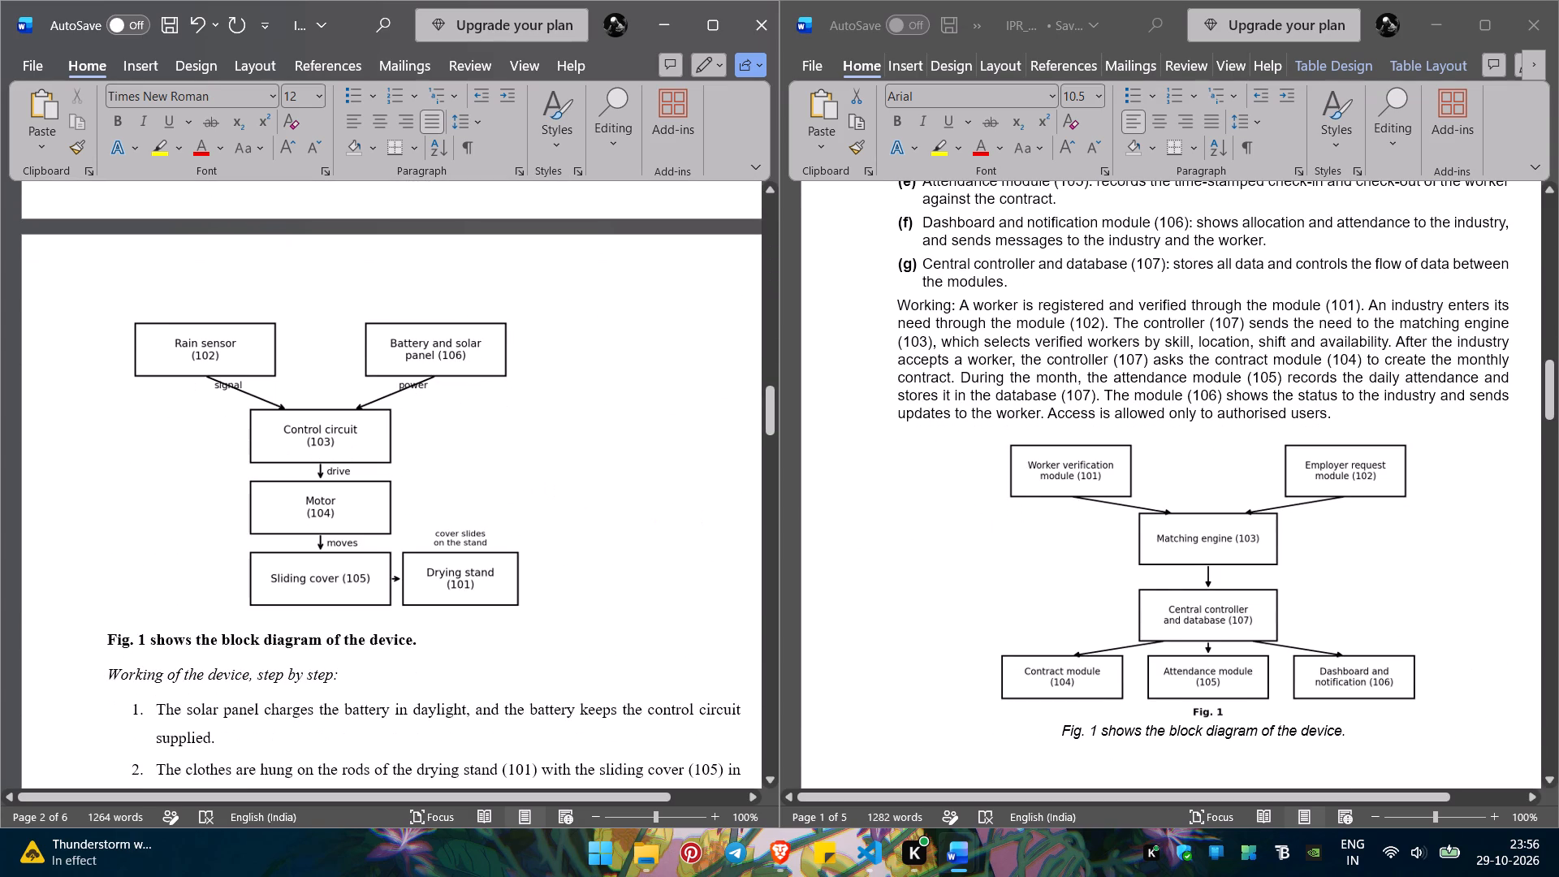
Draw a rectangle about 4.02 by 1.52 cm beside the Fig. 1 block diagram and apply the white-filled, green-outlined preset style.
left_click(376, 451)
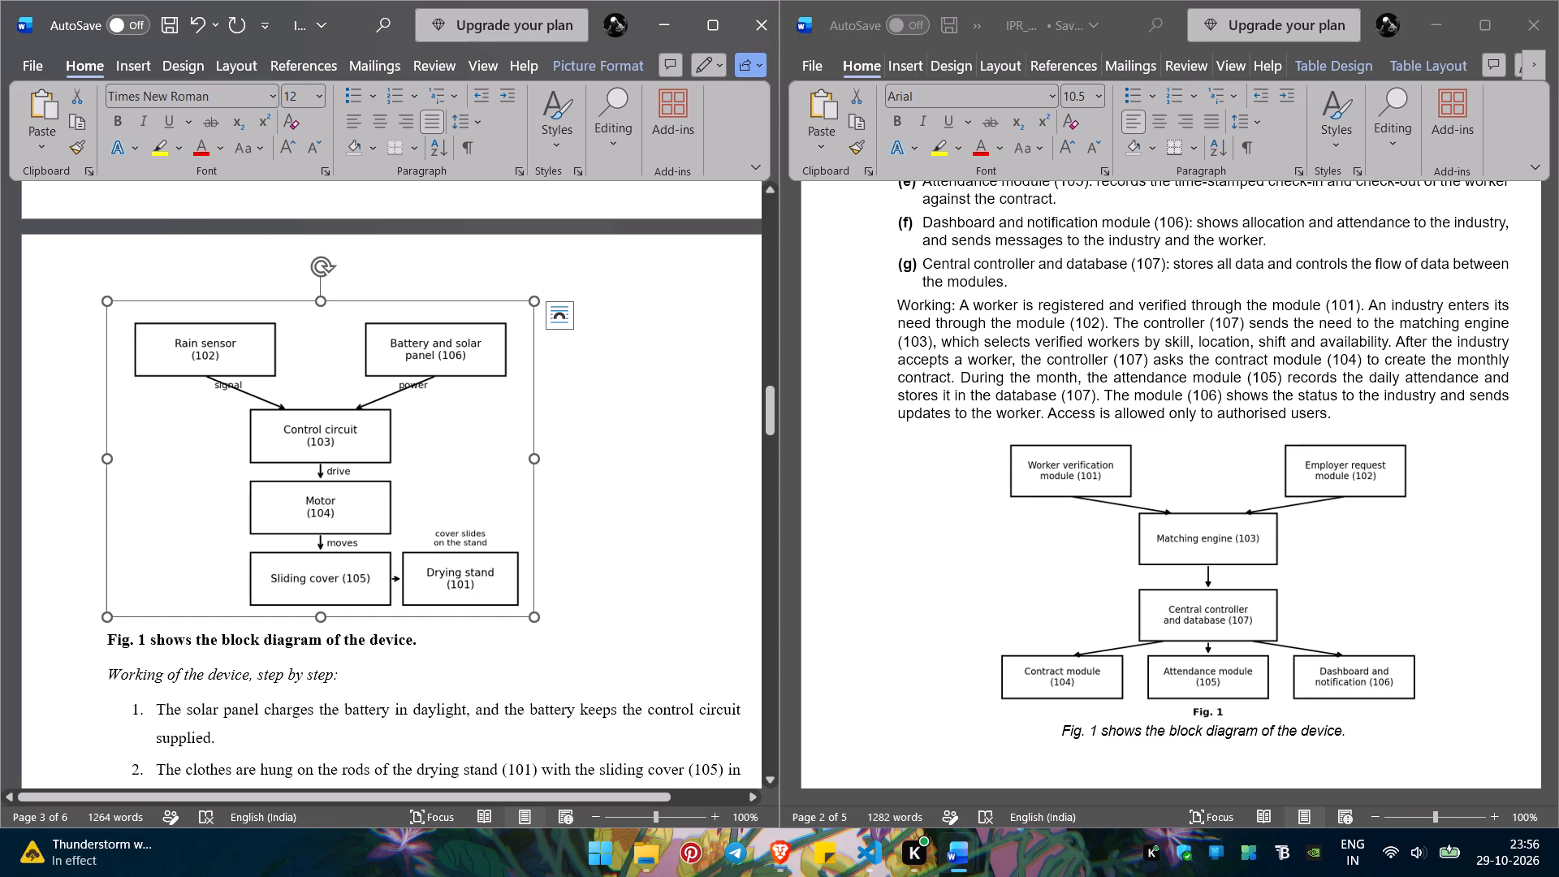
left_click_drag(437, 354, 460, 348)
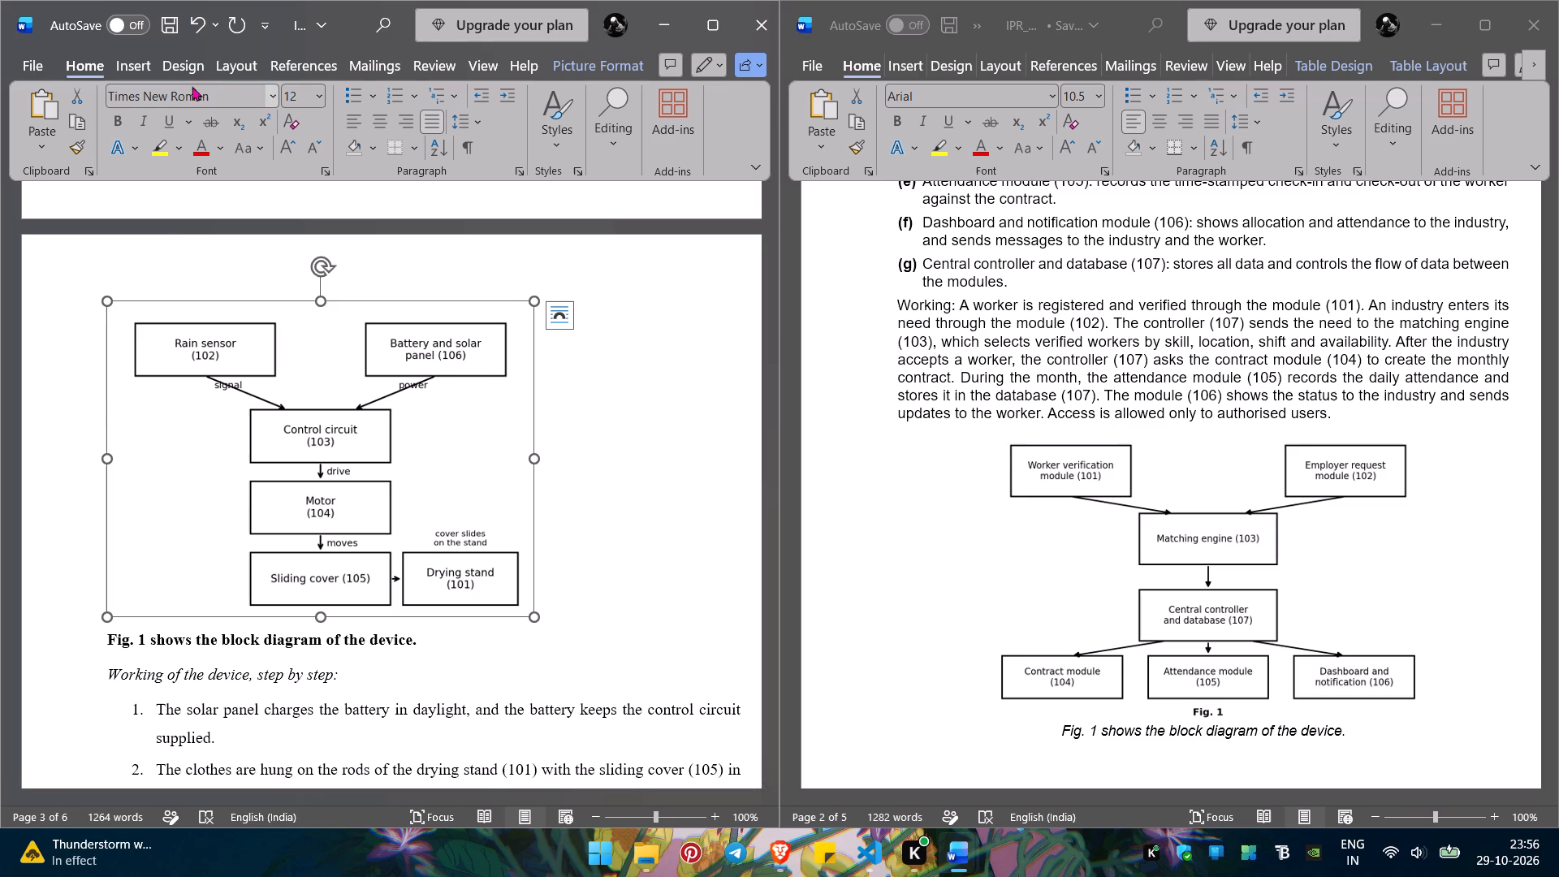
left_click(136, 67)
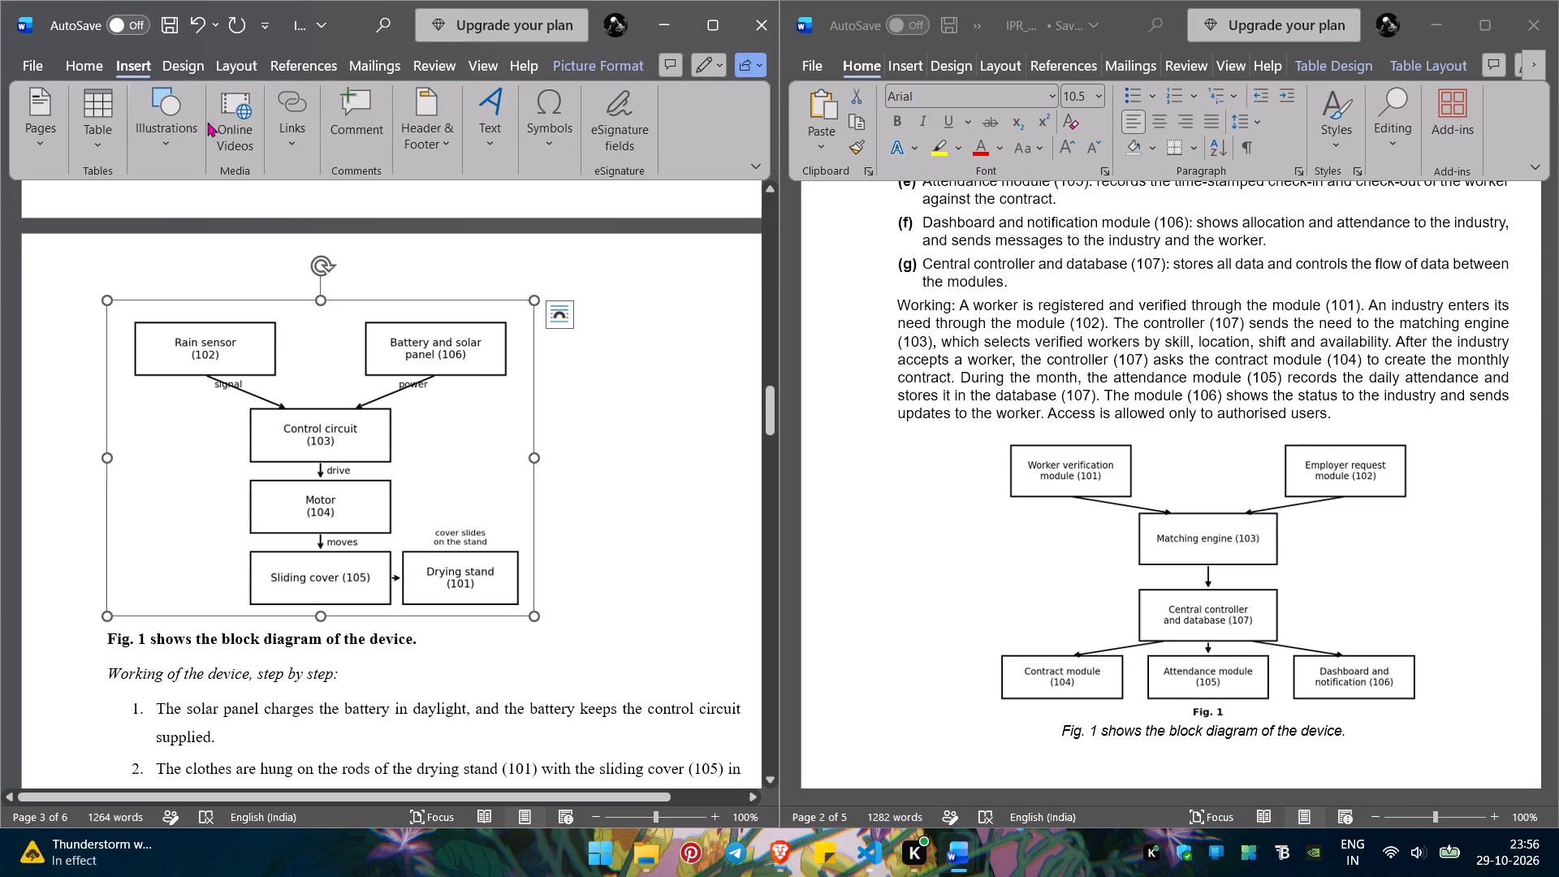
left_click(712, 28)
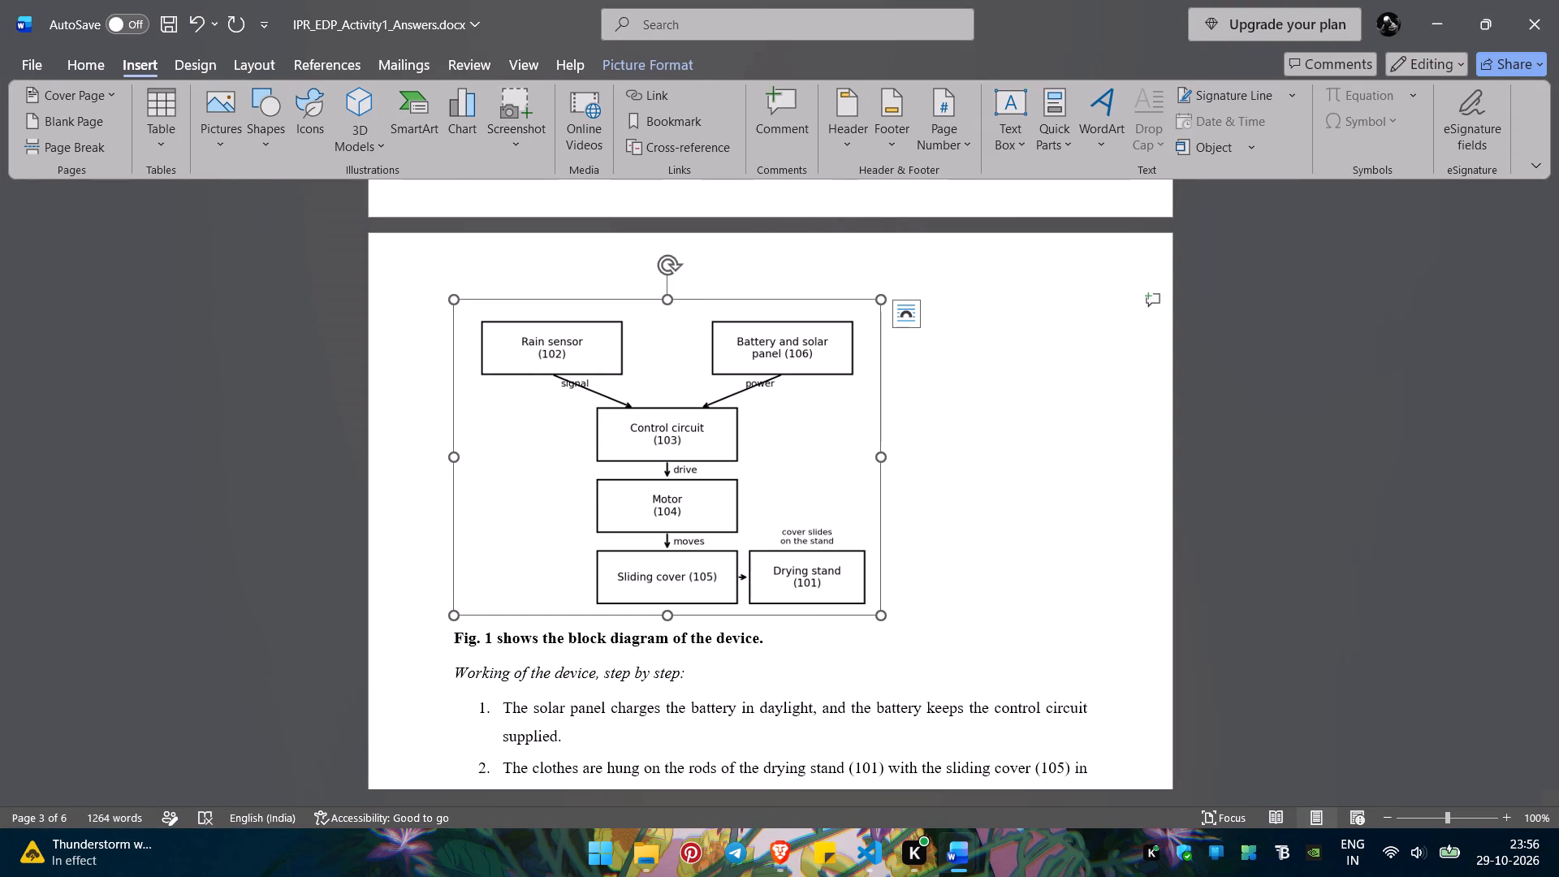
left_click(274, 144)
left_click(335, 205)
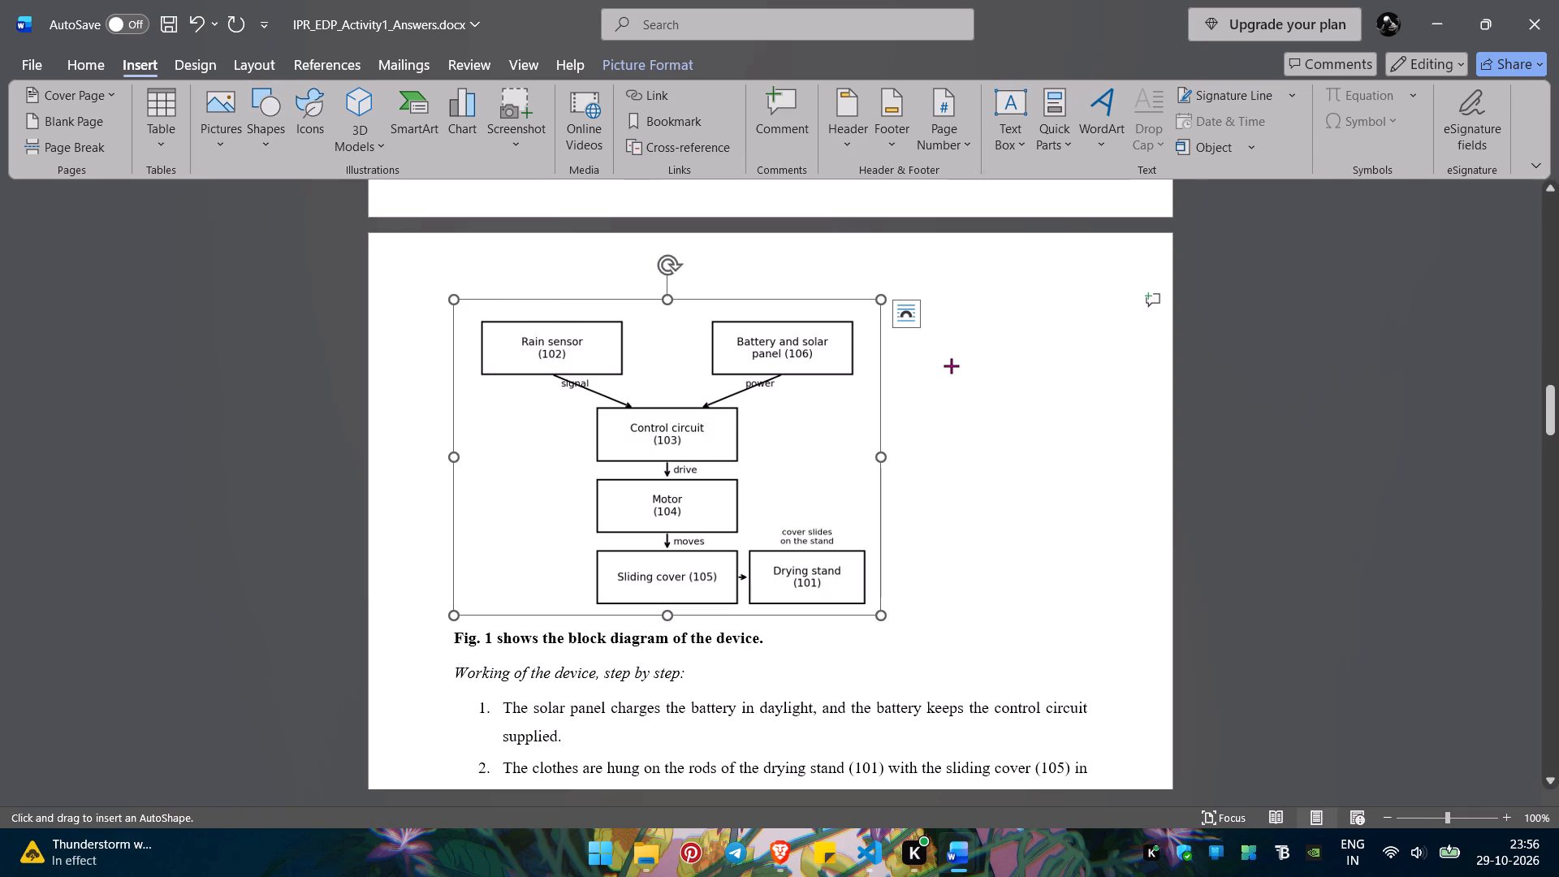
left_click_drag(951, 365, 1106, 424)
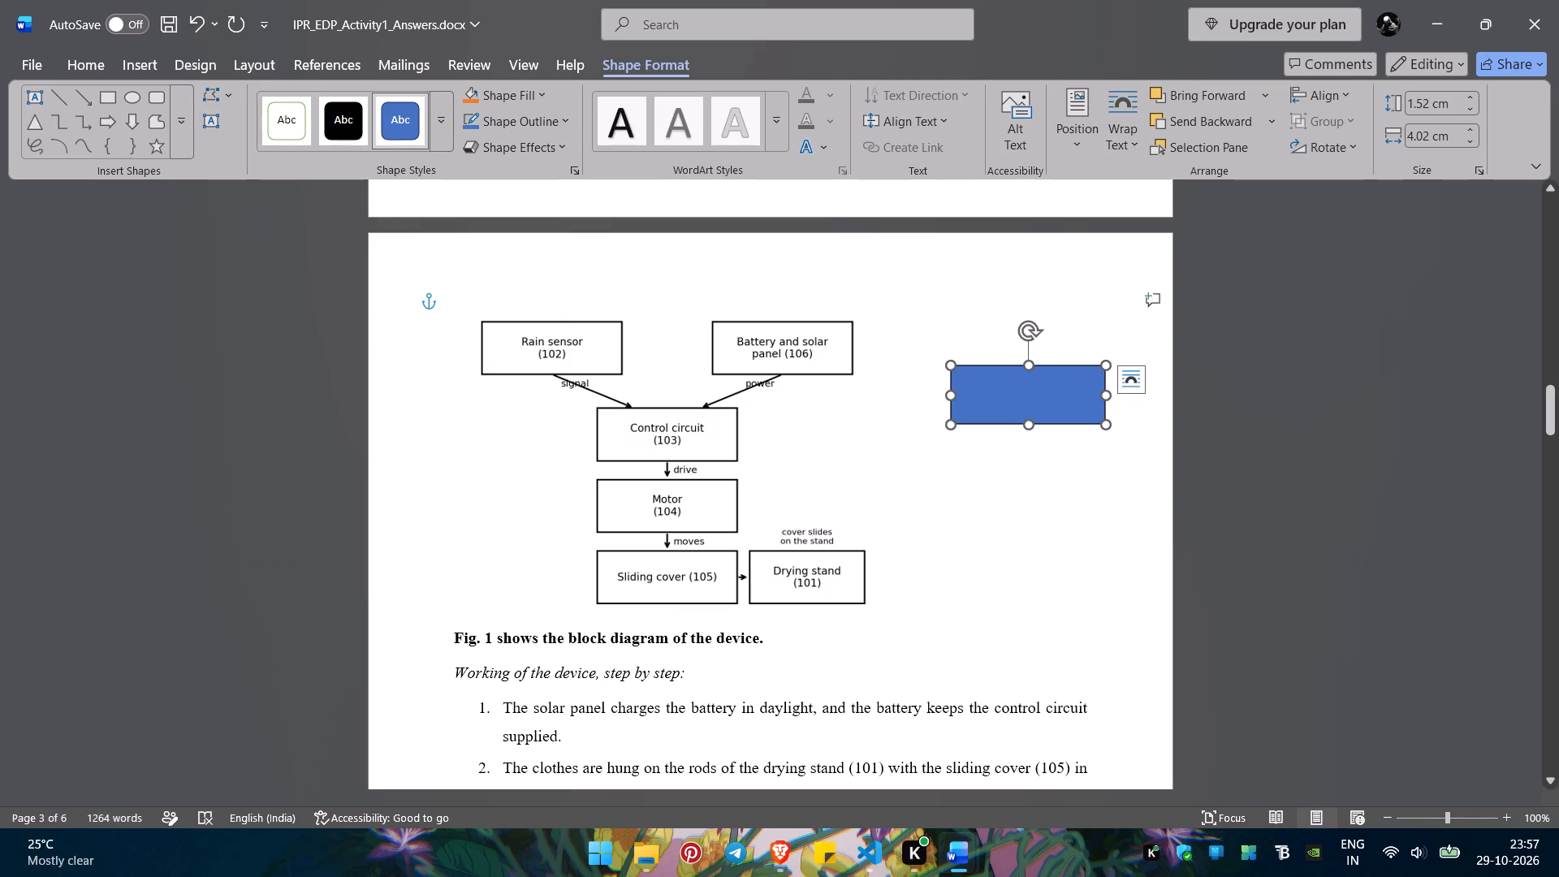
left_click(296, 125)
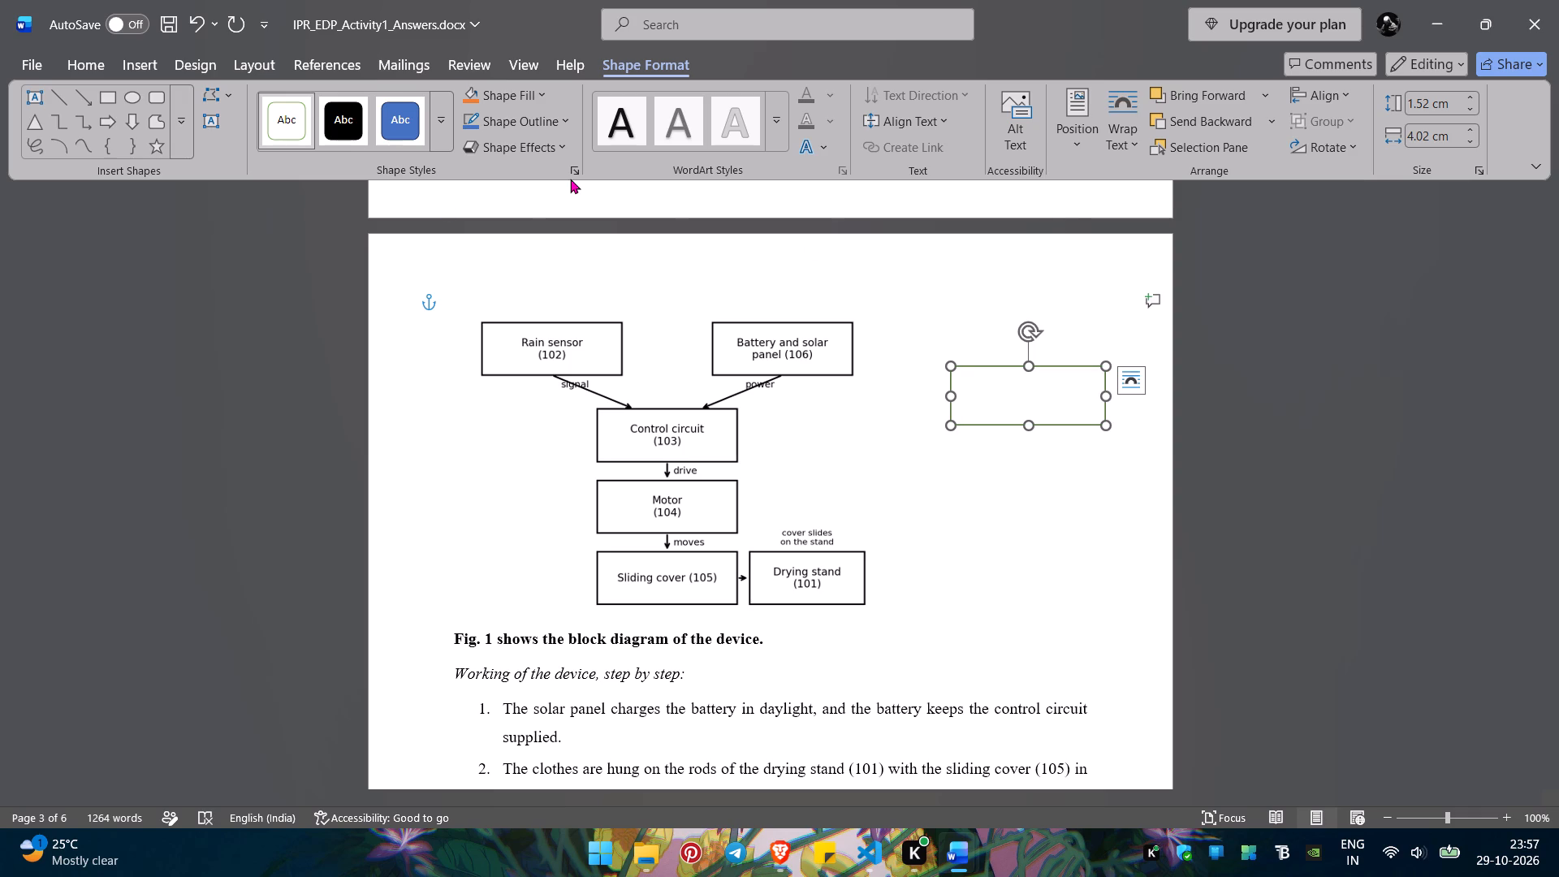
Shift the new rectangle slightly towards the diagram and label it "Rain sensor (102)".
double_click(1017, 386)
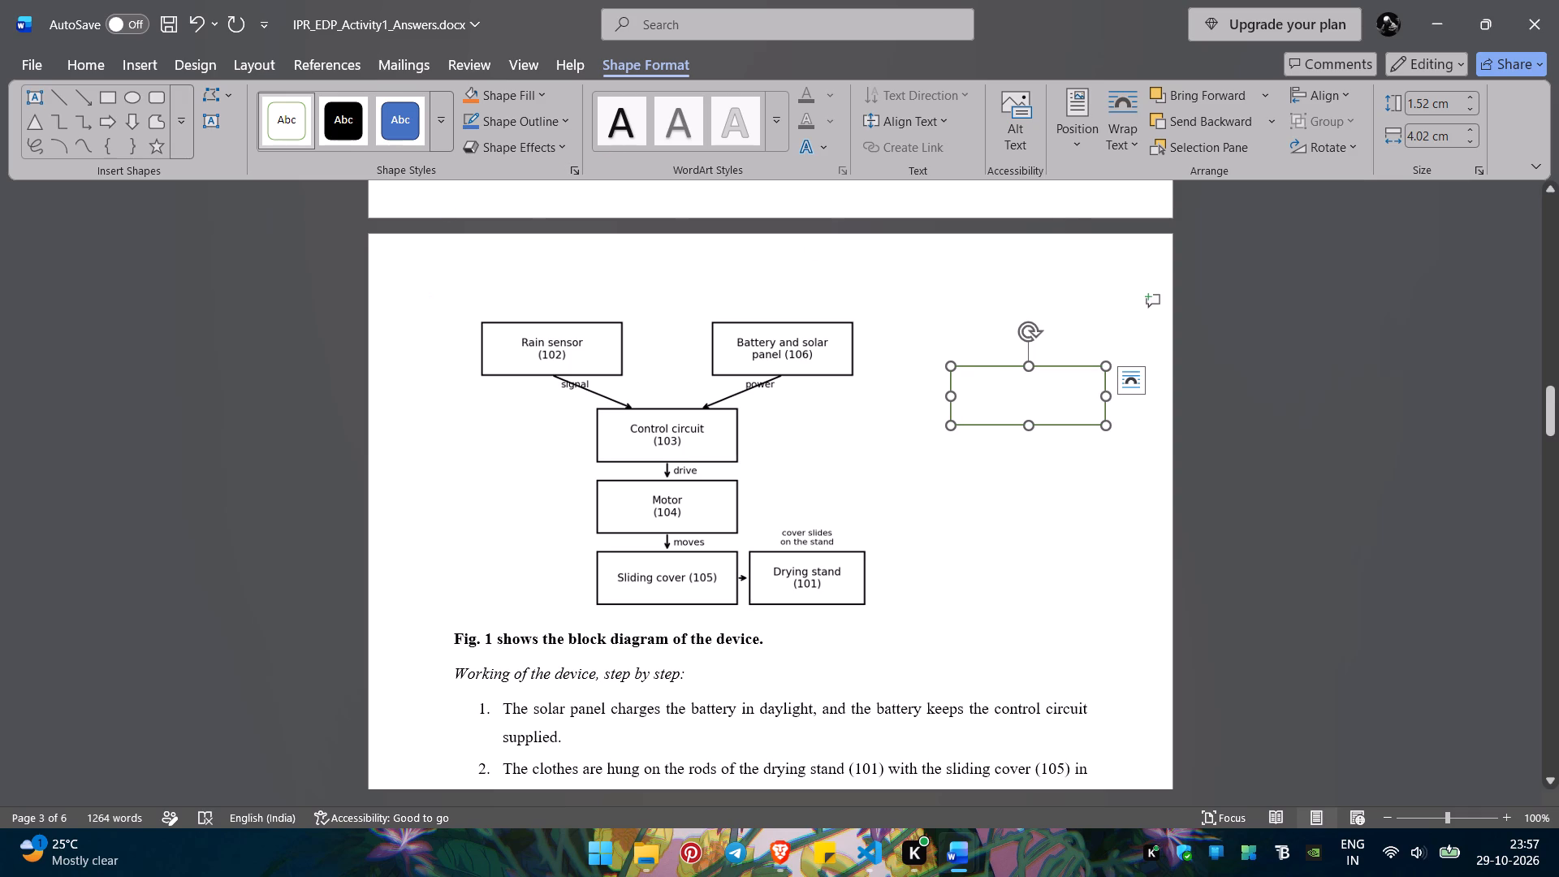
left_click_drag(1008, 391, 970, 387)
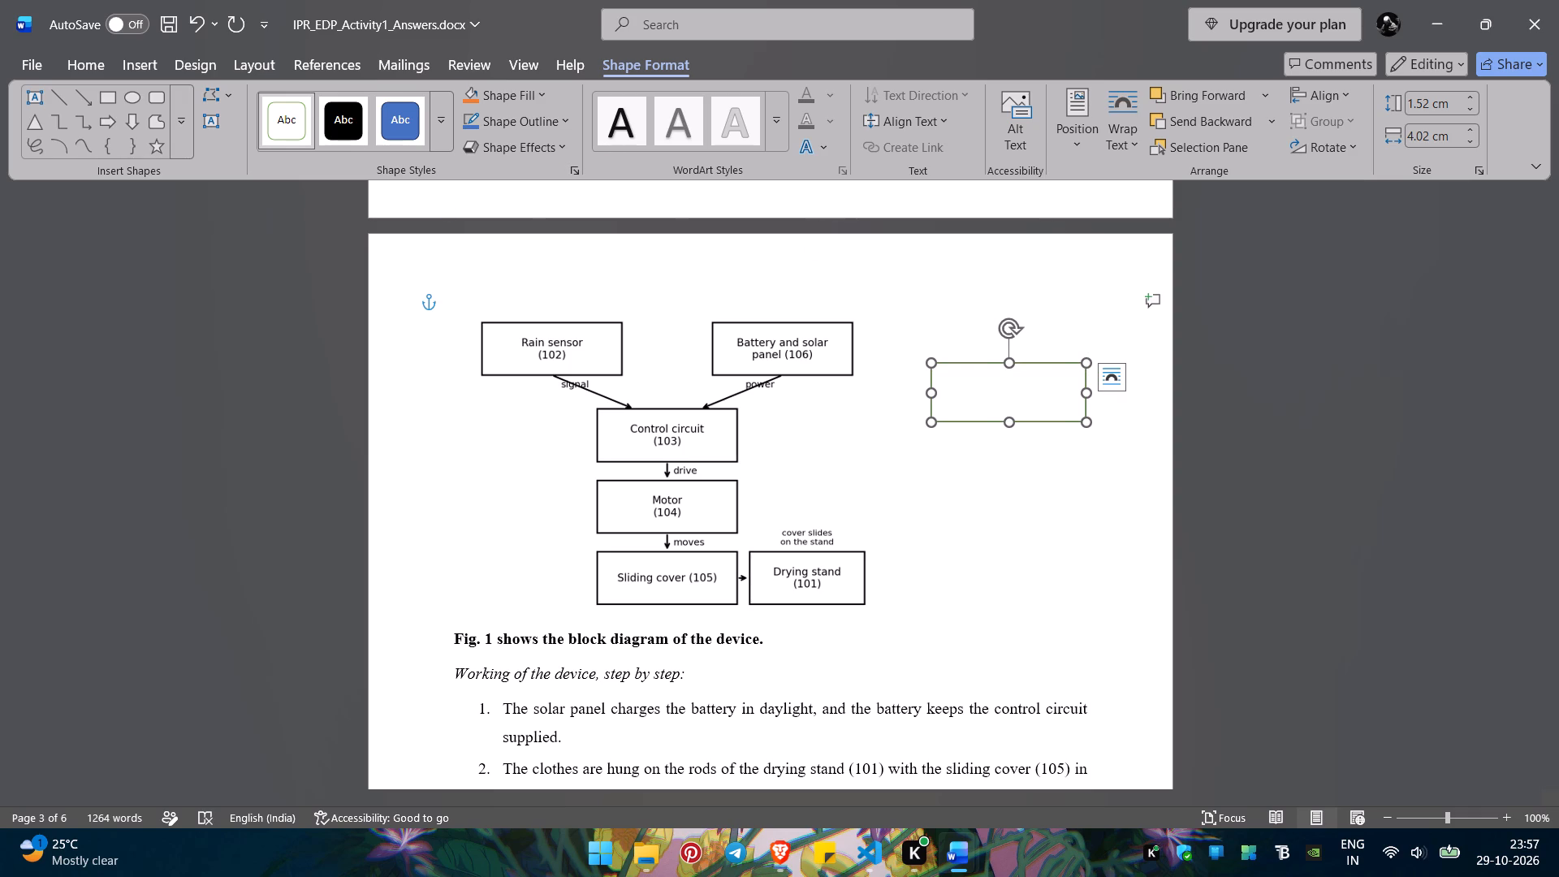
key("r")
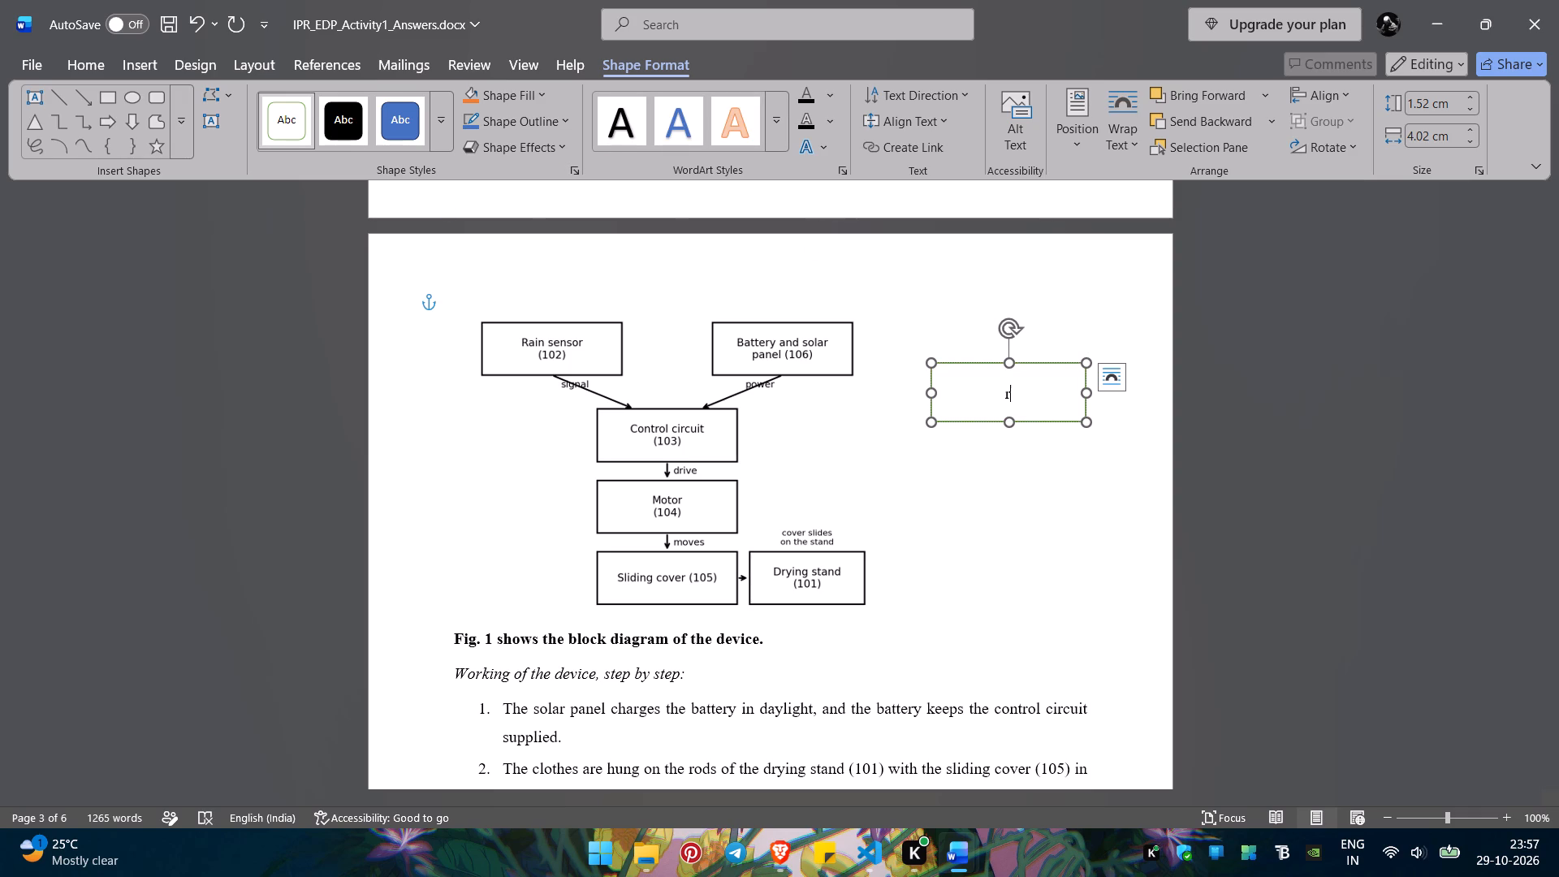
key("BackSpace")
type("RAin")
key("space")
type("senxos")
key("BackSpace")
key("BackSpace")
key("BackSpace")
key("BackSpace")
type("nsoe")
key("BackSpace")
type("r")
key("space")
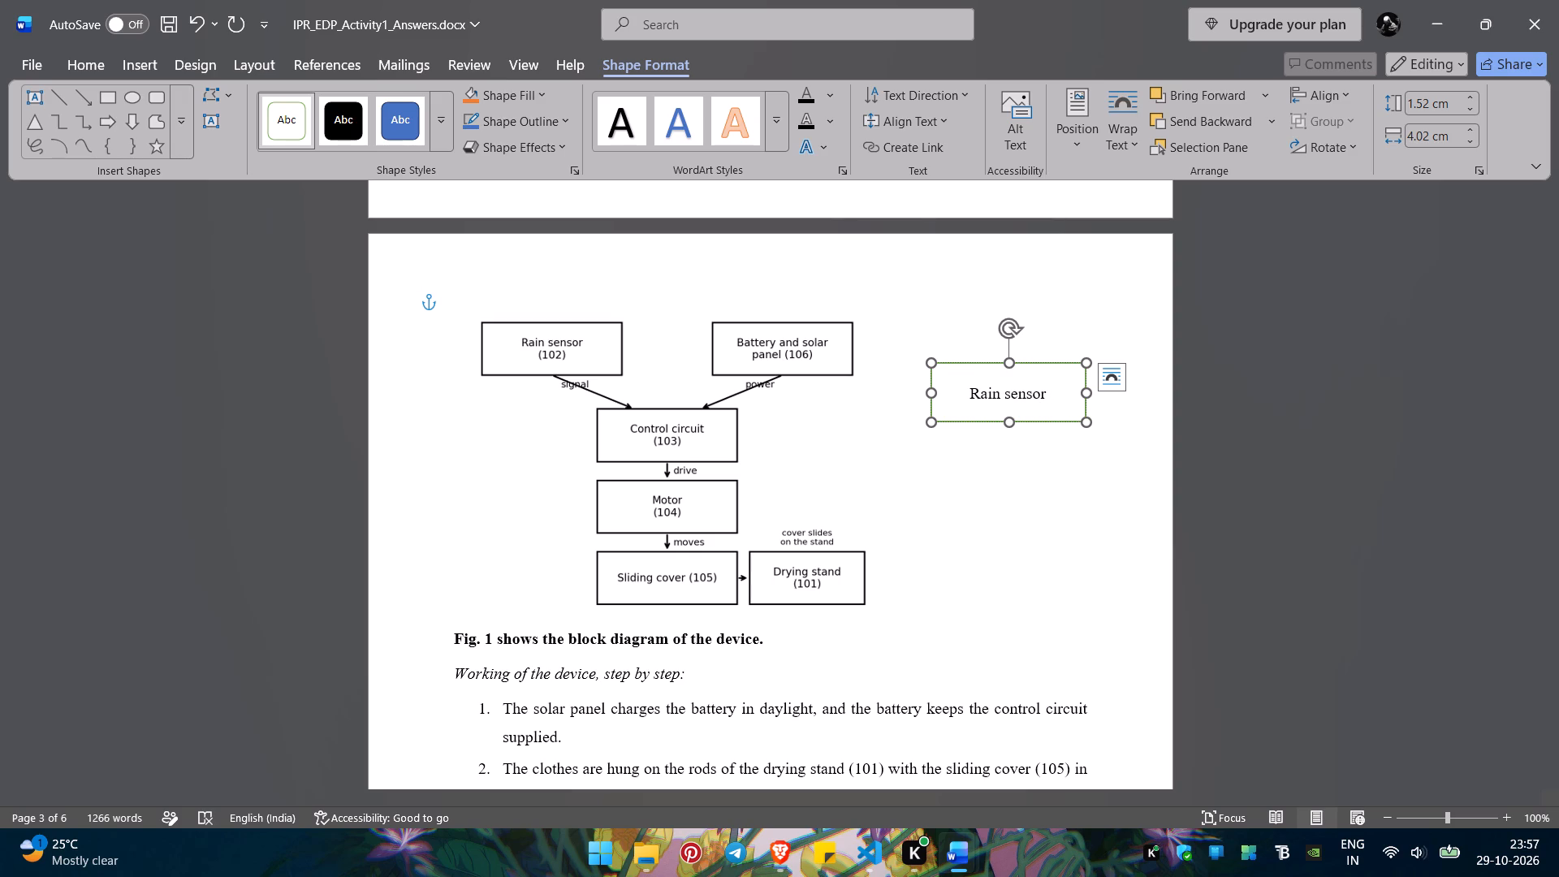
key("shift+parenleft")
type("102")
key("shift+parenright")
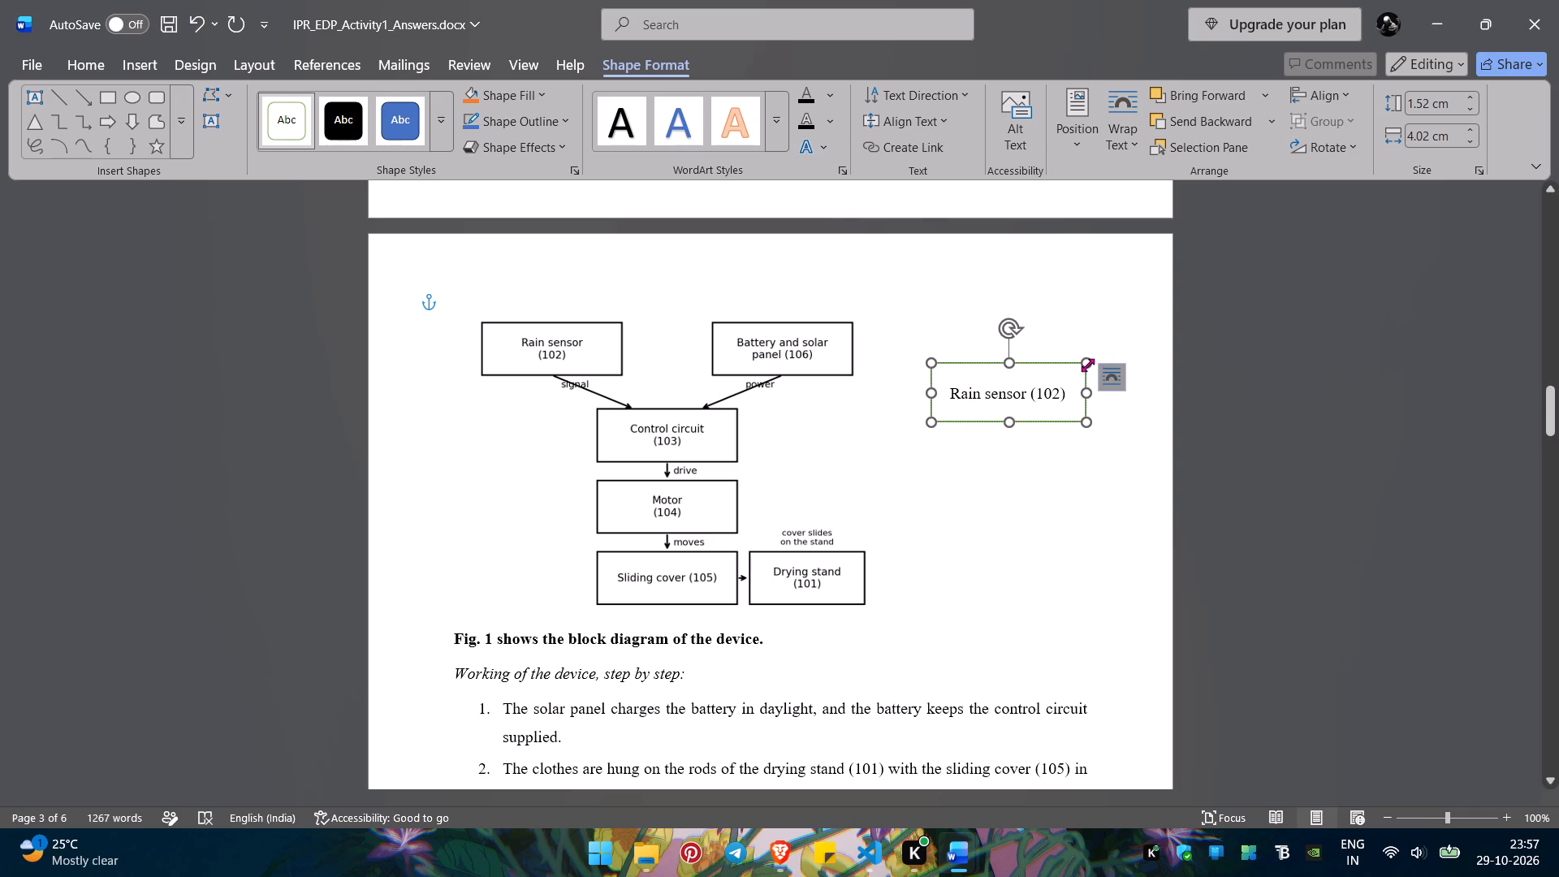
Shrink the Rain sensor rectangle to about 3.18 by 1.33 cm and place it over the diagram's original Rain sensor box.
left_click_drag(1087, 365, 1023, 372)
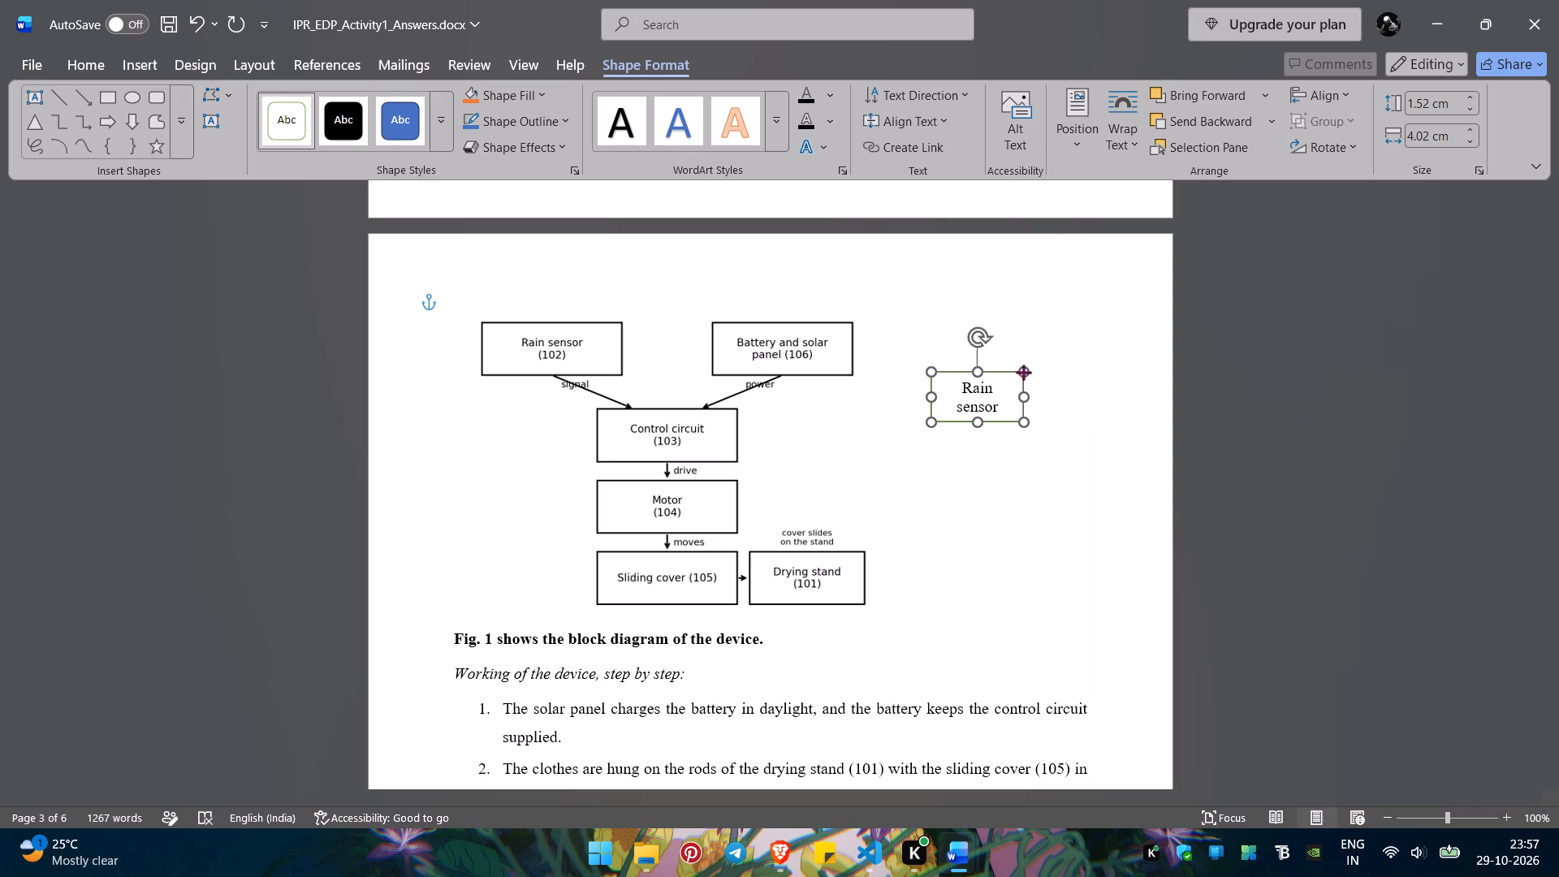
left_click_drag(1023, 372, 1054, 370)
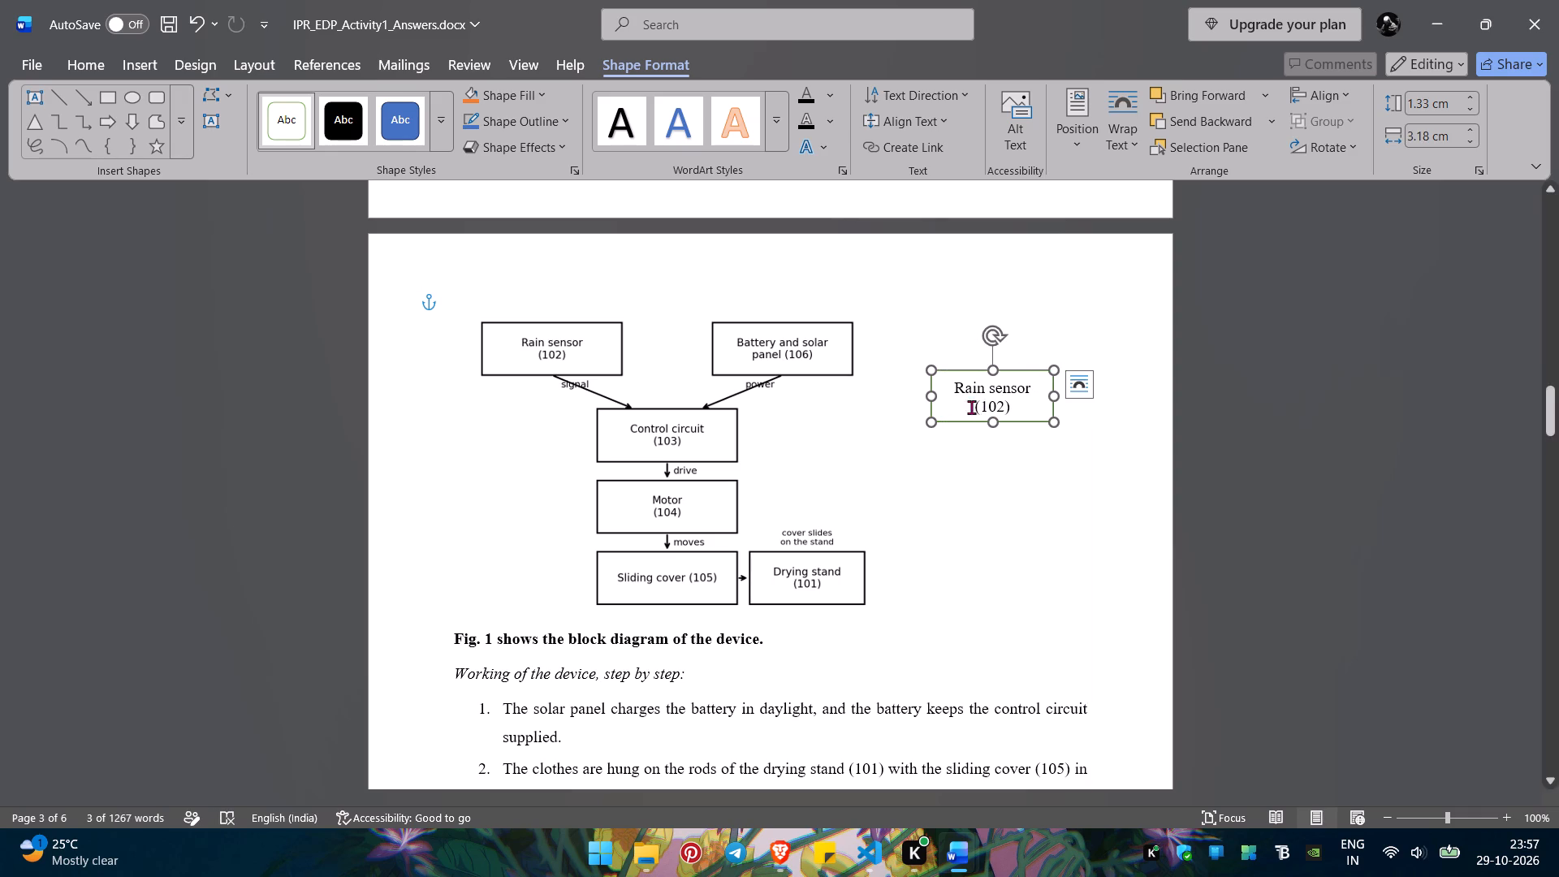
left_click_drag(1024, 368, 864, 349)
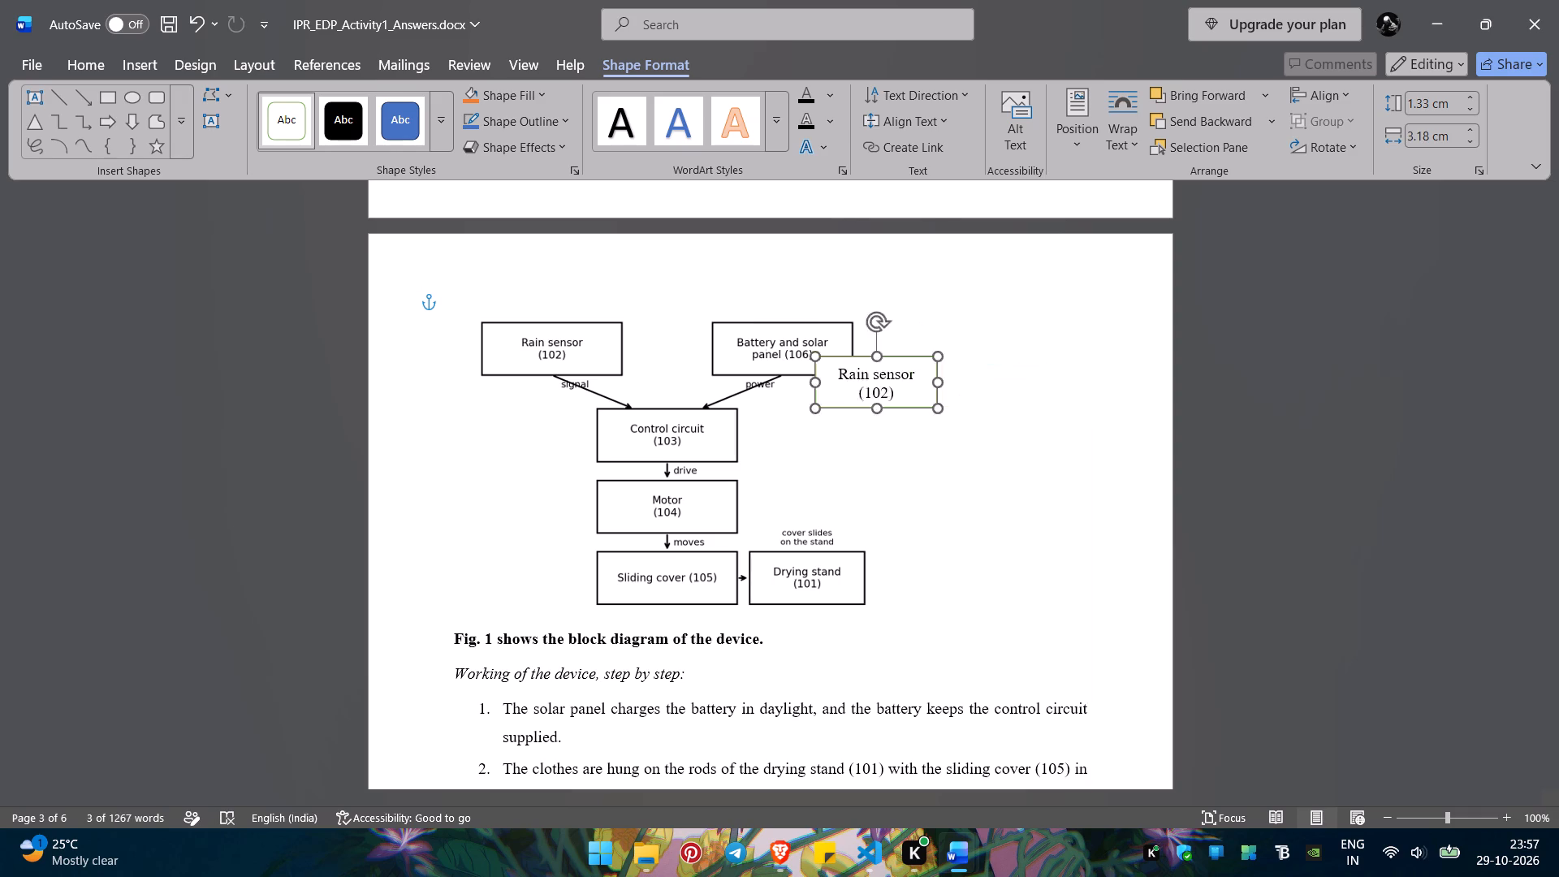
left_click_drag(864, 349, 587, 322)
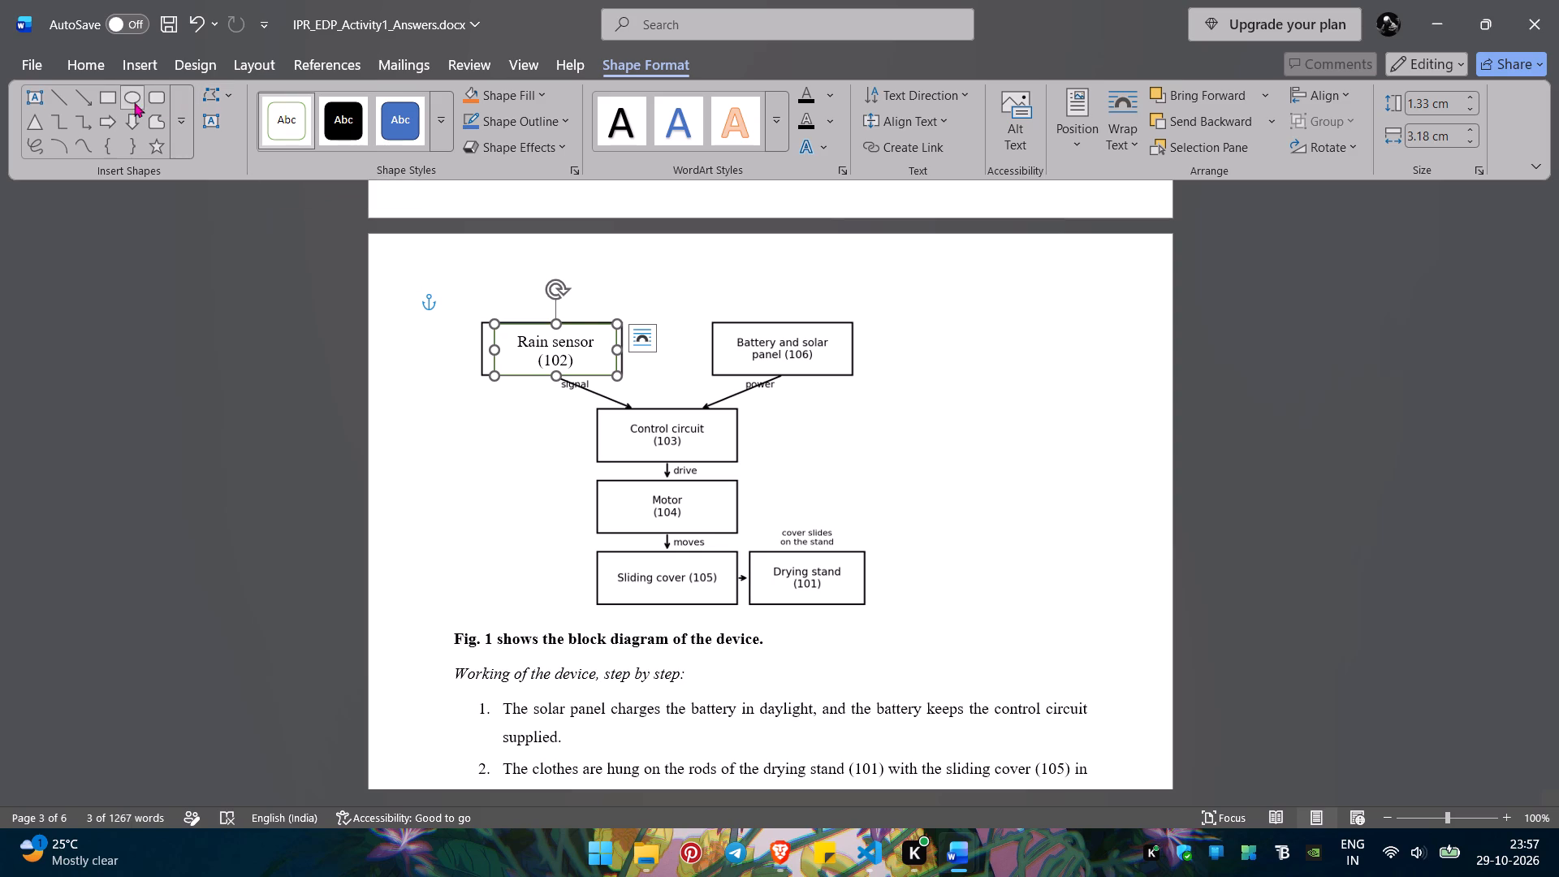
Draw a second rectangle about 4.95 by 1.72 cm beside the Battery and solar panel box, with the same green-outlined style.
left_click(98, 99)
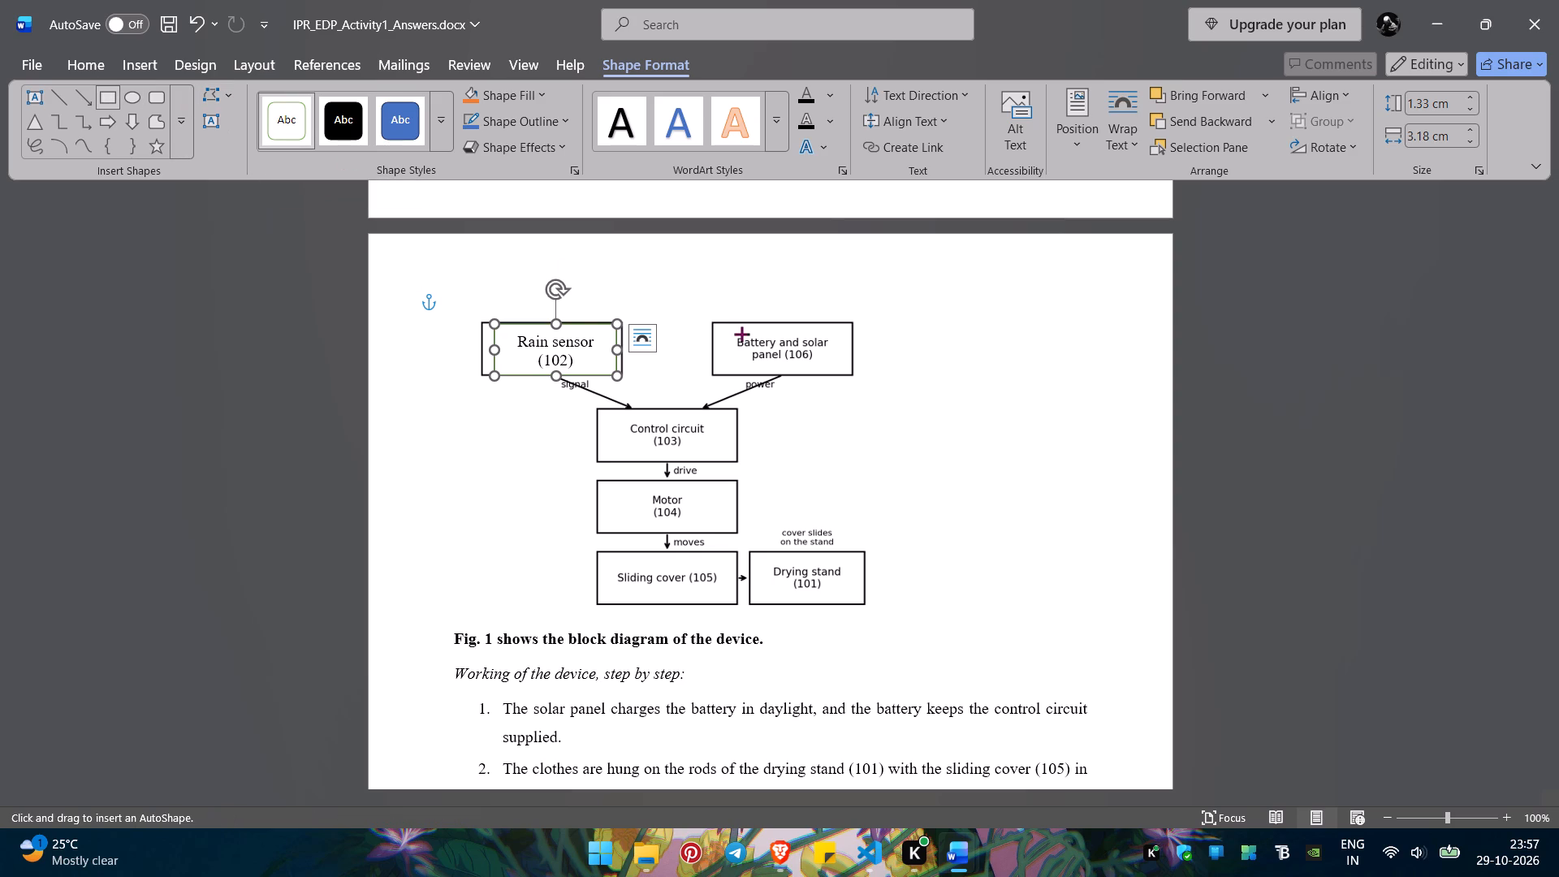
left_click_drag(912, 308, 933, 324)
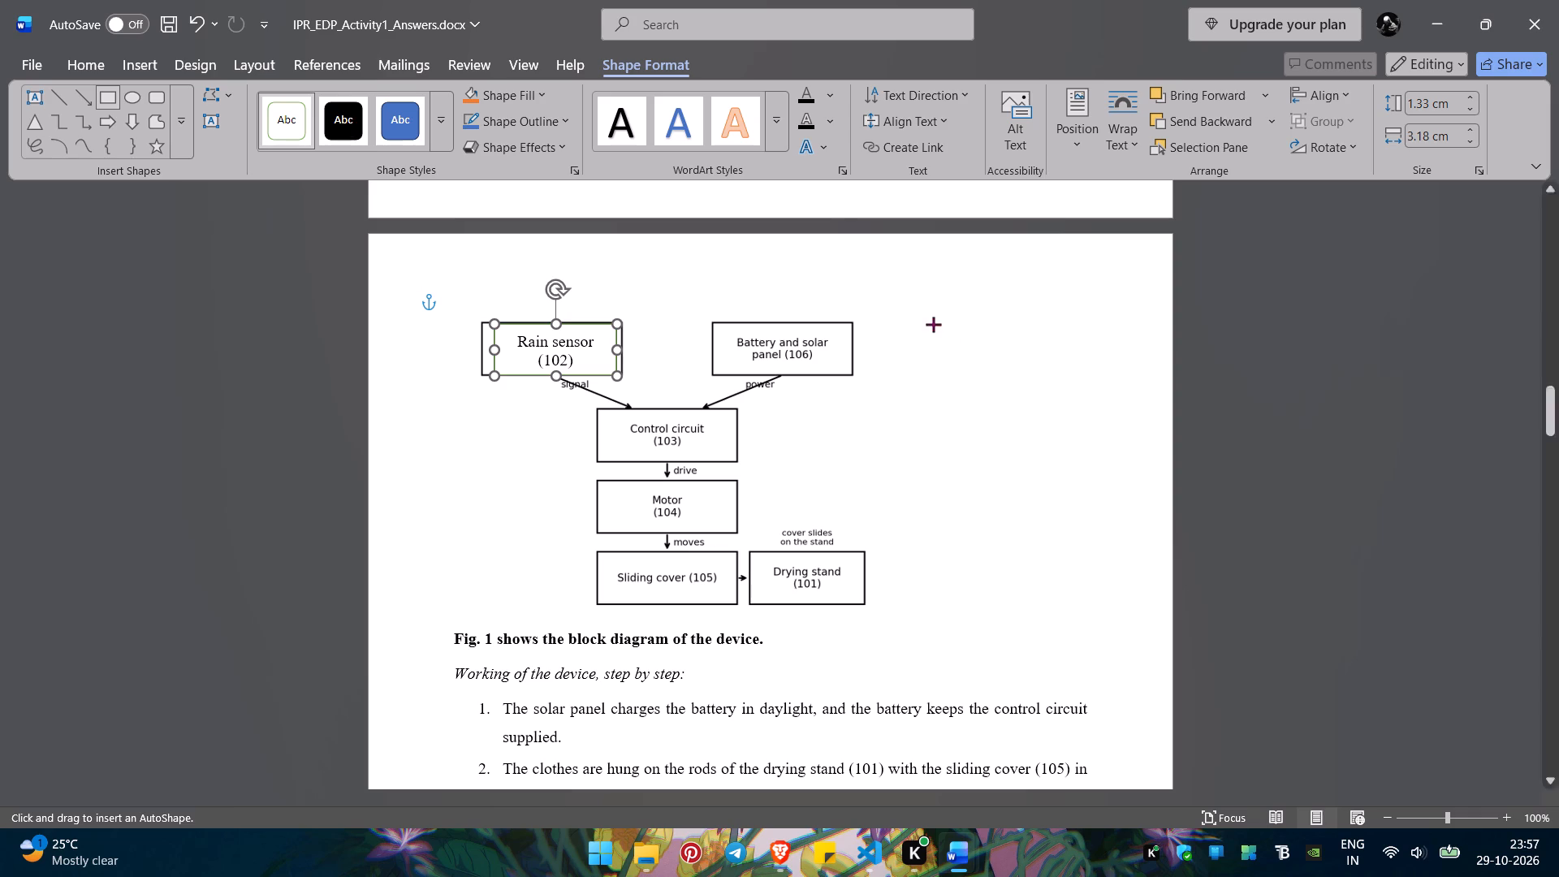
left_click_drag(933, 324, 1103, 374)
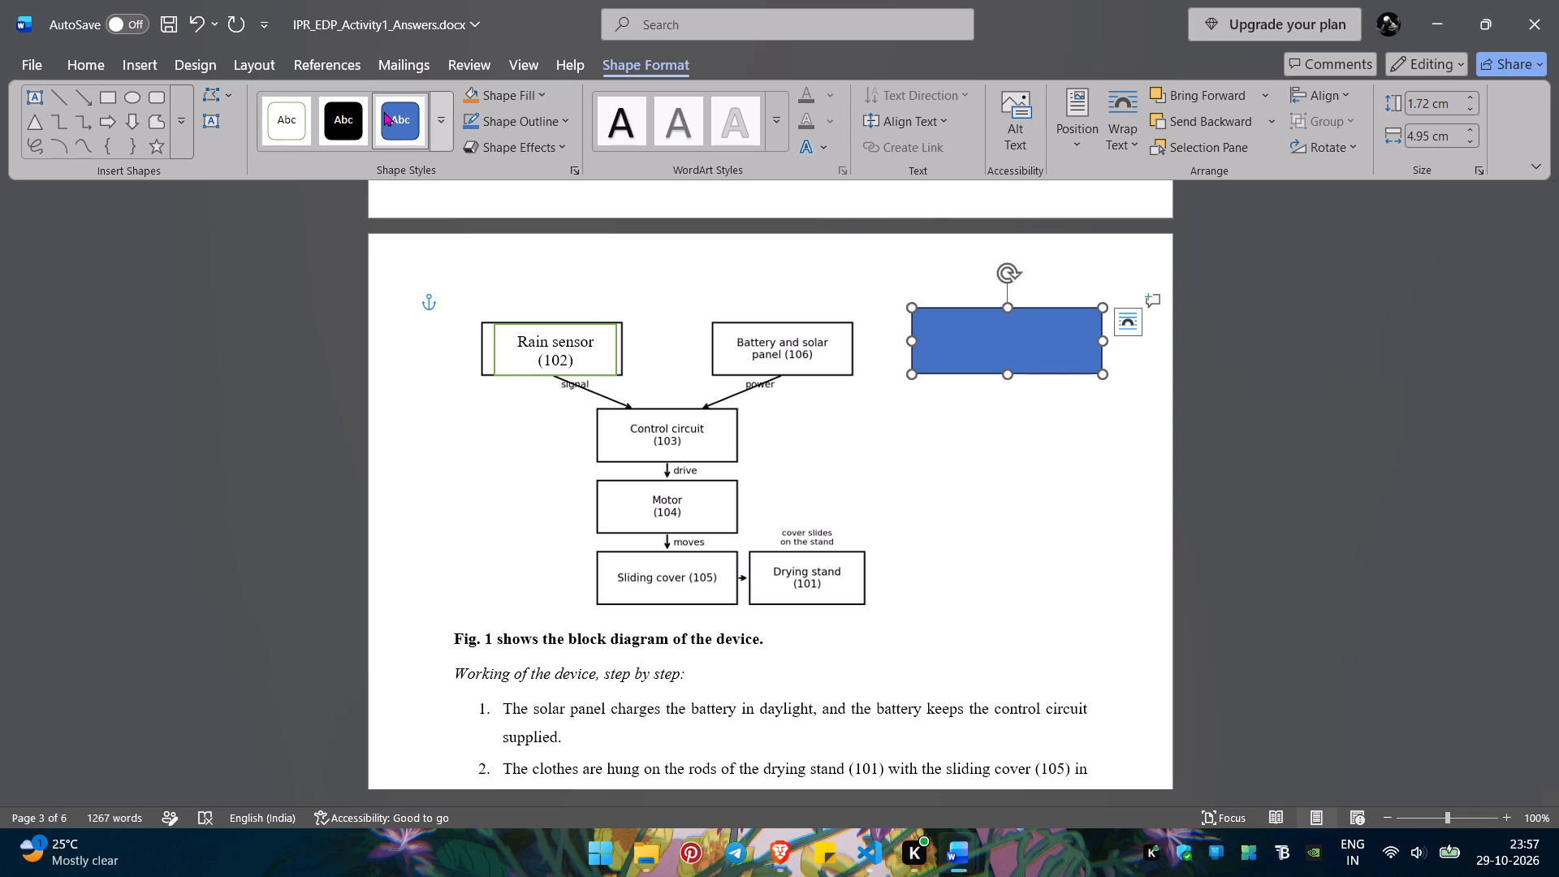
left_click(292, 114)
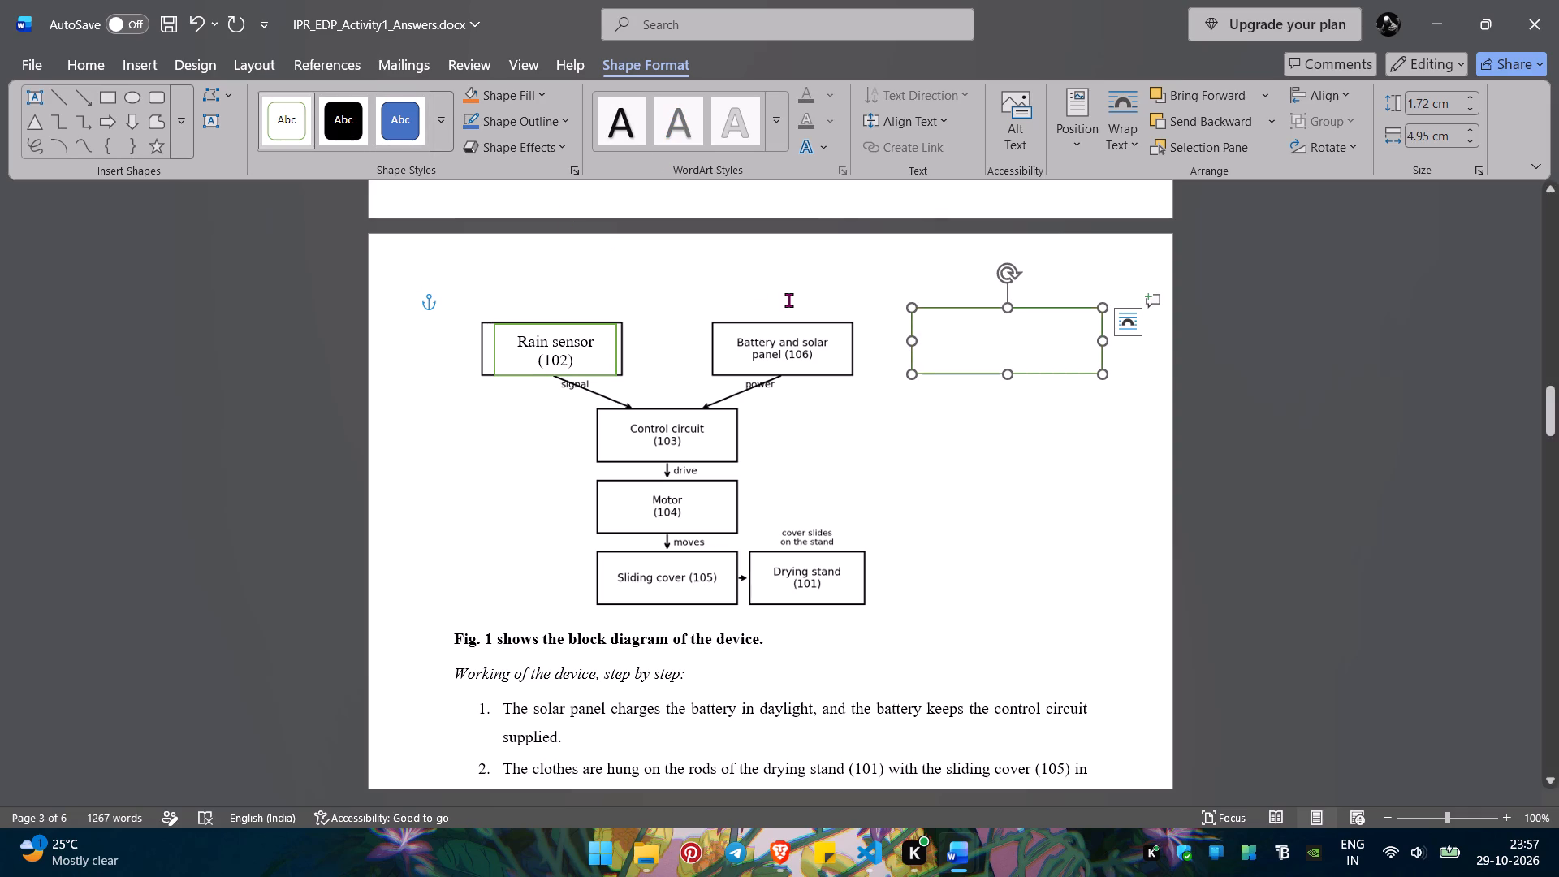
Label the second rectangle "Battery and solar panel (106)".
key("shift+b")
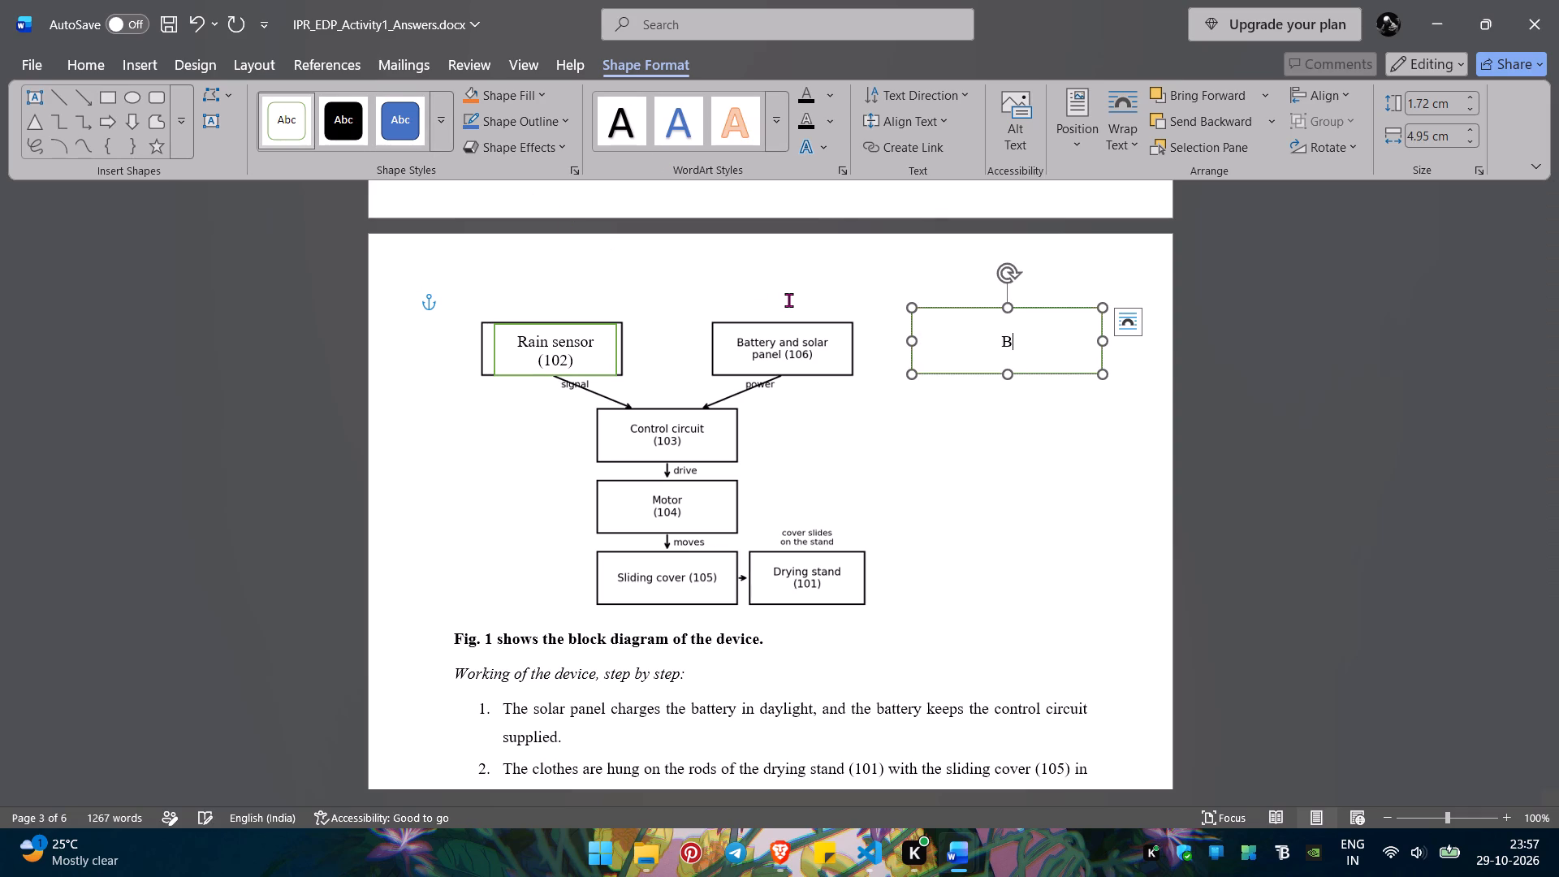
key("a")
type("ttery and solar")
key("space")
type("panel")
key("space")
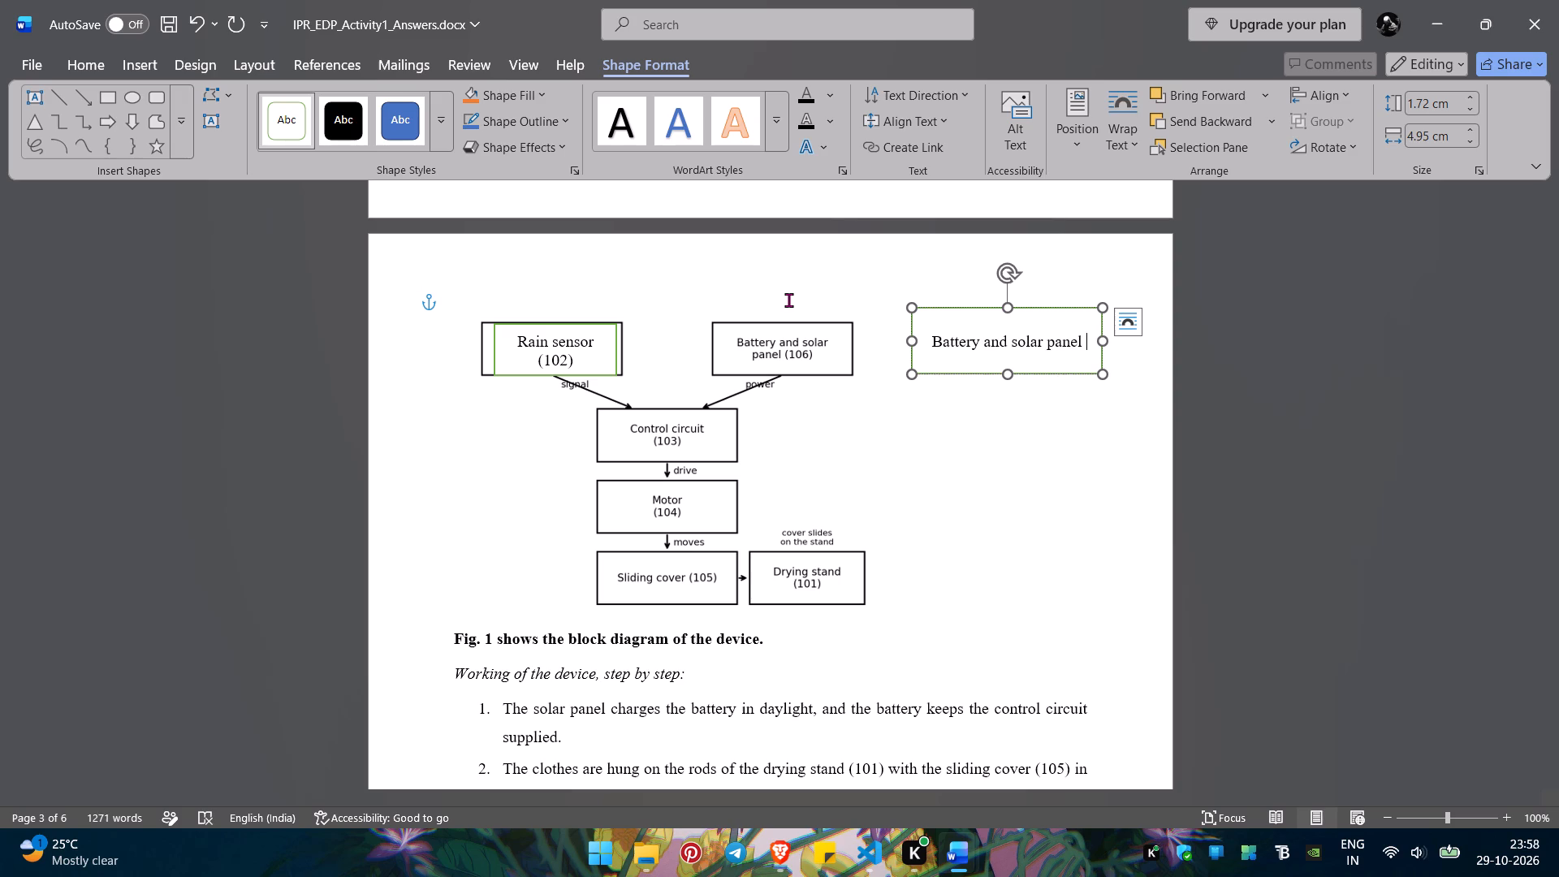
key("shift+parenleft")
type("106")
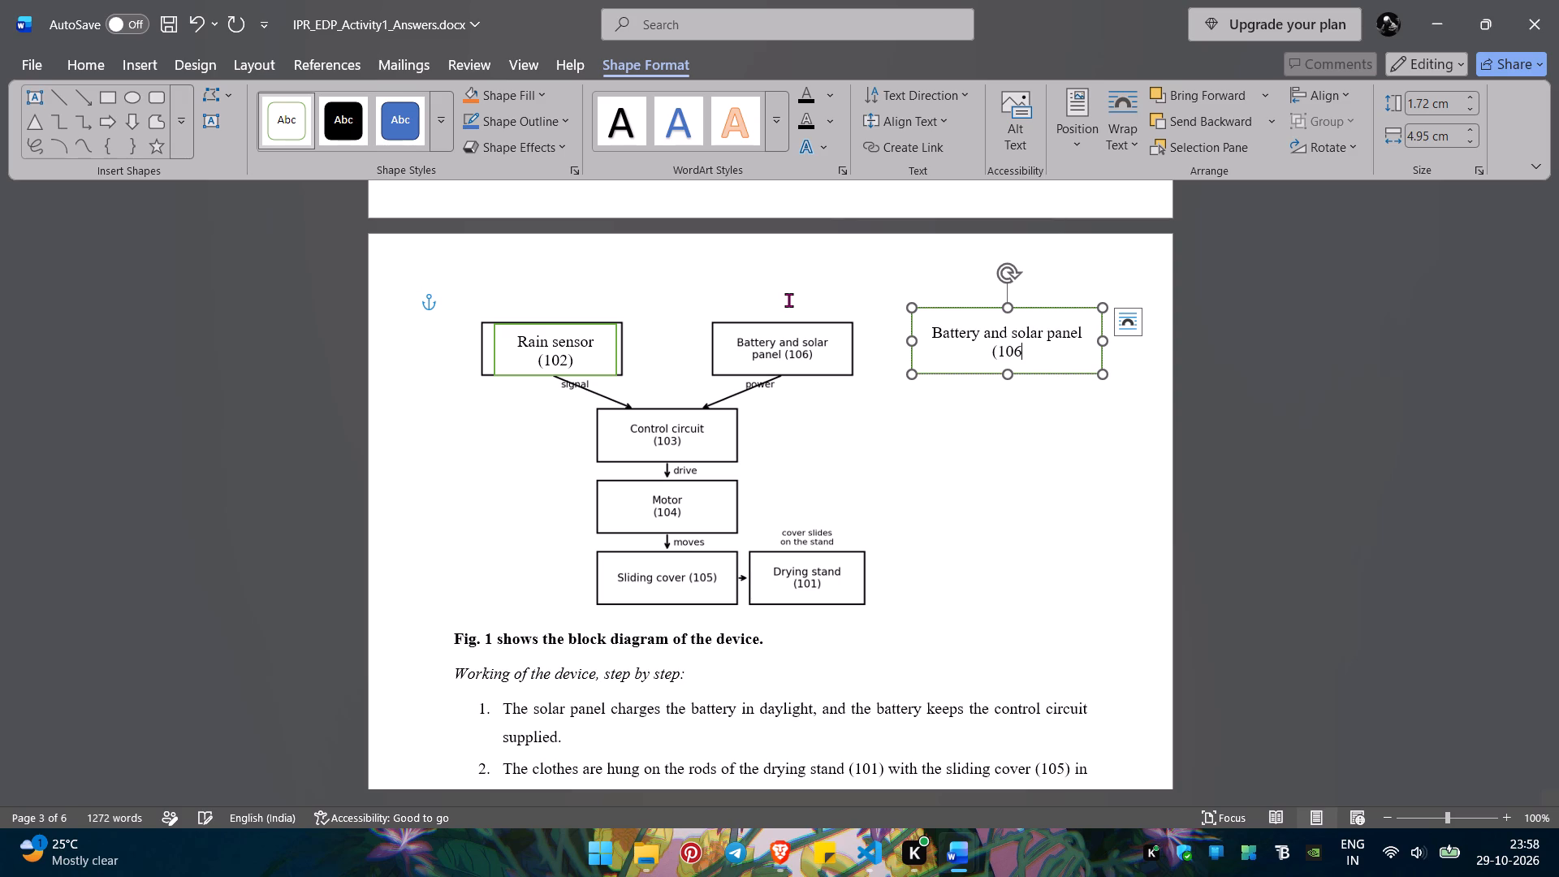
key("shift+parenright")
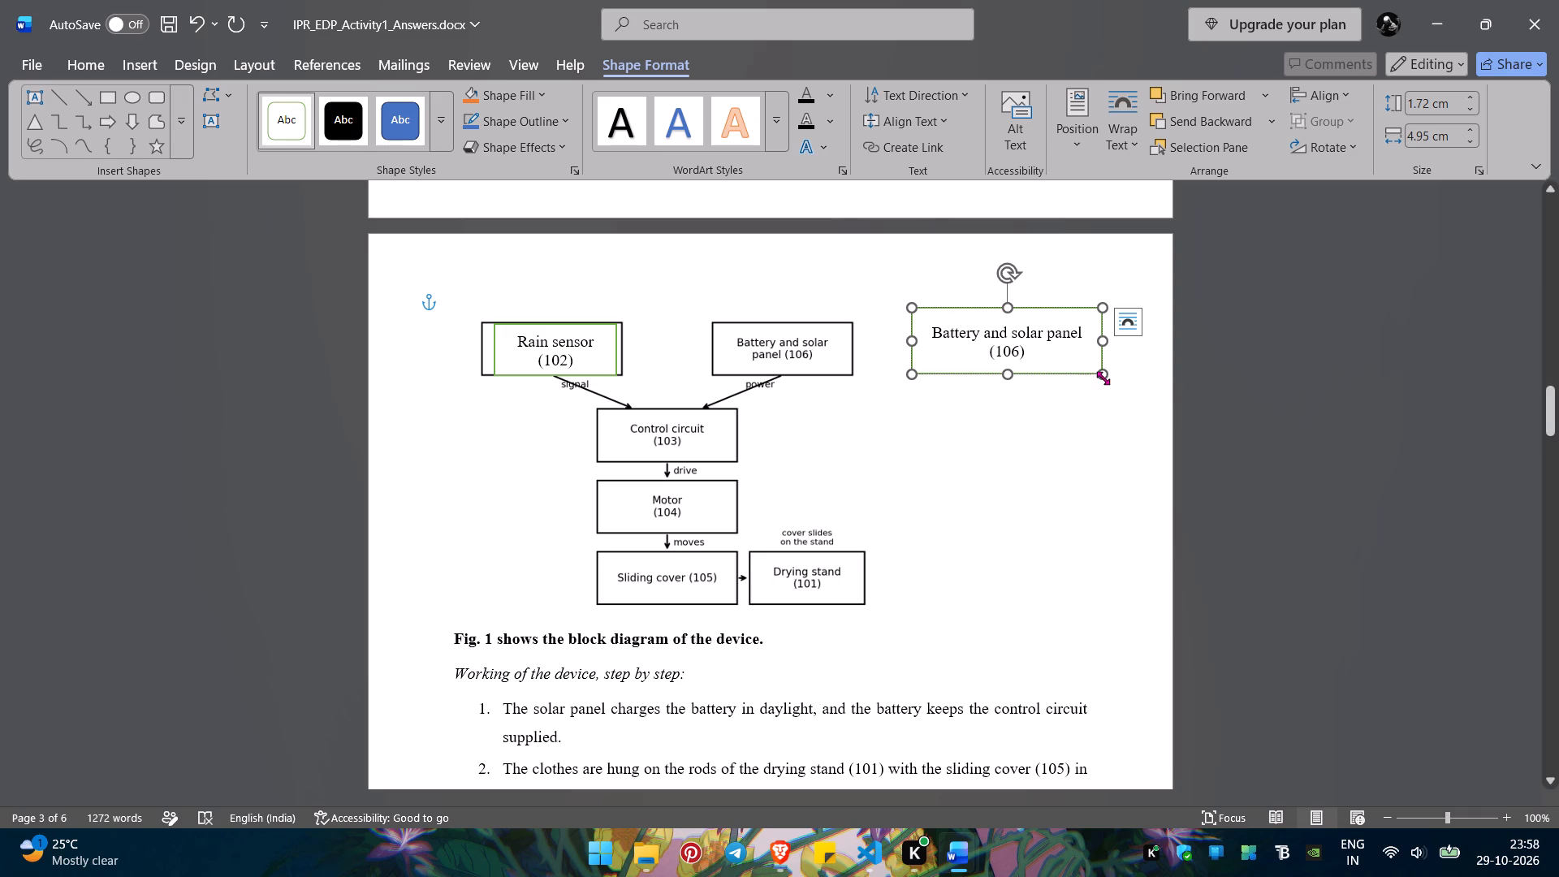
Shrink the Battery and solar panel rectangle to about 3.94 by 1.46 cm and place it over the diagram's original Battery and solar panel box.
left_click_drag(1103, 378, 1063, 364)
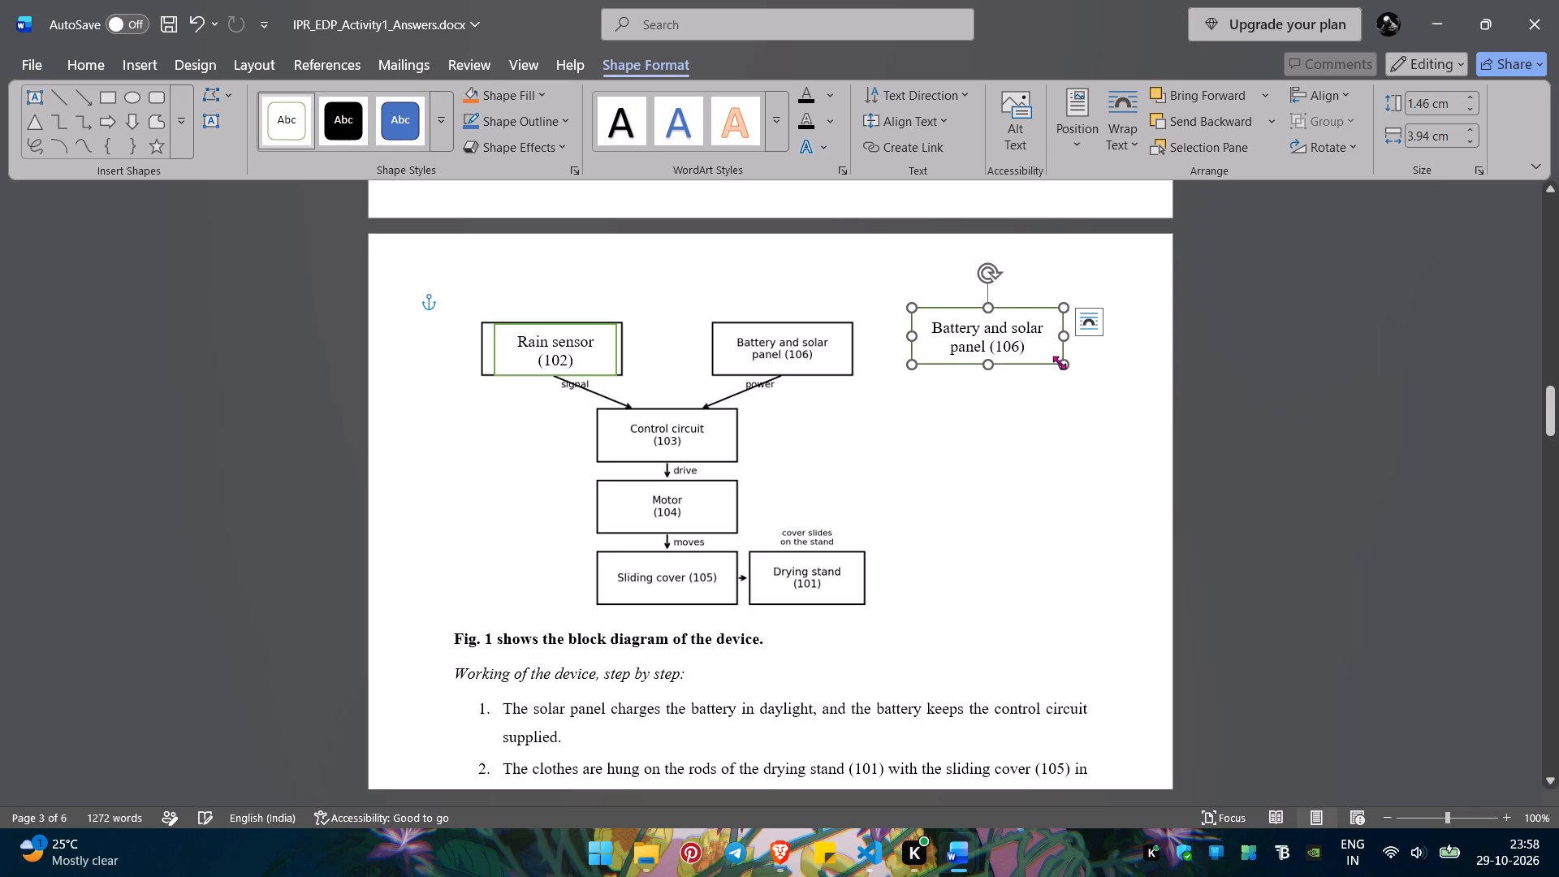
left_click_drag(1014, 339, 987, 339)
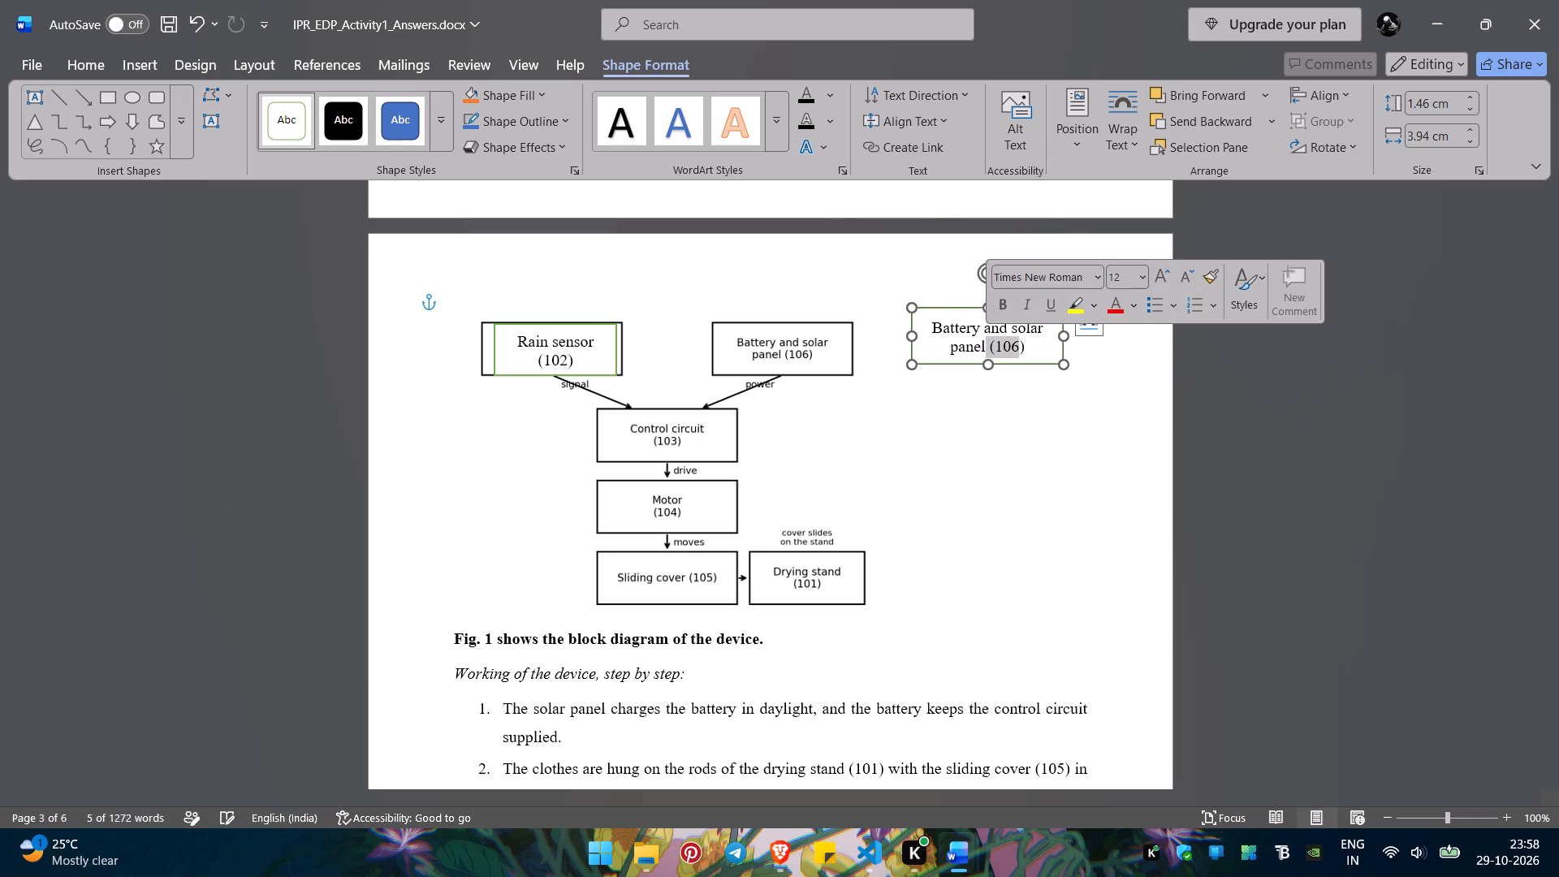
left_click_drag(935, 310, 734, 326)
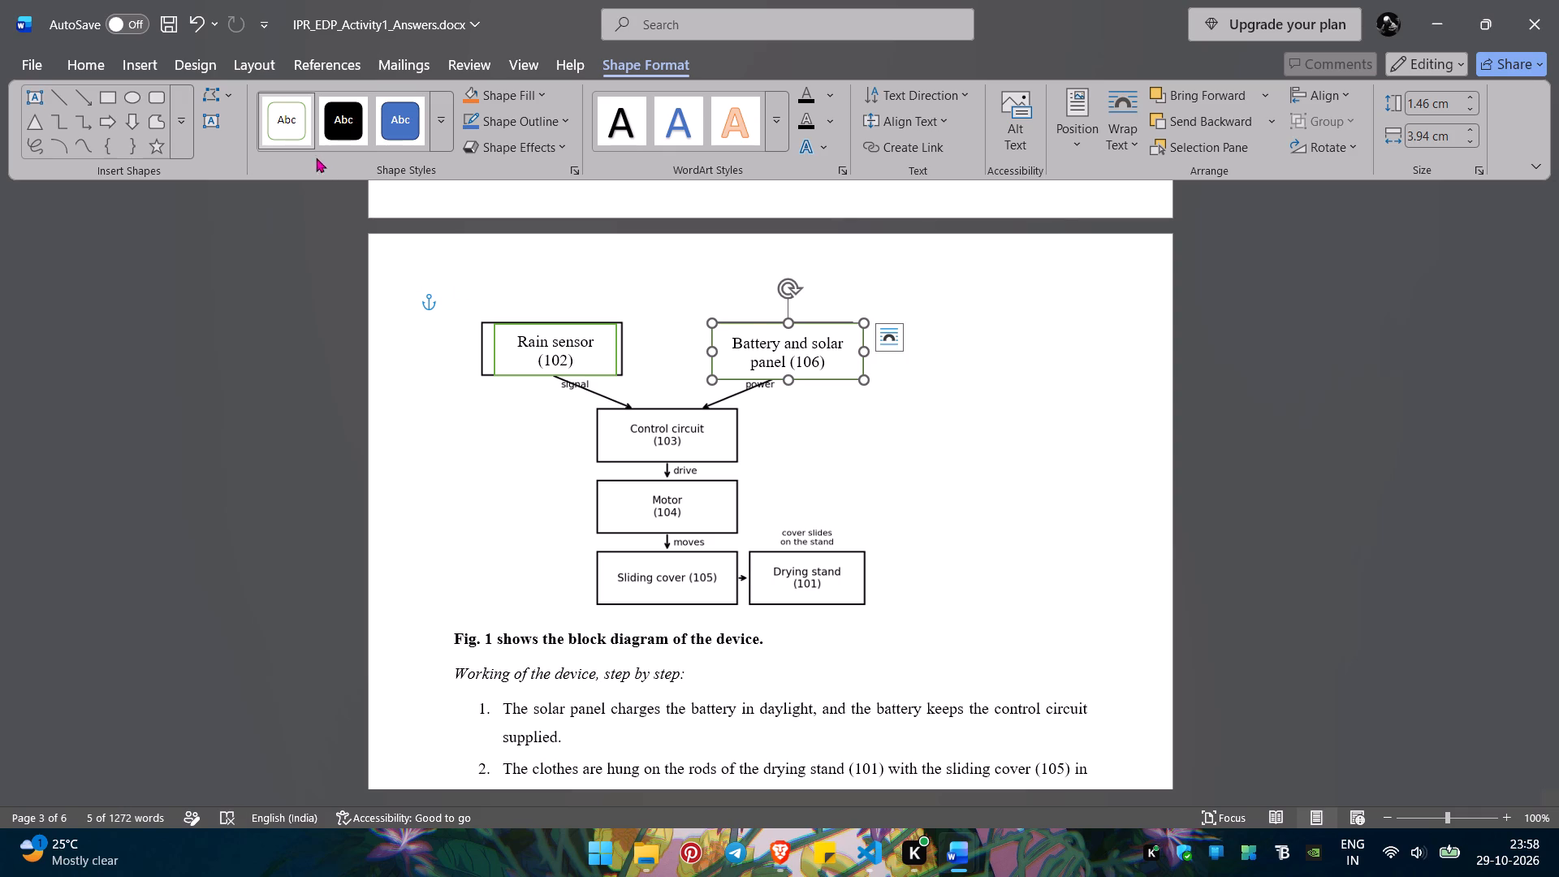
left_click(296, 132)
Draw a third rectangle about 4.78 by 1.38 cm beside the original Control circuit box, with the same green-outlined style.
left_click(103, 89)
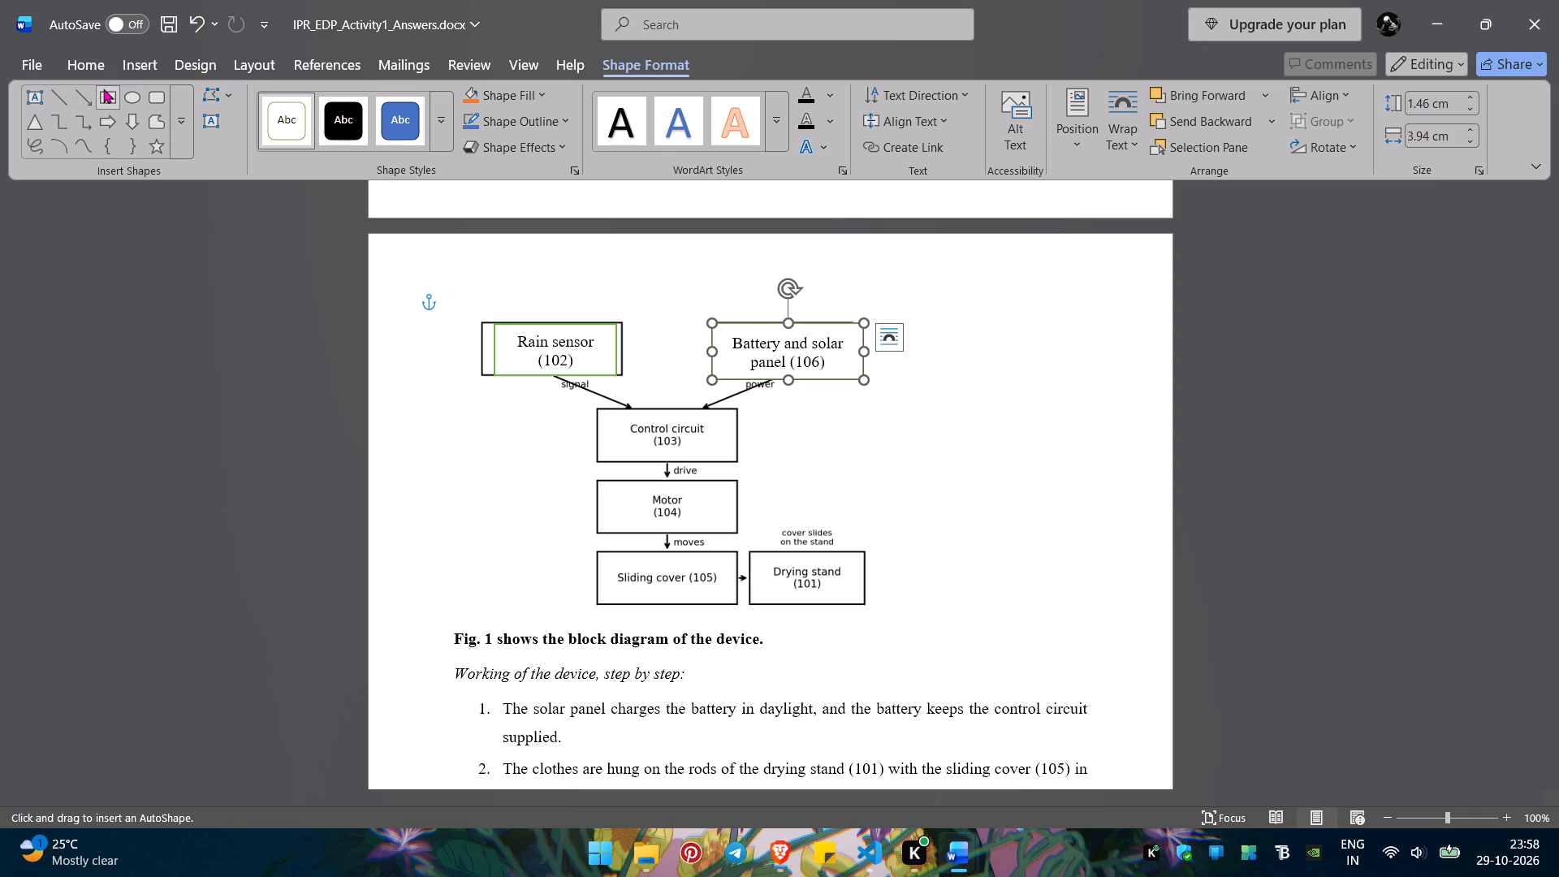
left_click_drag(876, 414, 1047, 470)
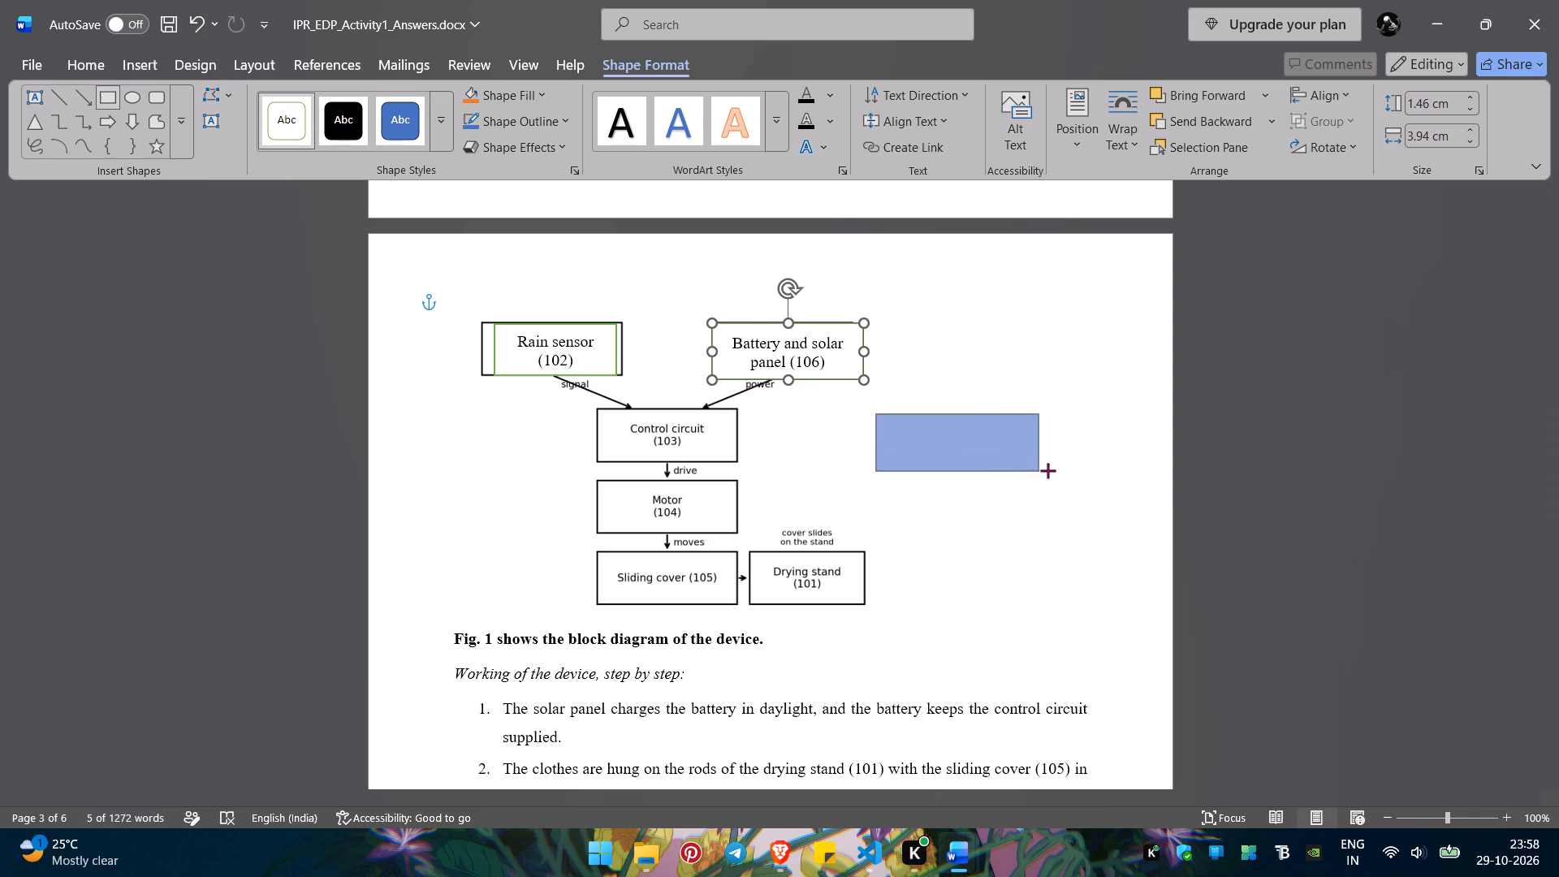
left_click_drag(1047, 470, 1060, 467)
left_click(277, 119)
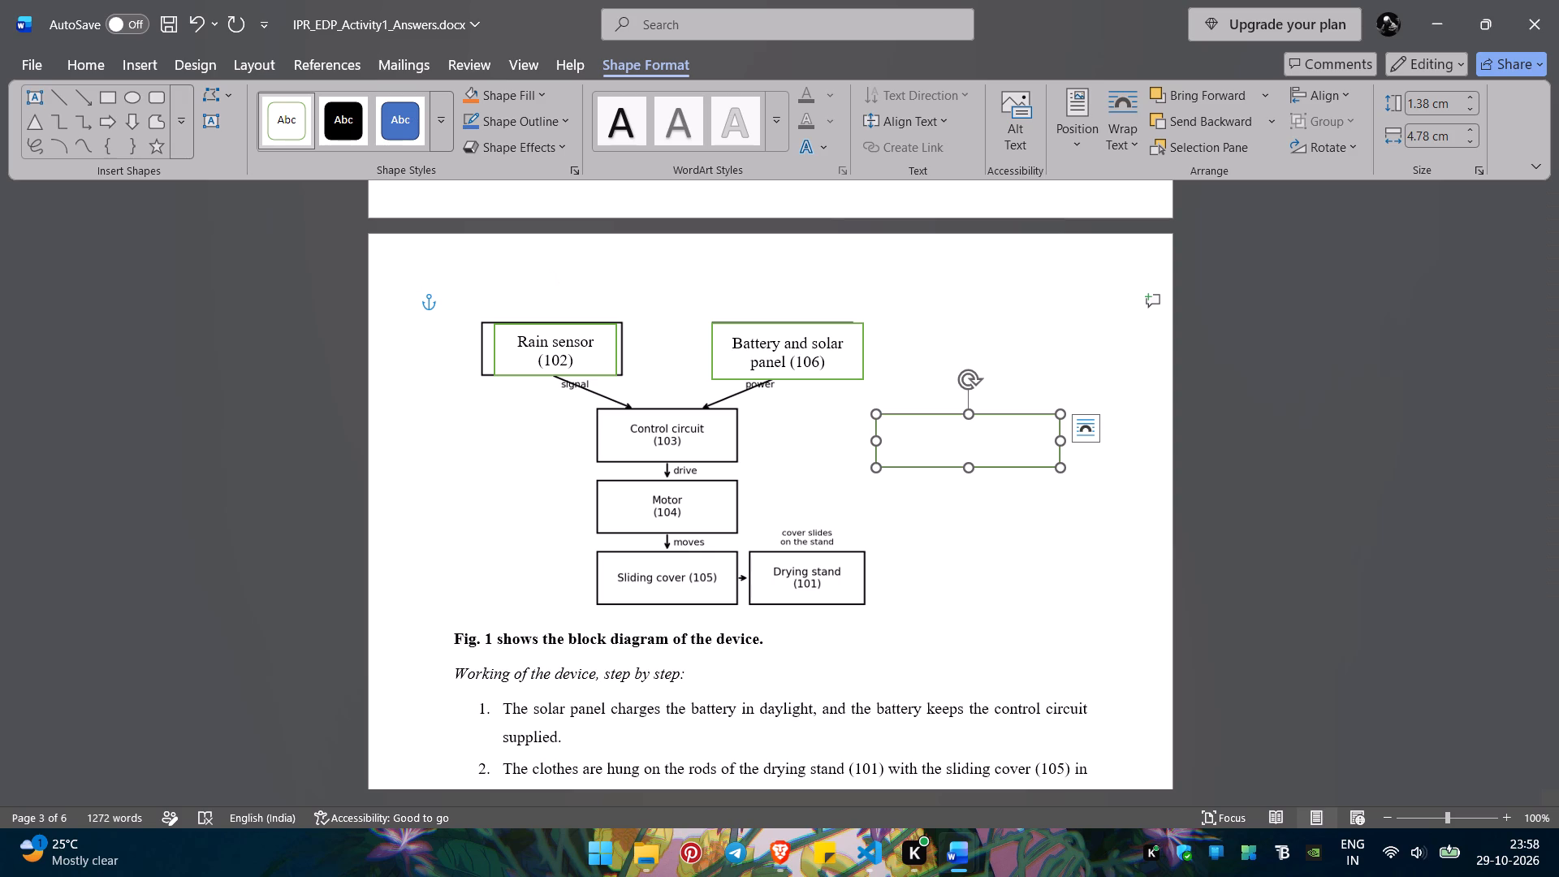
Label the third rectangle "Control Circuit (103)".
type("Con")
type("trol C")
key("BackSpace")
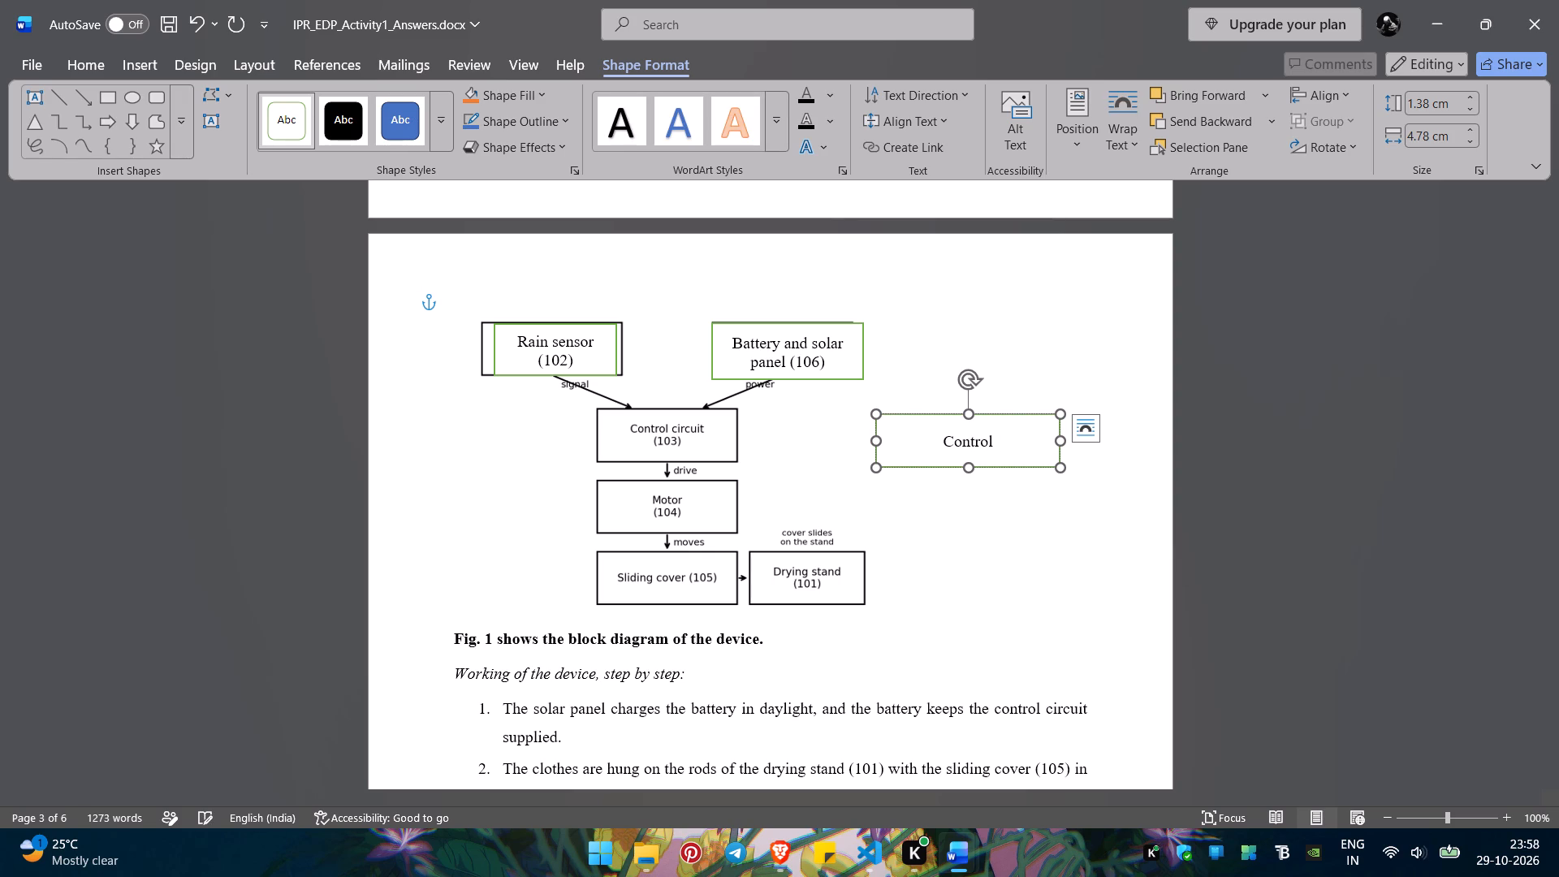
type("Circuit")
key("space")
type("(103")
key("shift+parenright")
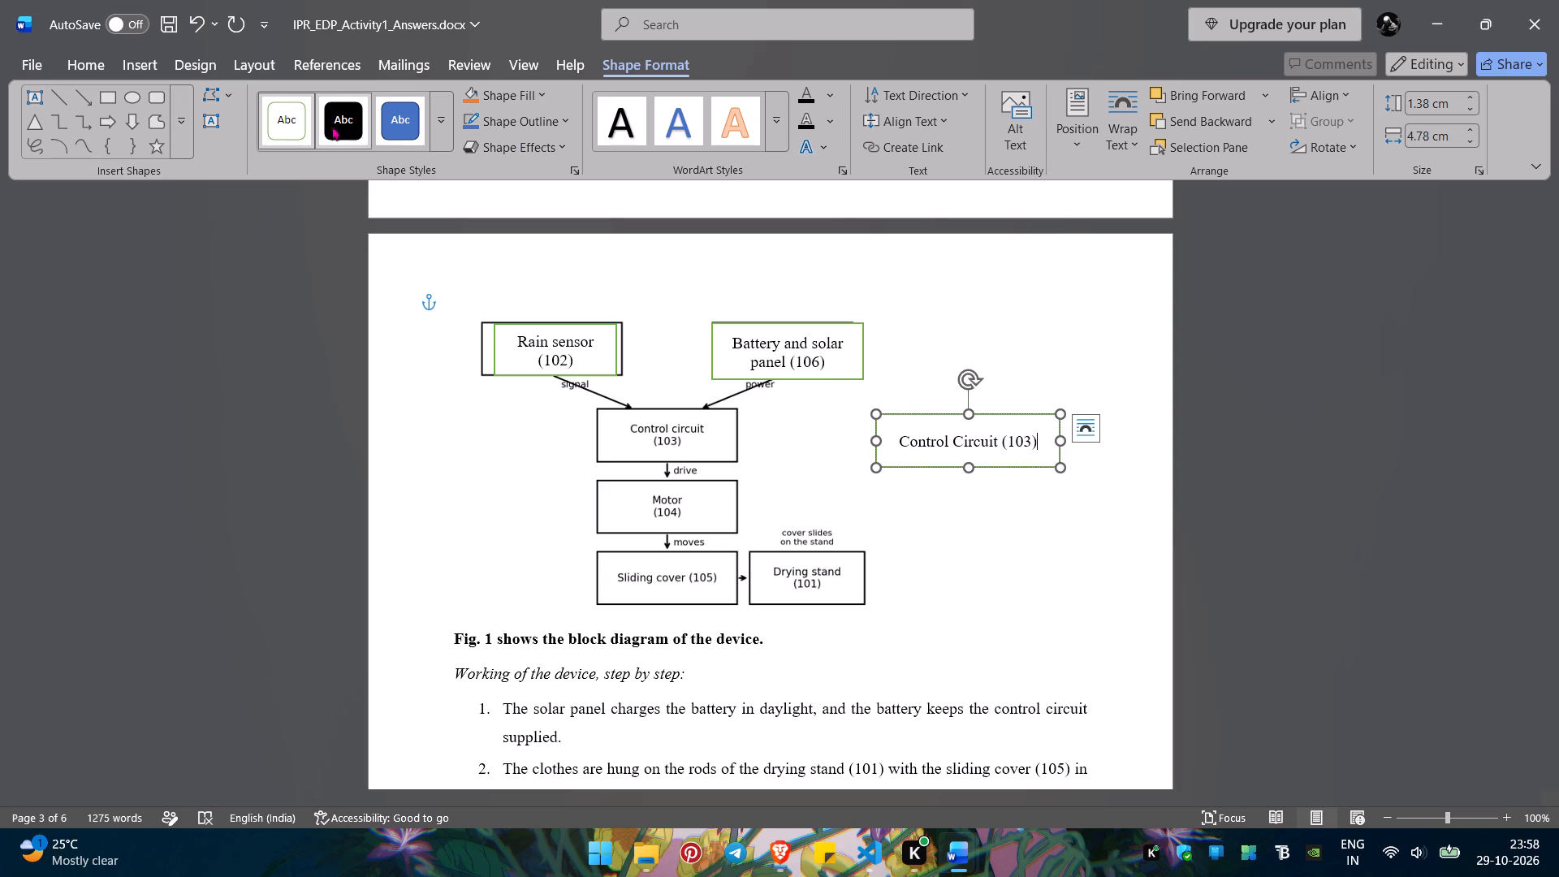
left_click(285, 116)
Draw a fourth rectangle about 4.32 by 1.4 cm below the Control Circuit rectangle, with the same green-outlined style.
left_click(111, 91)
left_click_drag(881, 493, 1045, 547)
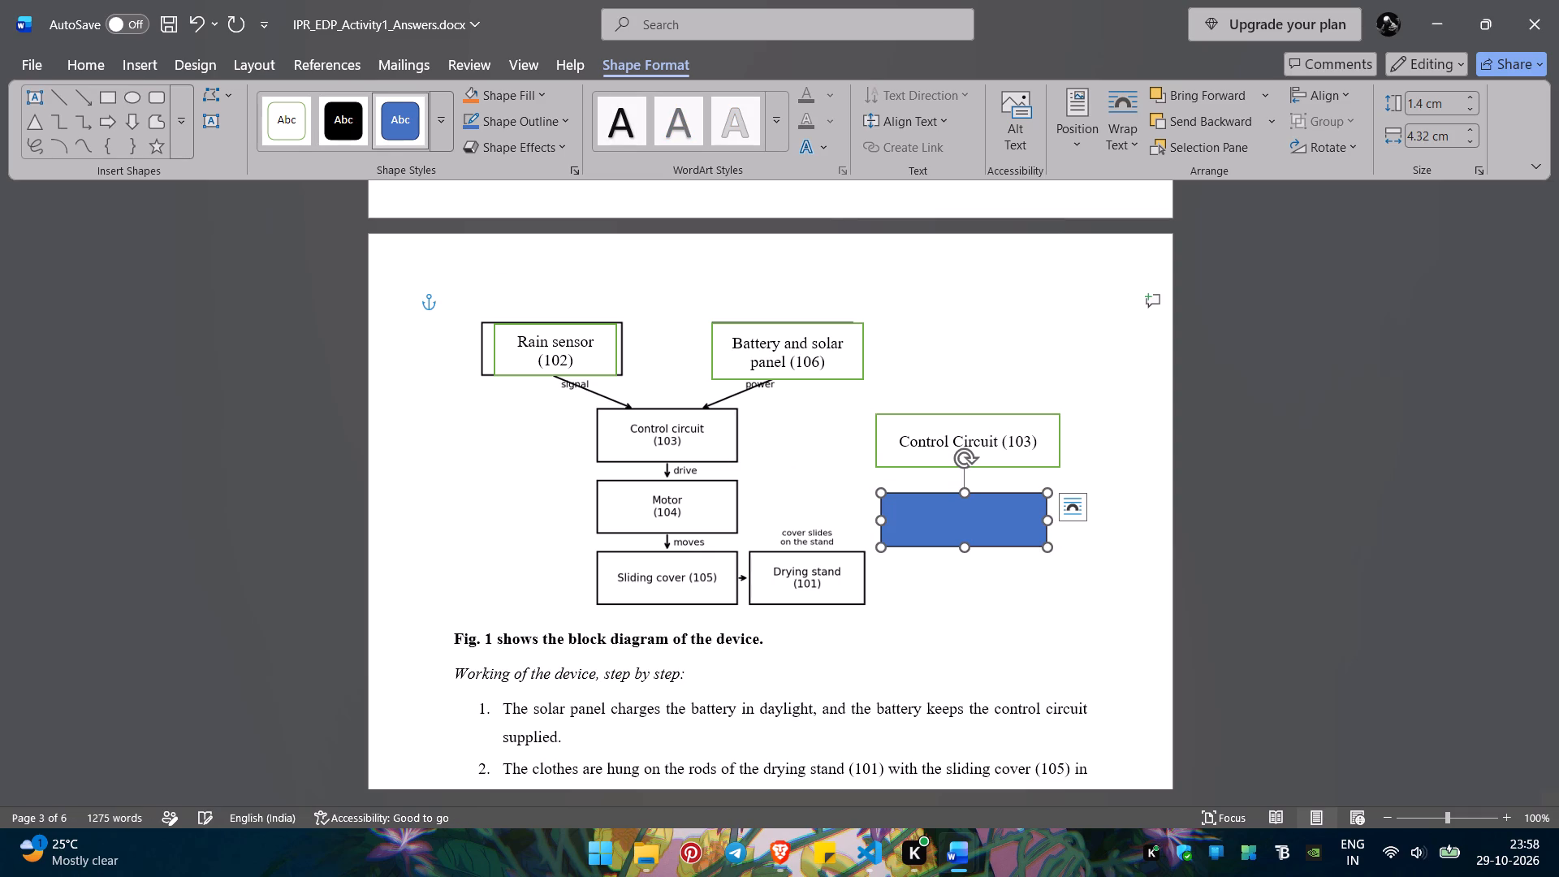
left_click(287, 119)
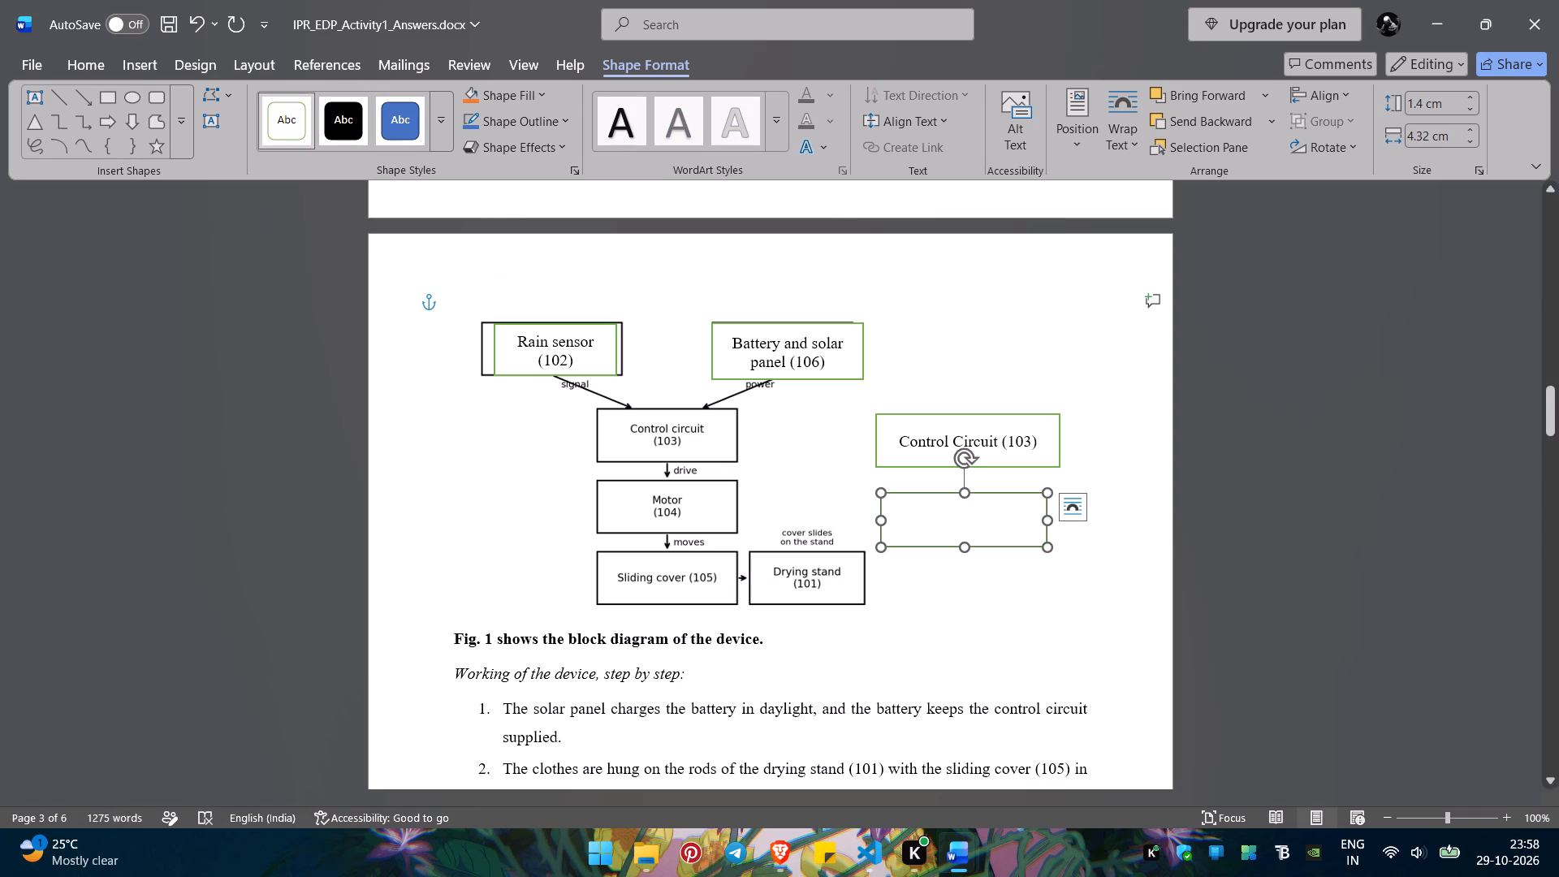
Label the fourth rectangle "Moter (104)".
type("Moter")
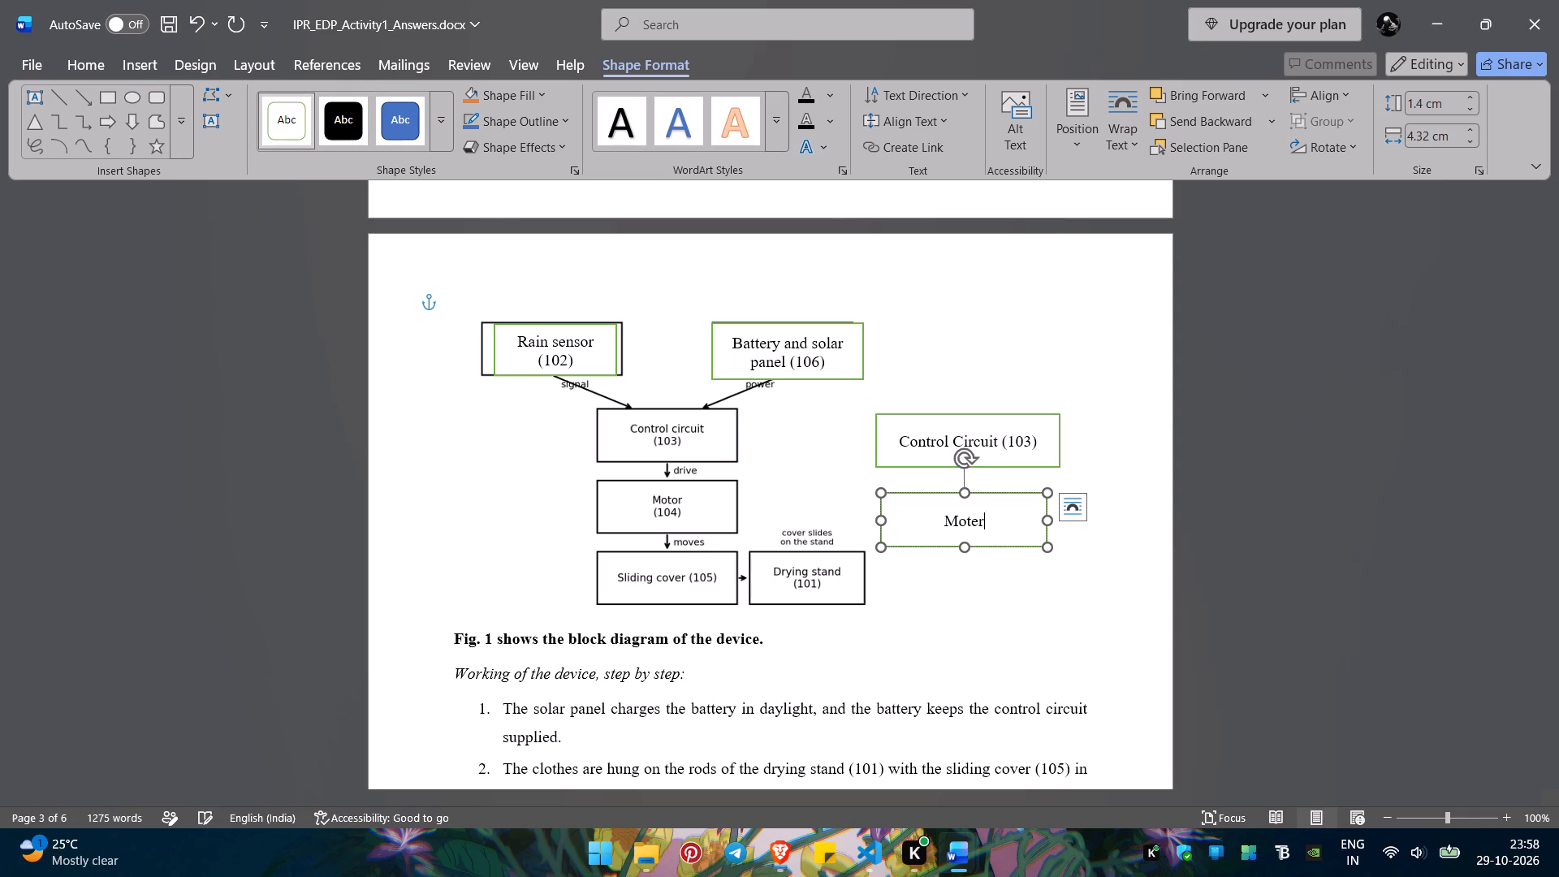
key("space")
type("(104")
key("shift+parenright")
scroll(630, 382, "right", 3)
Draw a fifth rectangle about 4.83 by 1.55 cm below the Moter rectangle, with the same green-outlined style.
left_click(109, 97)
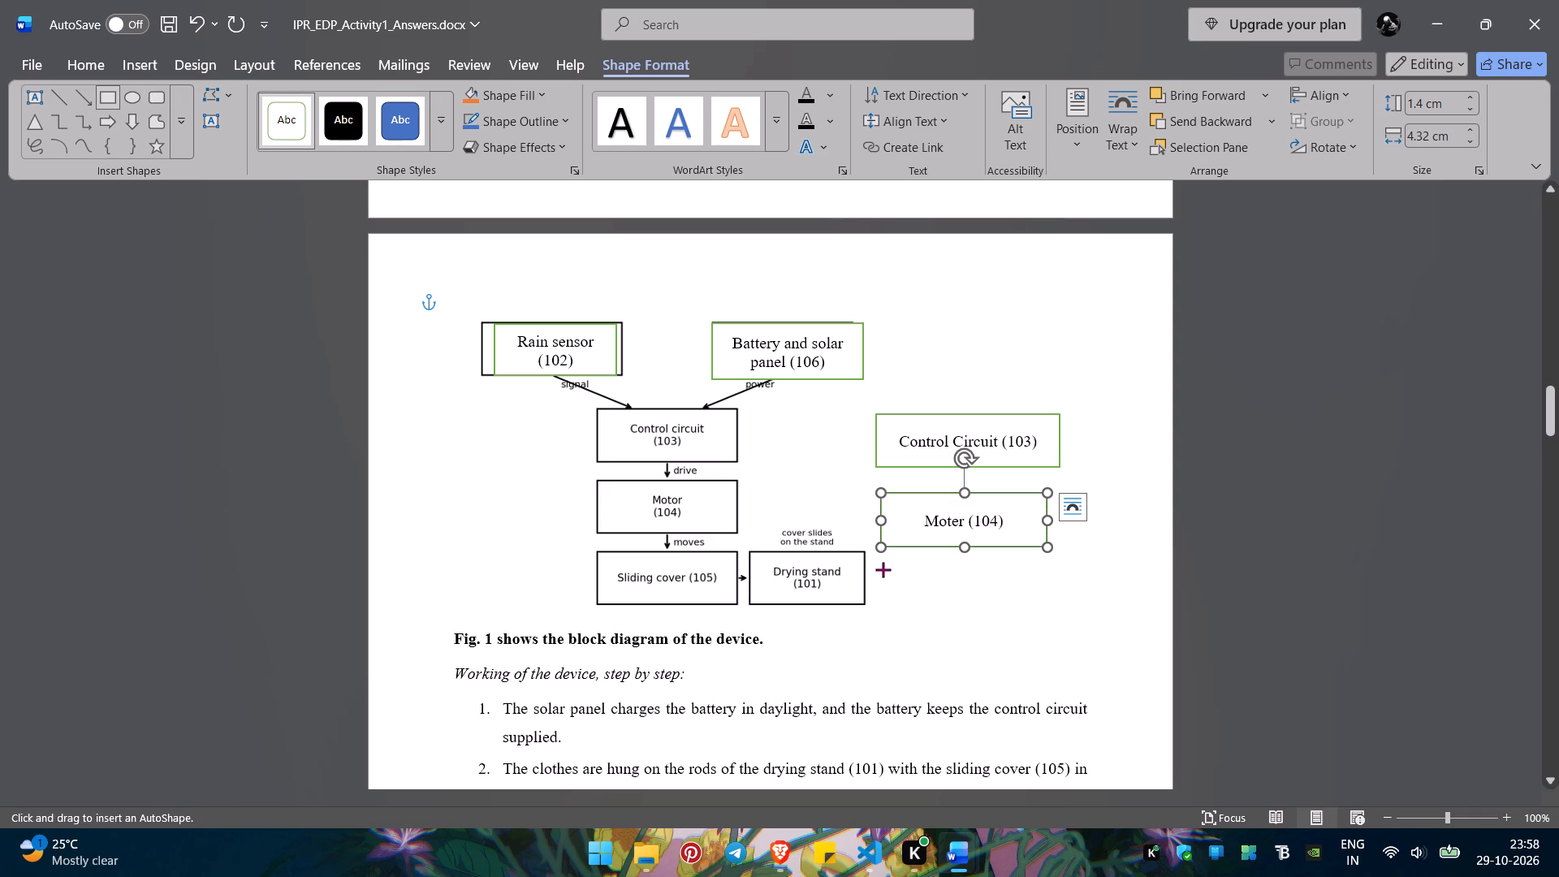
left_click_drag(896, 567, 1082, 626)
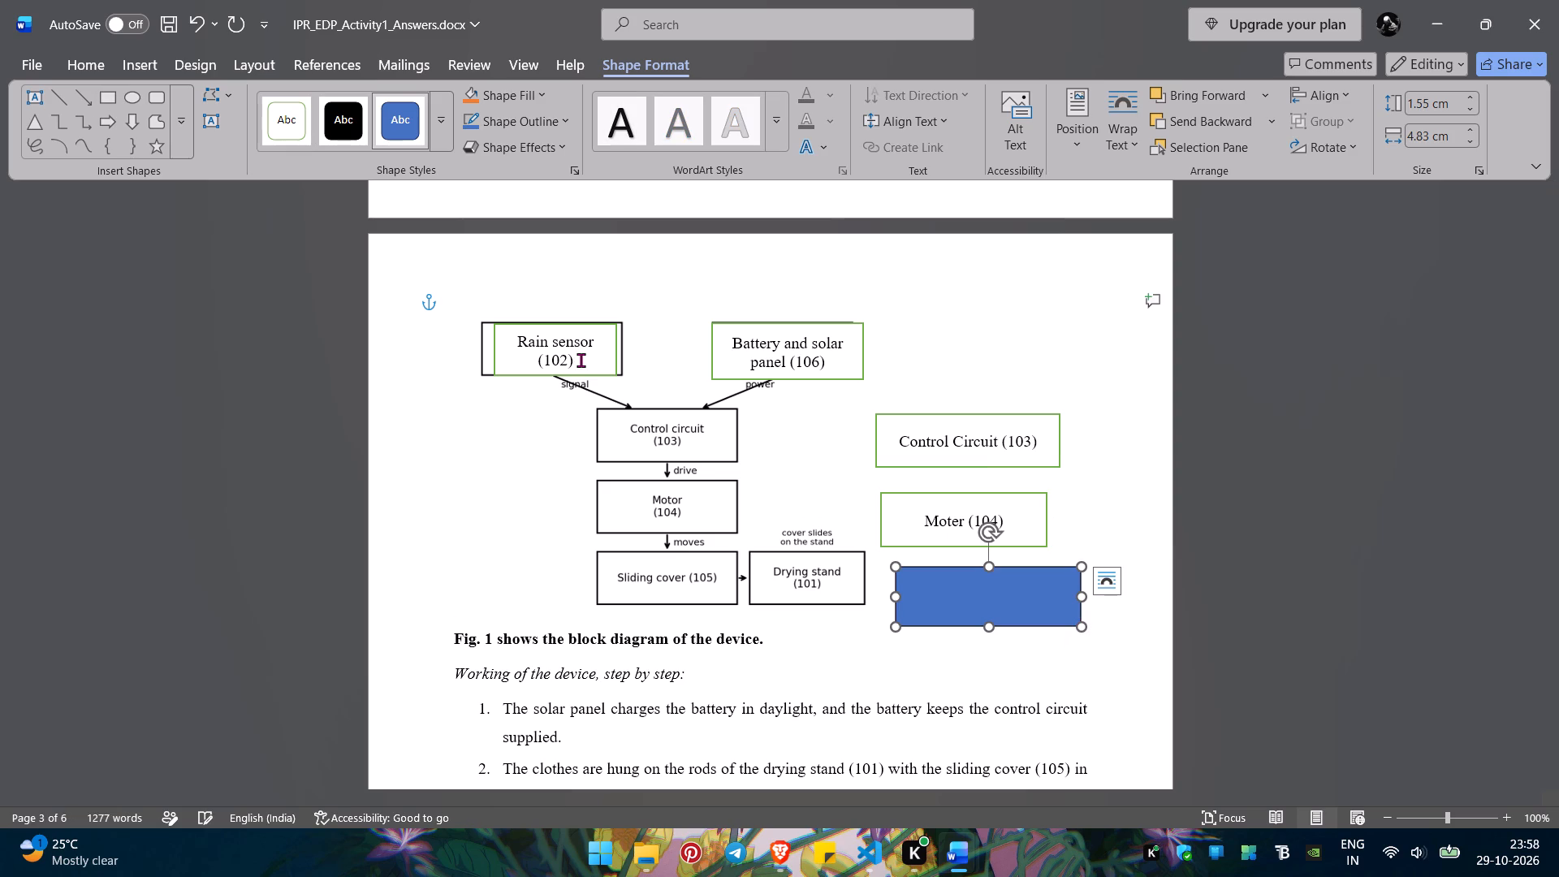
left_click(279, 137)
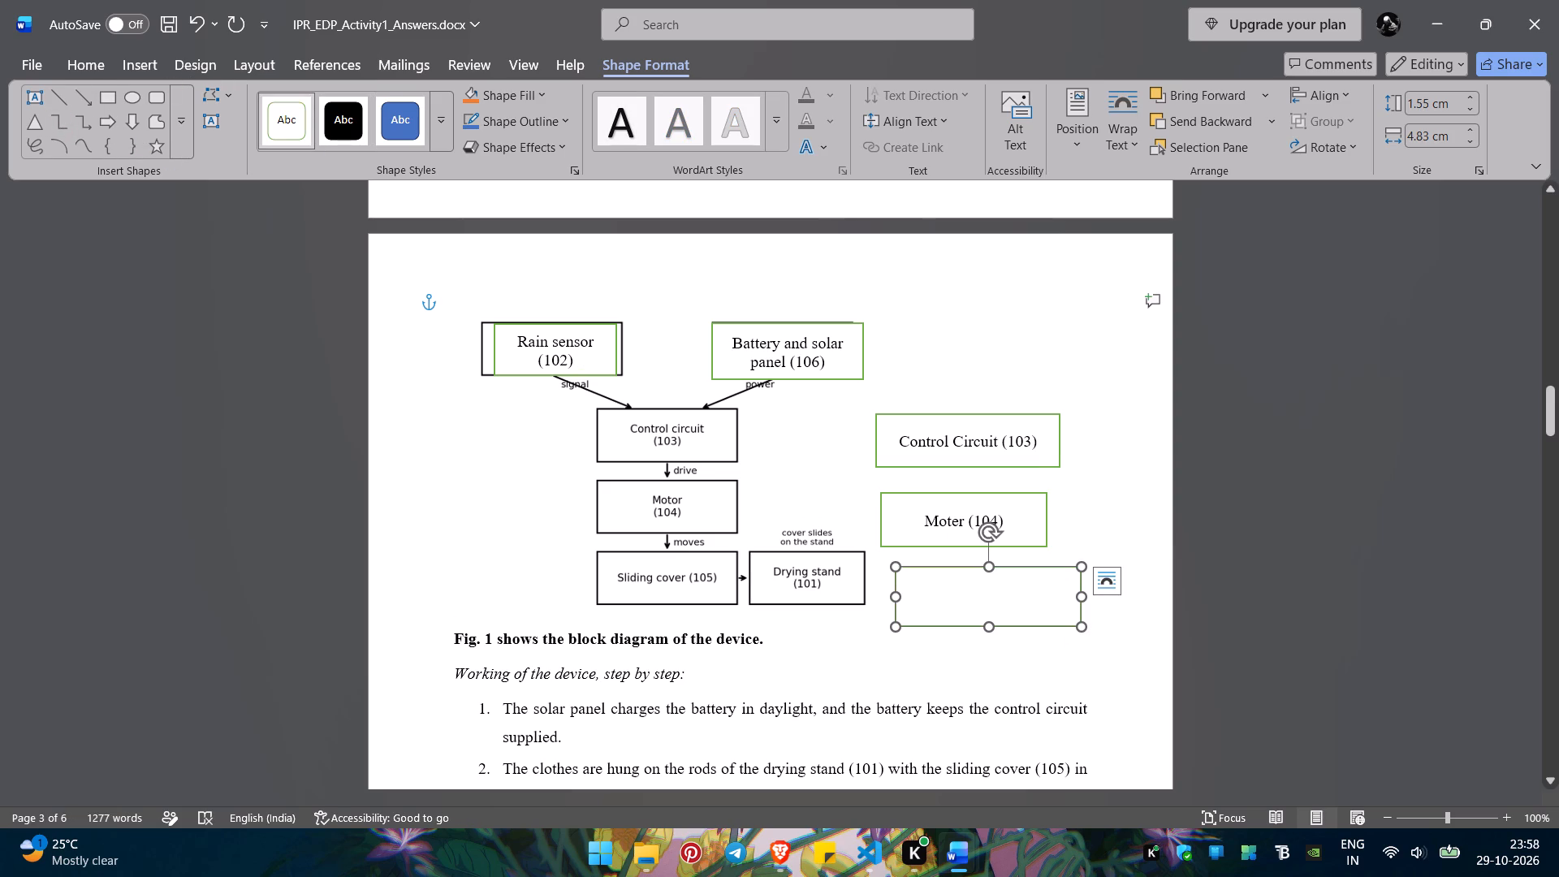
Label the fifth rectangle "Sliding cover (105)".
type("sli")
key("BackSpace")
key("BackSpace")
key("BackSpace")
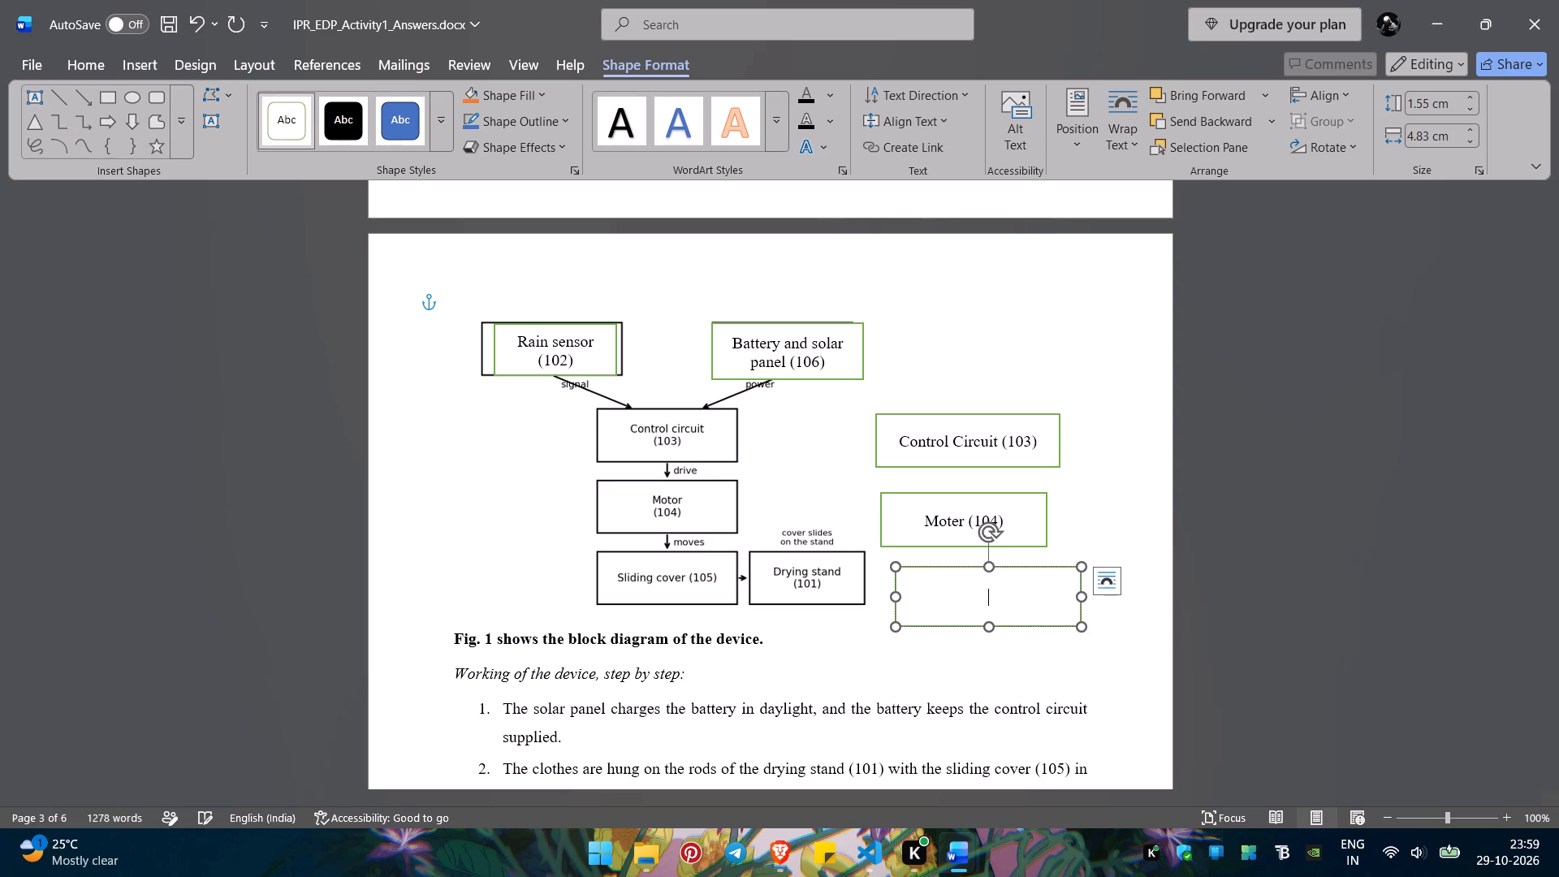
type("Sl")
key("BackSpace")
type("liding cover")
key("space")
type("(105")
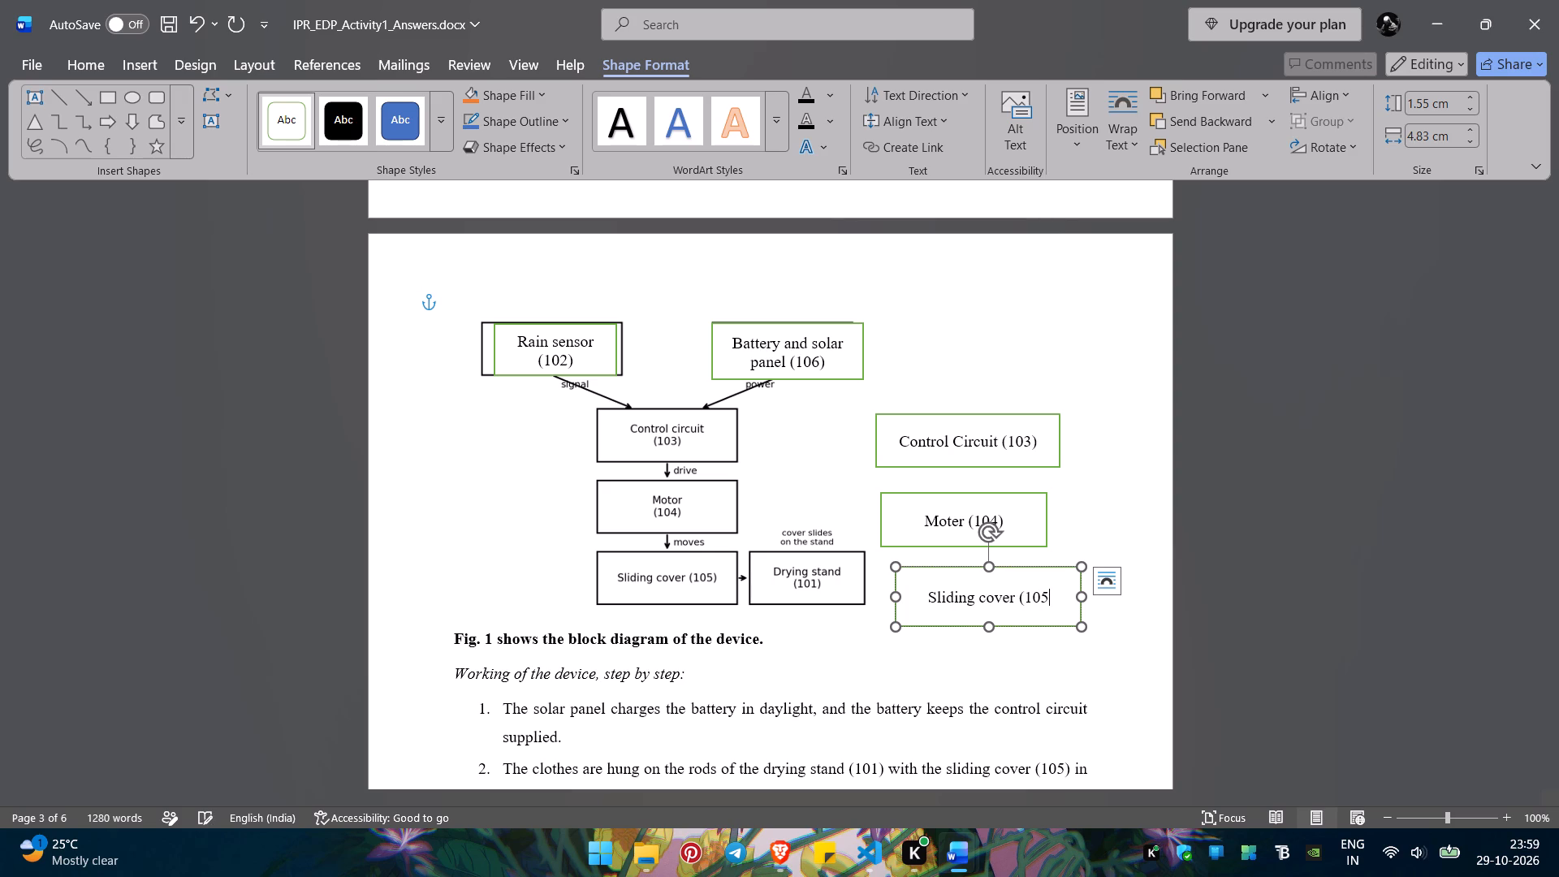
key("shift+parenright")
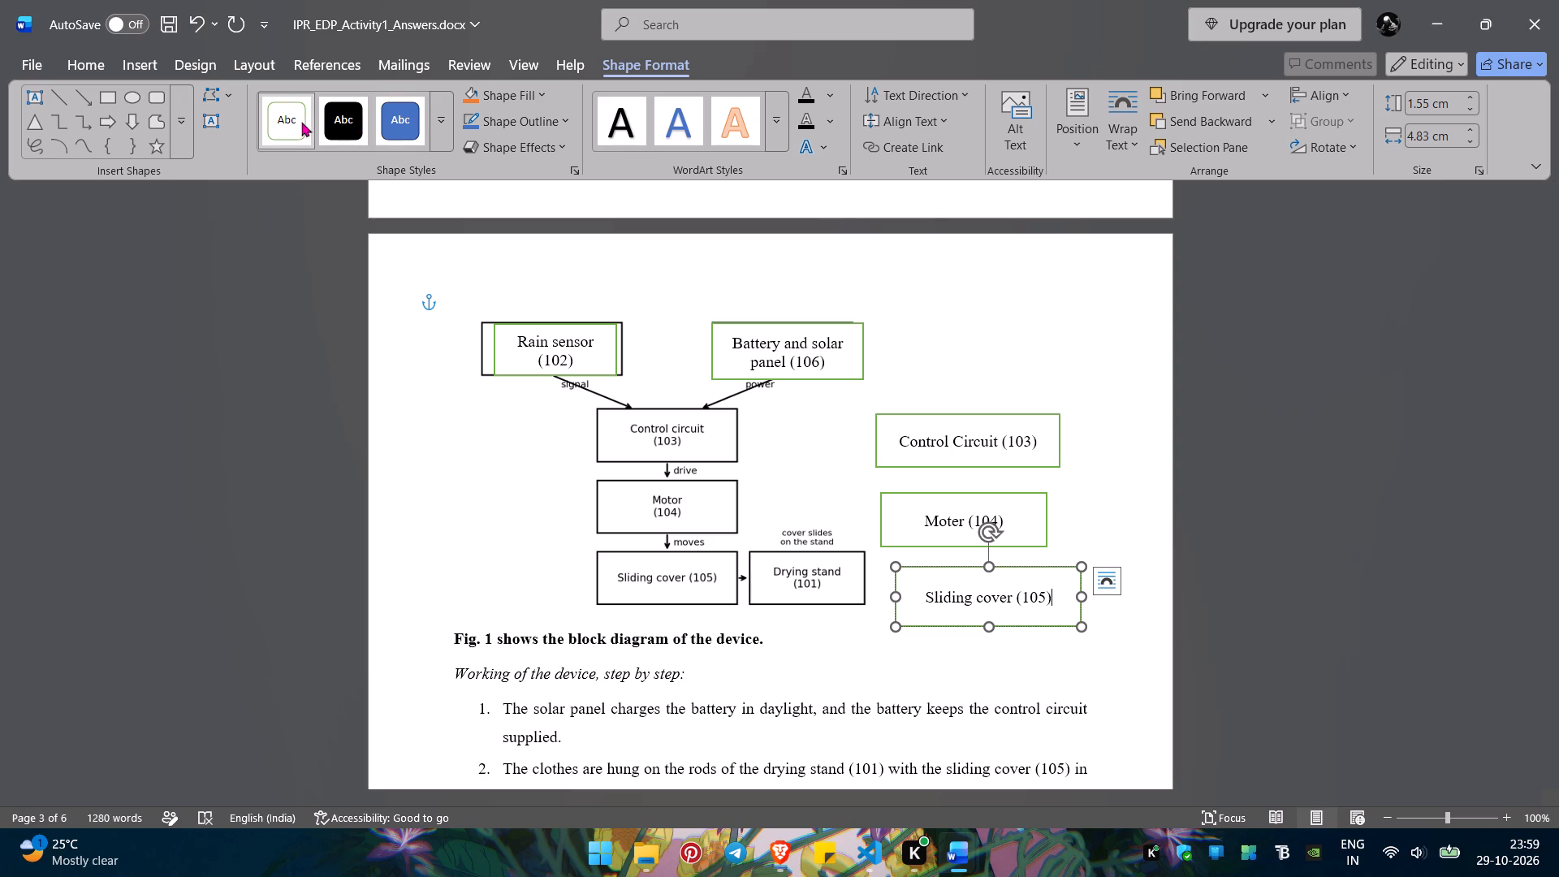
Draw a sixth green-outlined rectangle about 4.55 by 1.19 cm across the page's right edge, level with the Battery and solar panel box.
left_click(113, 102)
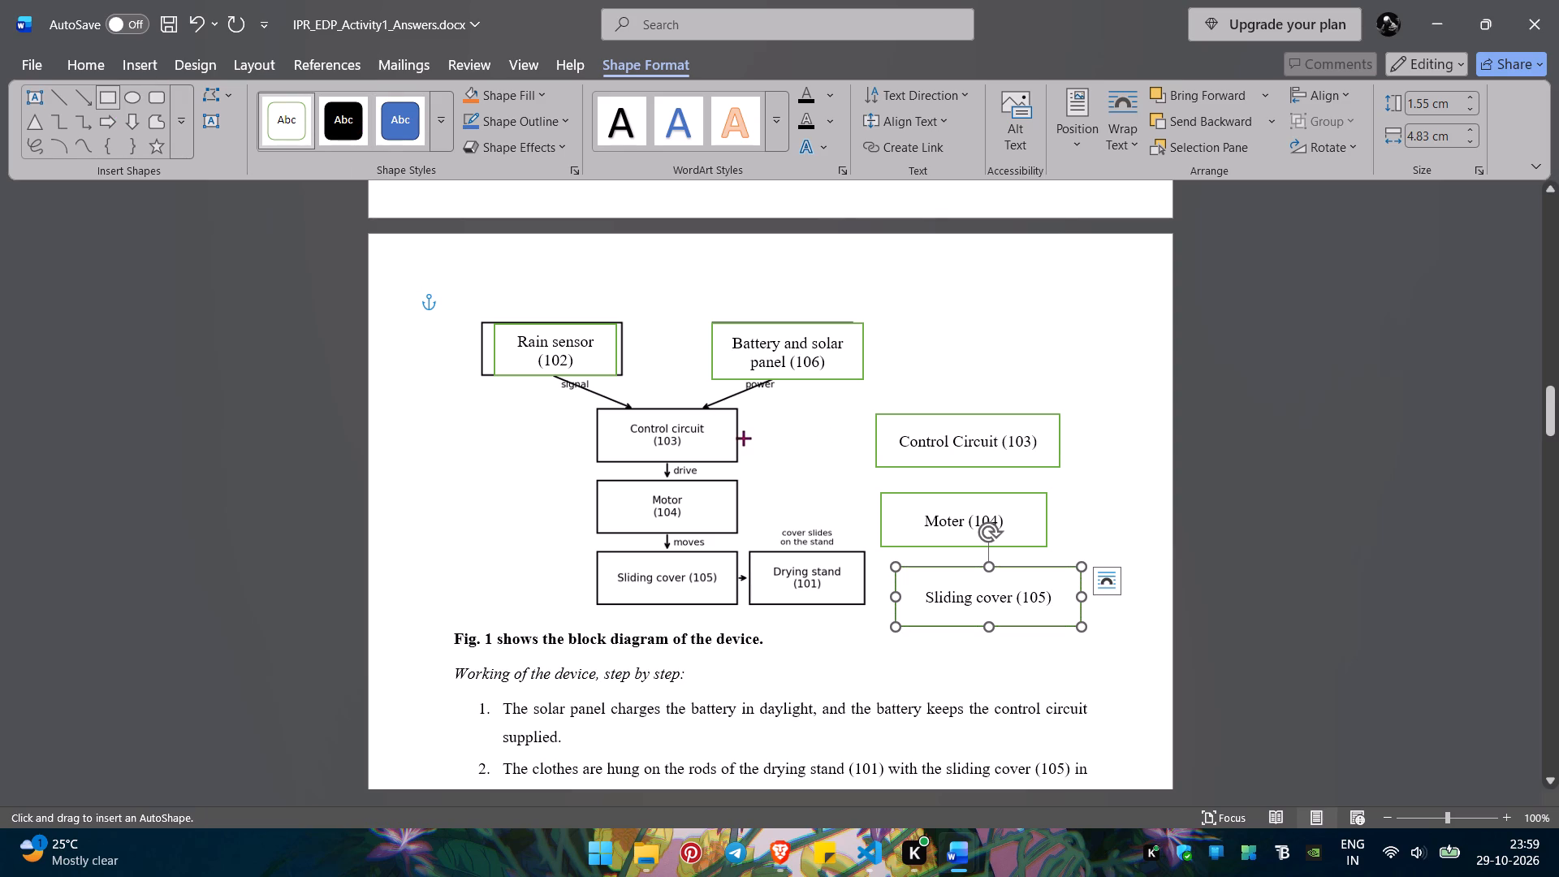
left_click_drag(1086, 329, 1159, 424)
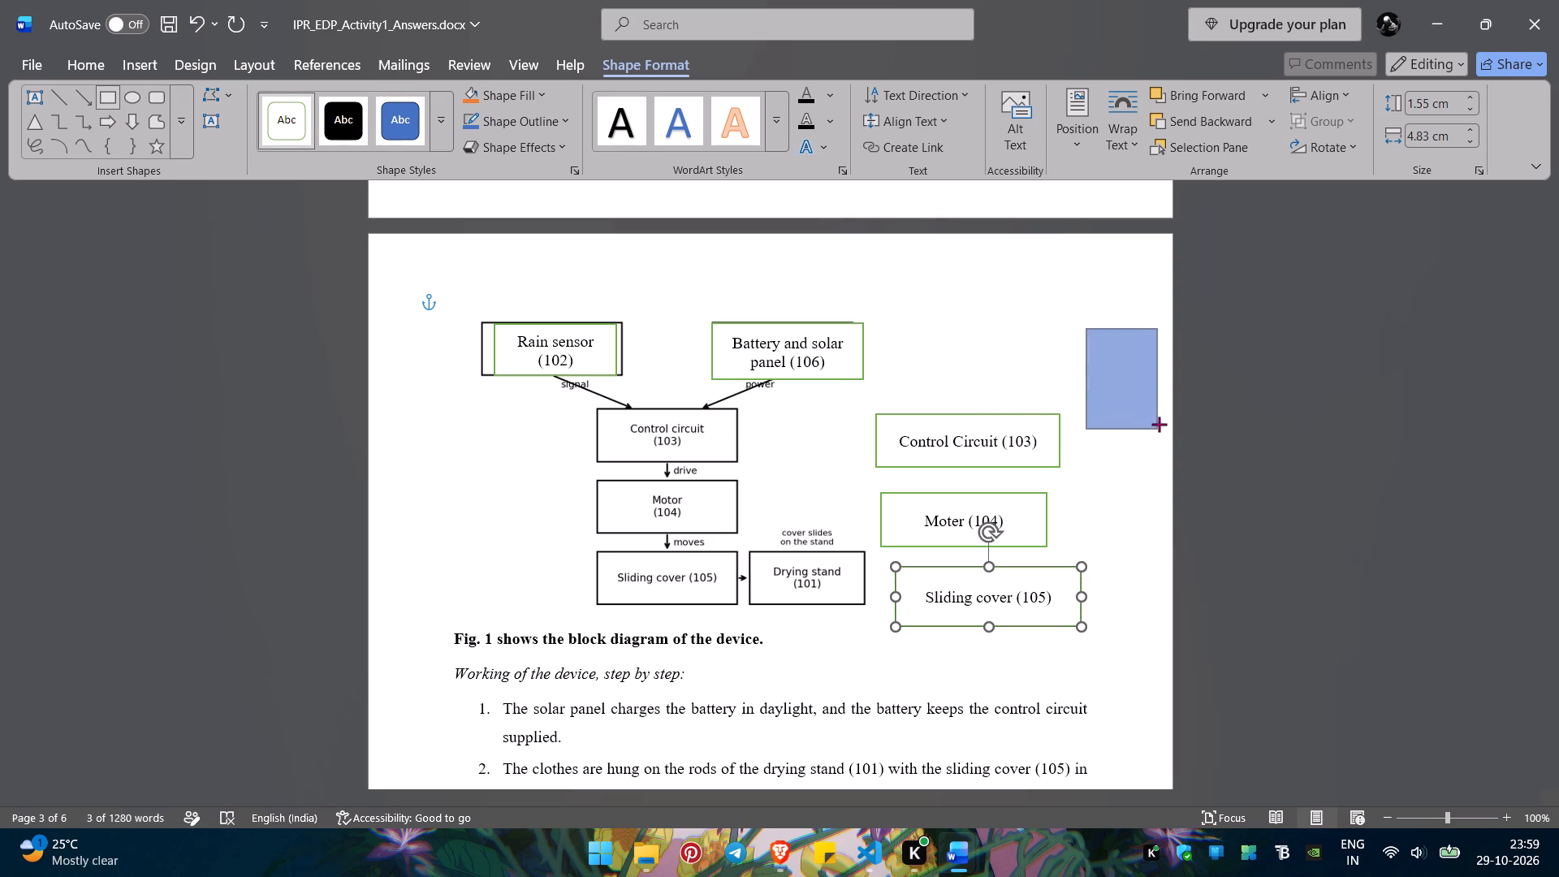
left_click_drag(1159, 424, 1261, 374)
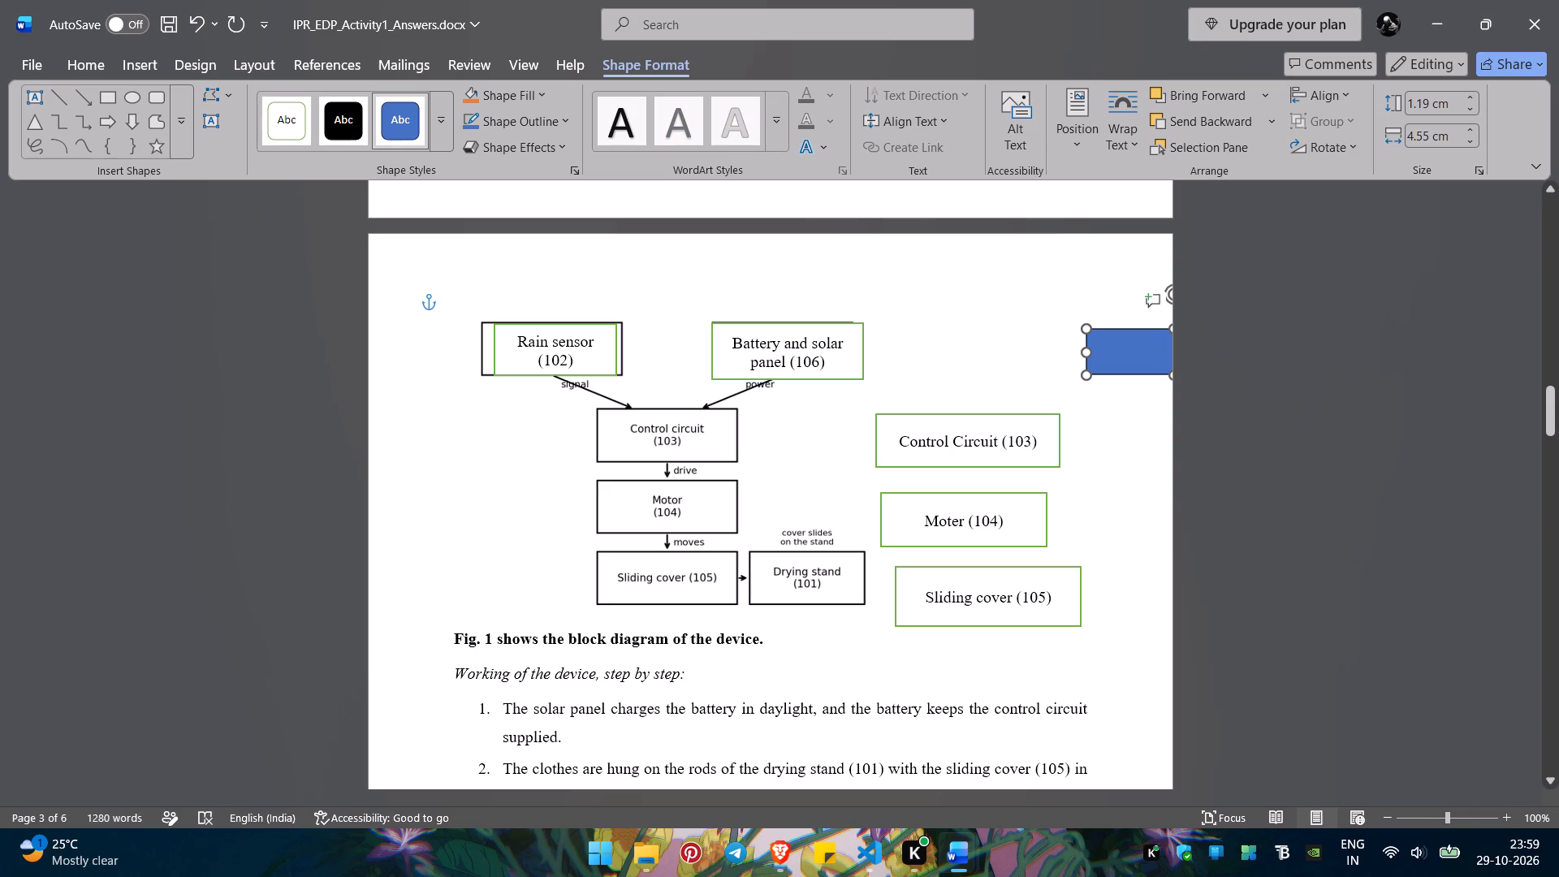
left_click(294, 125)
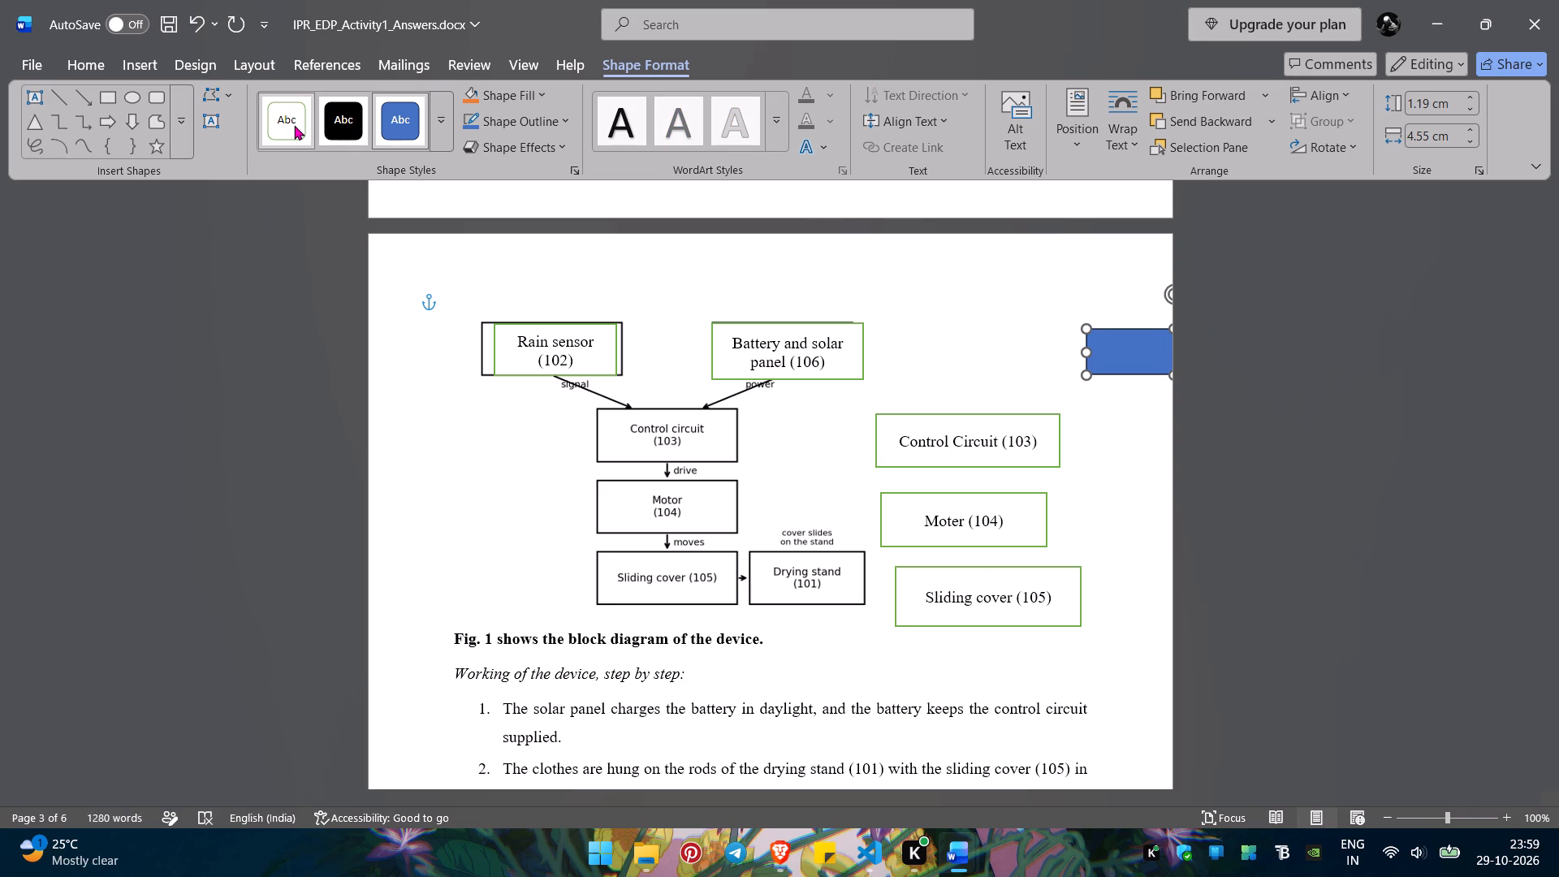
Label the sixth rectangle "Druing StsND".
key("shift+c")
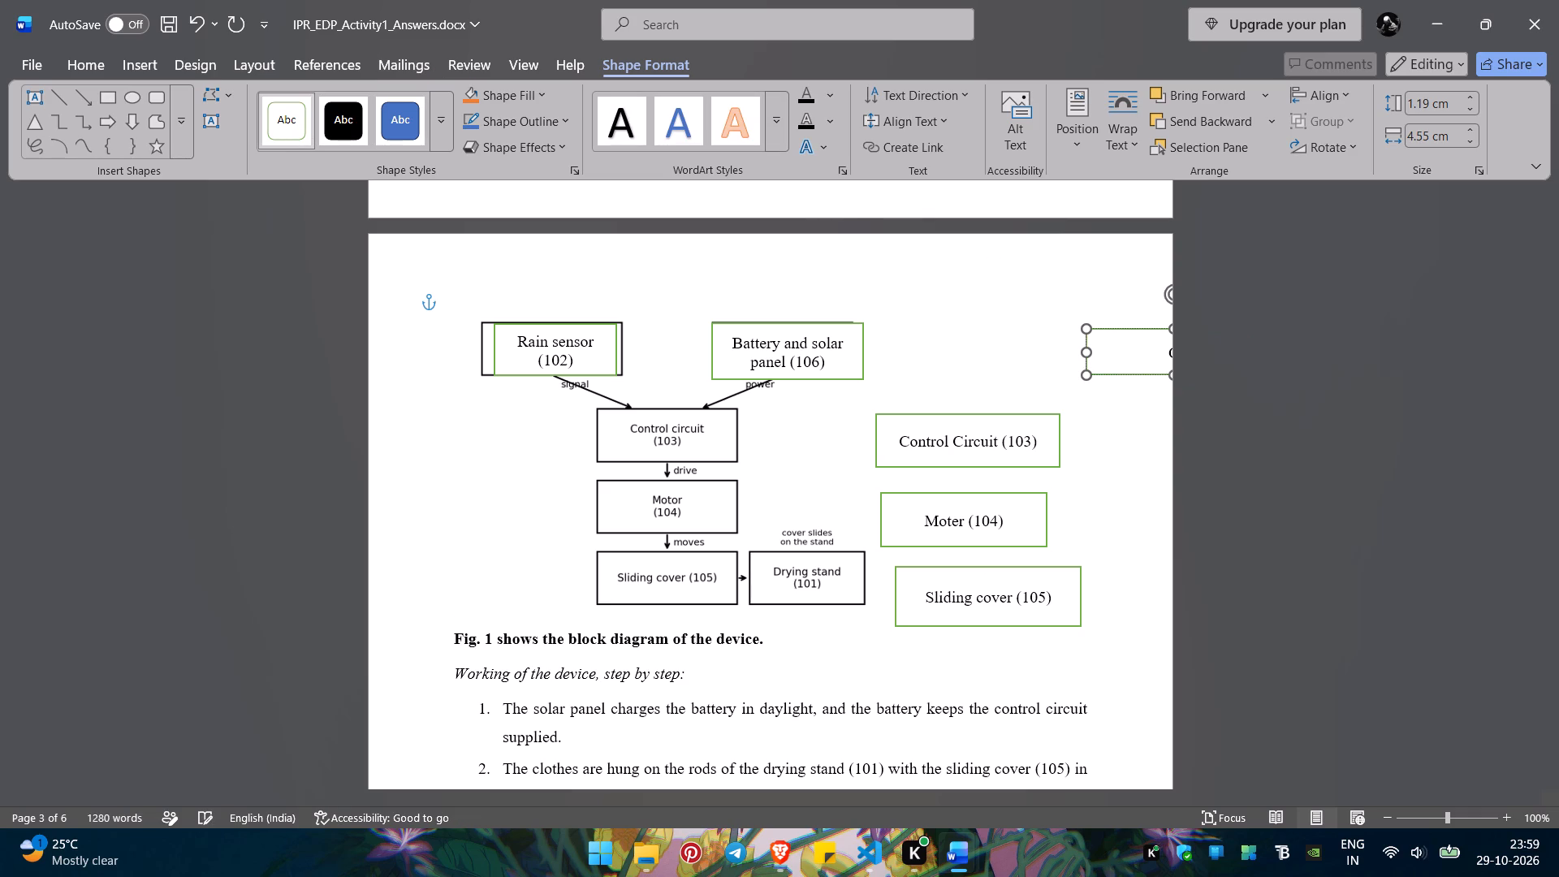
key("BackSpace")
key("shift+d")
type("ruing")
key("space")
type("StsND")
key("space")
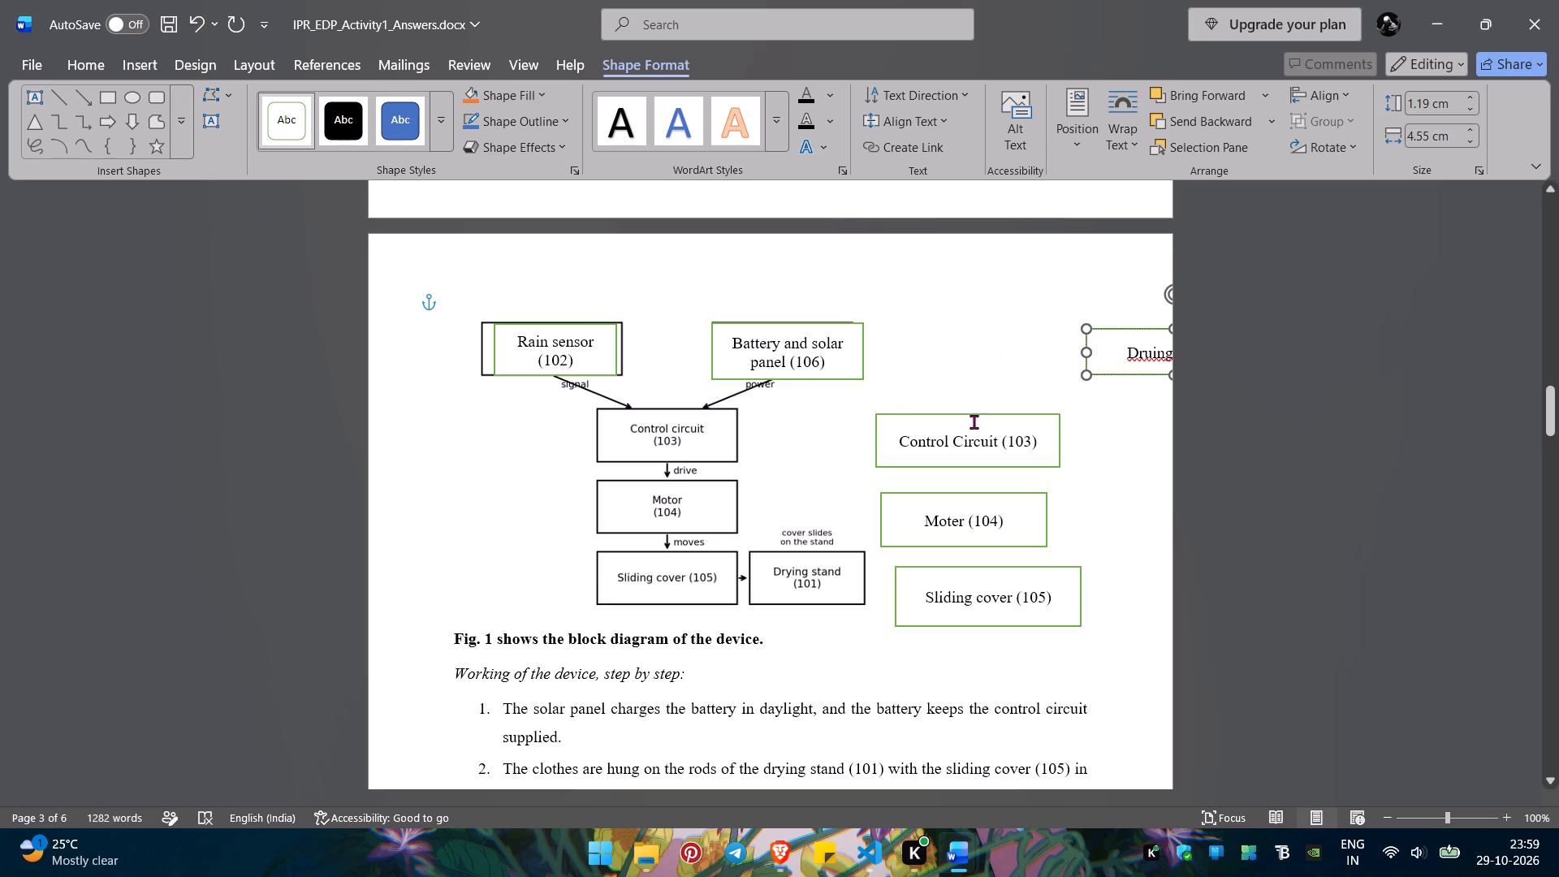
Move the Control Circuit, Moter and Sliding cover rectangles over their matching original boxes in the diagram.
left_click_drag(973, 417, 686, 415)
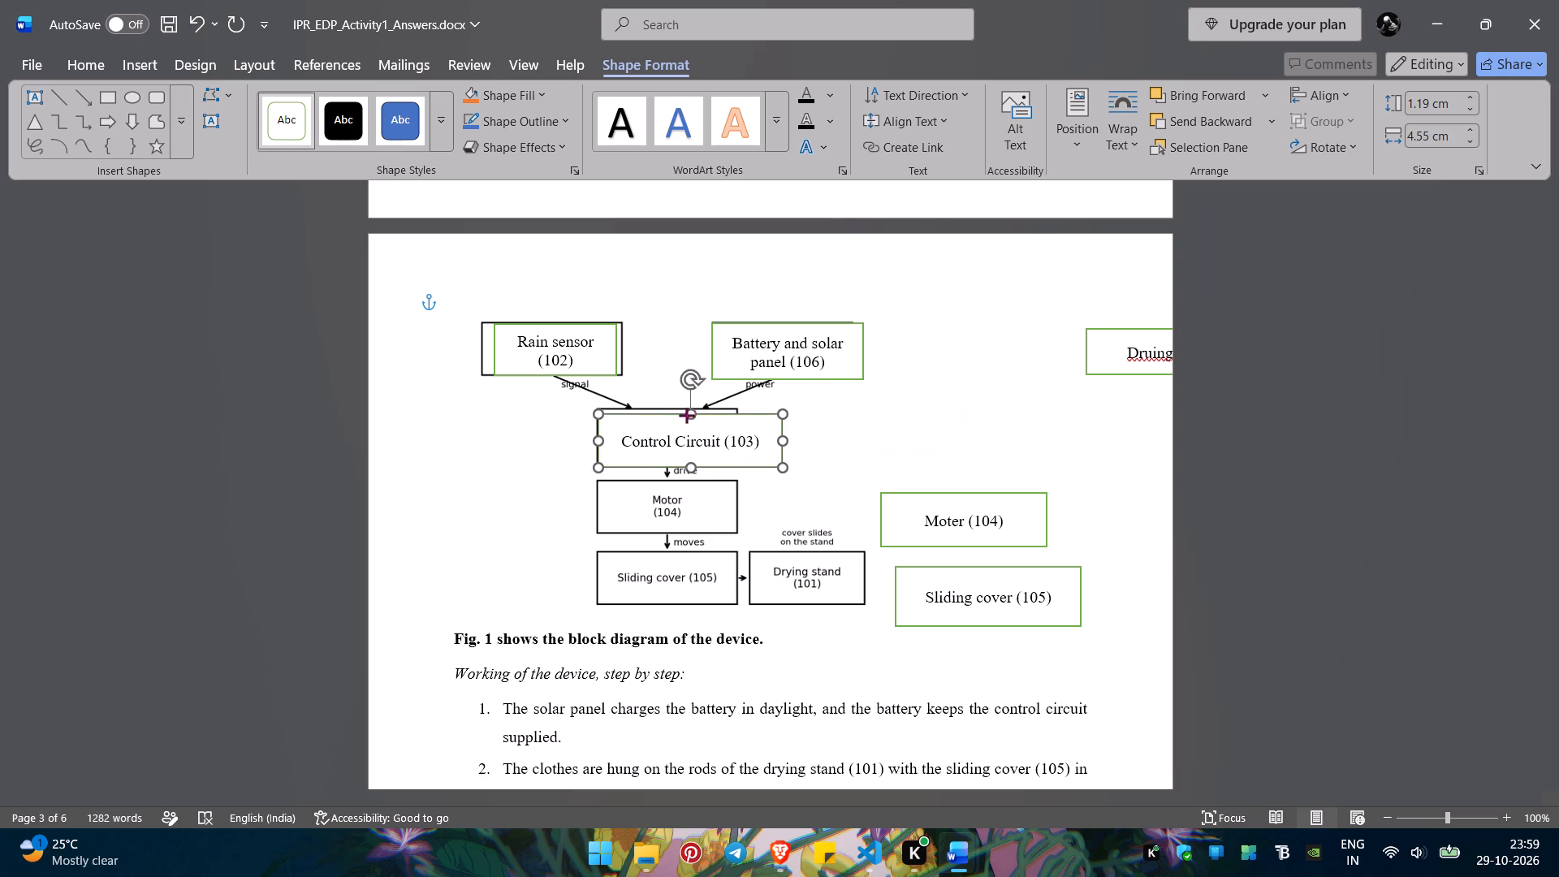
left_click_drag(686, 415, 680, 408)
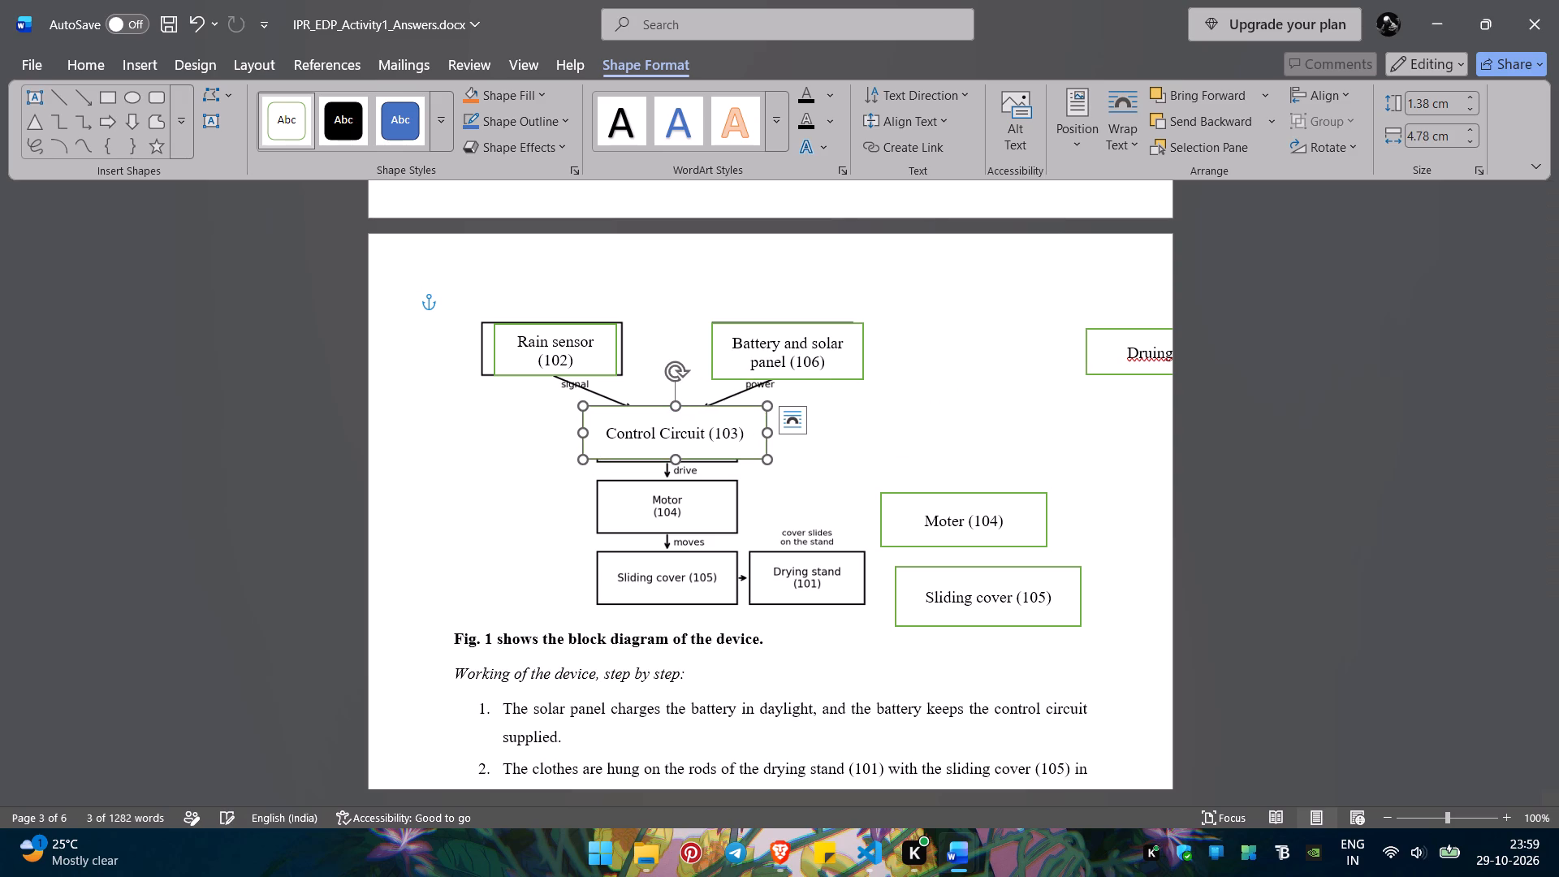
left_click_drag(951, 494, 656, 480)
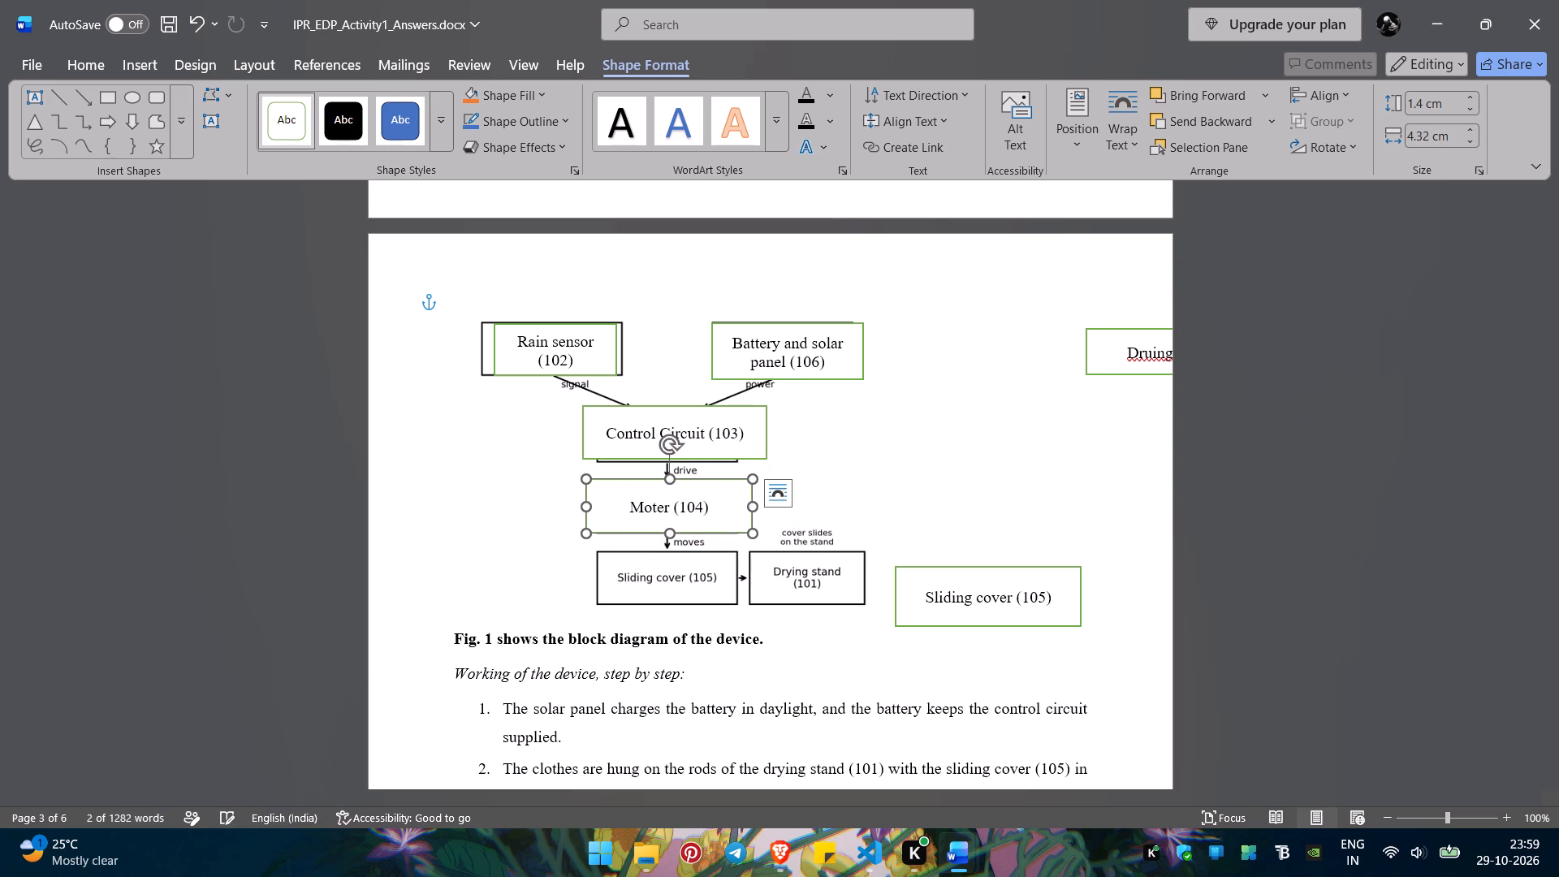
left_click_drag(966, 571, 646, 554)
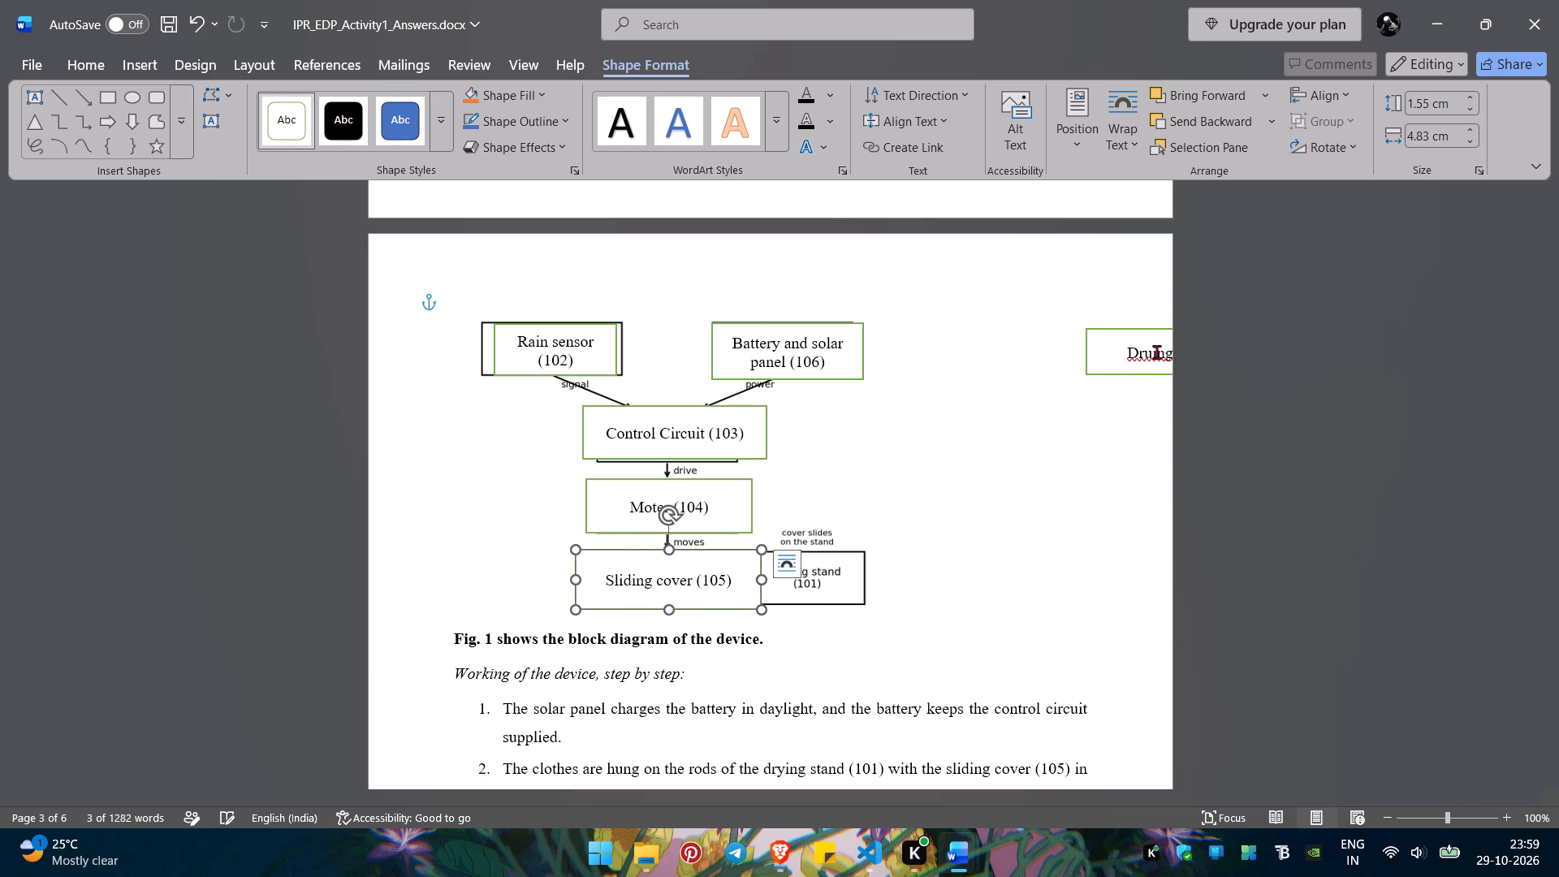
Move the "Druing StsND" rectangle beside the Sliding cover rectangle, partly over the original Drying stand box.
left_click_drag(1138, 330, 893, 555)
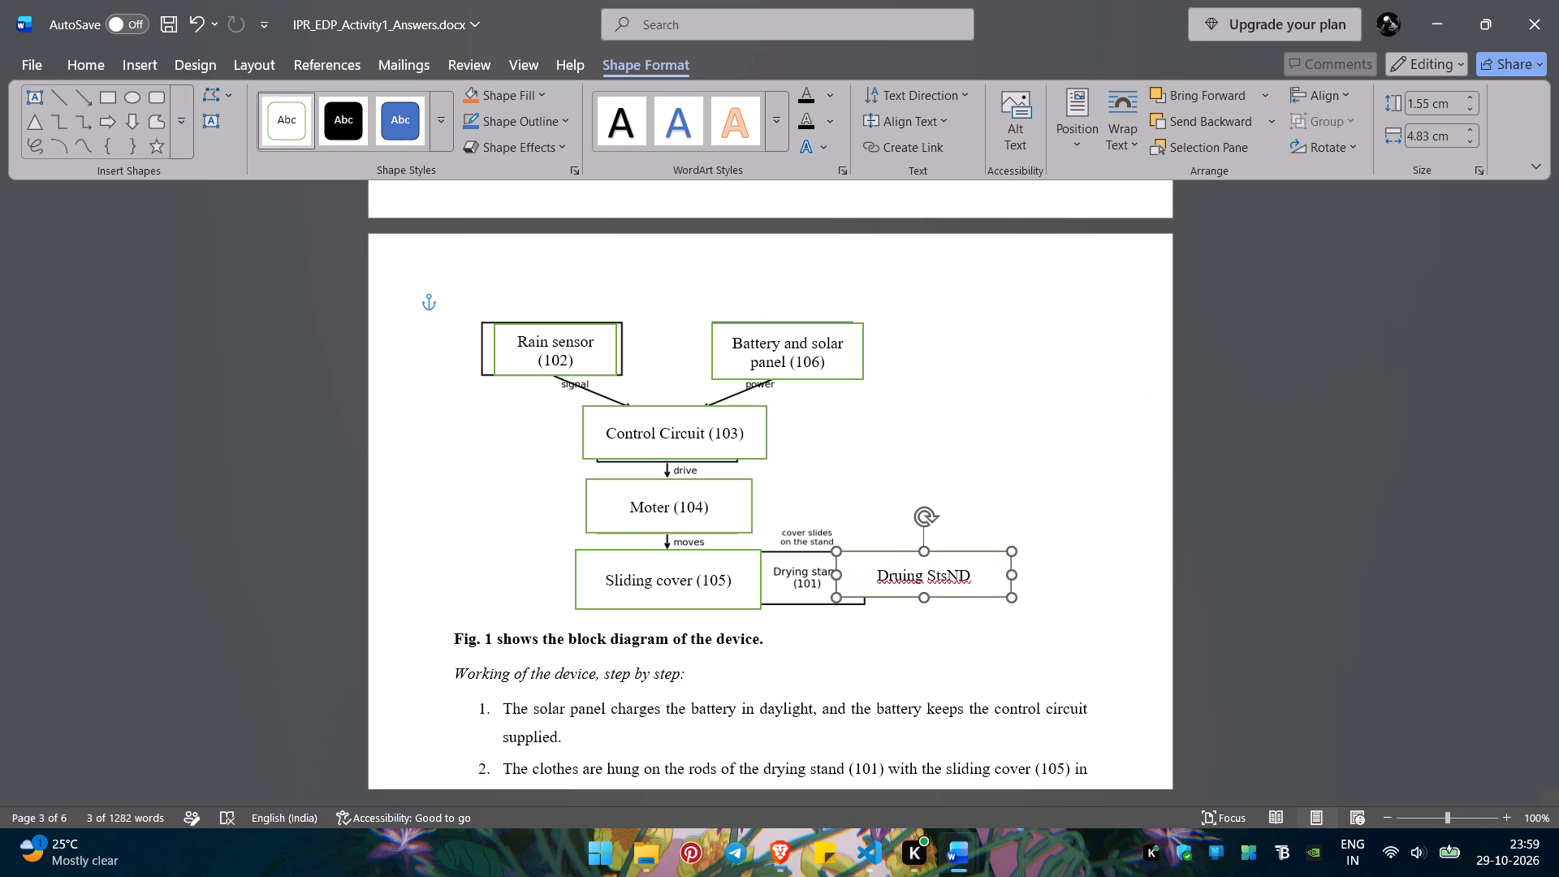
Move the "Druing StsND" rectangle clear of the original Drying stand box, just beyond that box's right edge.
left_click_drag(893, 555, 922, 555)
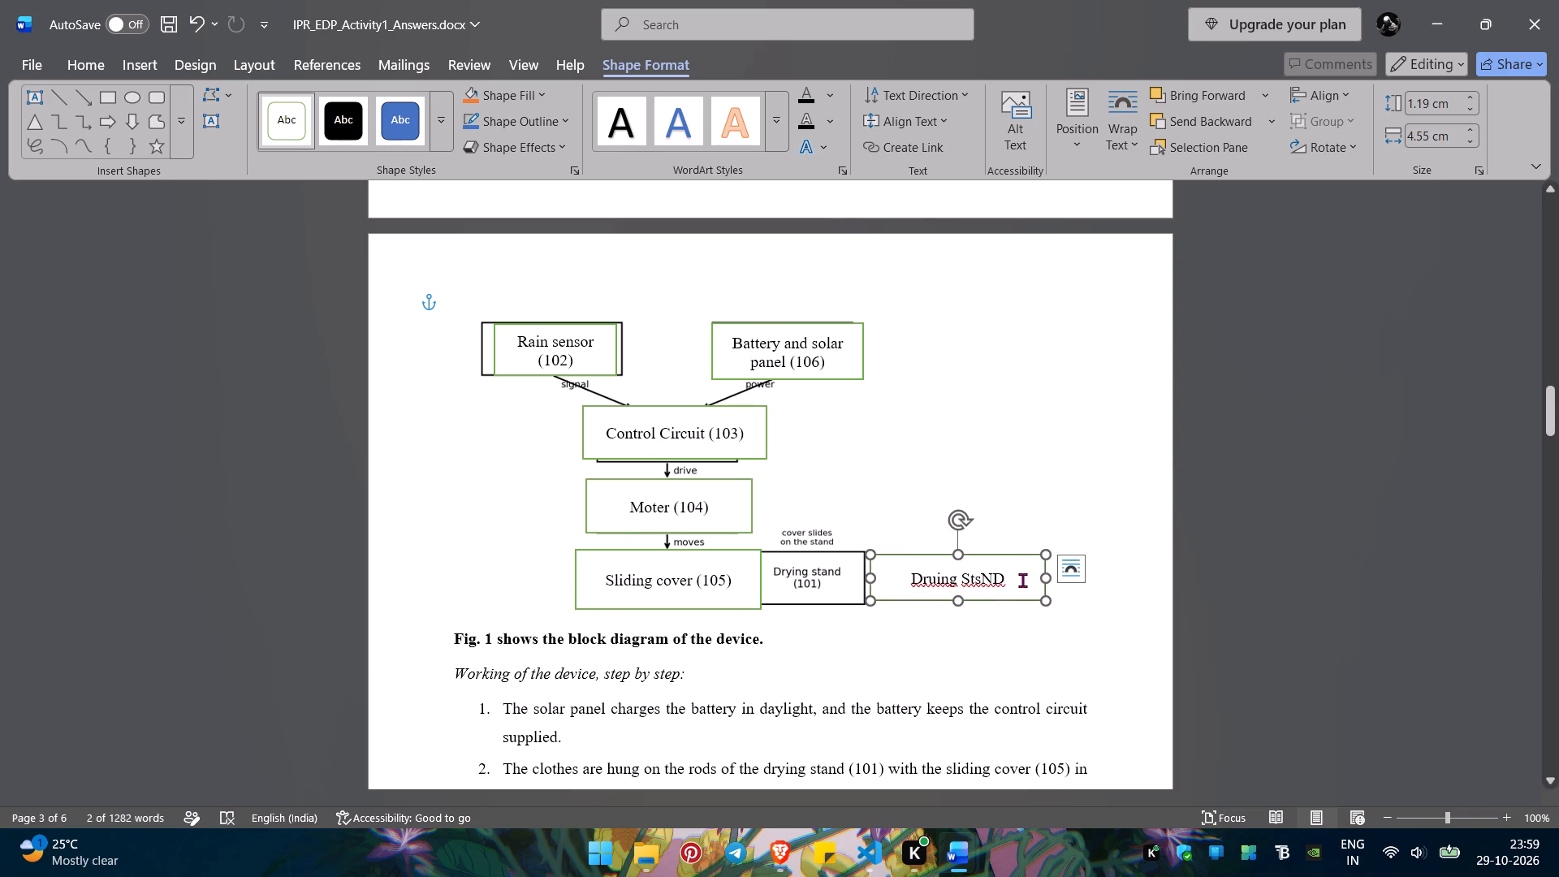
Correct the label of the "Druing StsND" rectangle to "Drying stand (101)".
left_click(1022, 580)
key("BackSpace")
key("BackSpace")
key("BackSpace")
key("BackSpace")
key("BackSpace")
key("BackSpace")
key("BackSpace")
key("BackSpace")
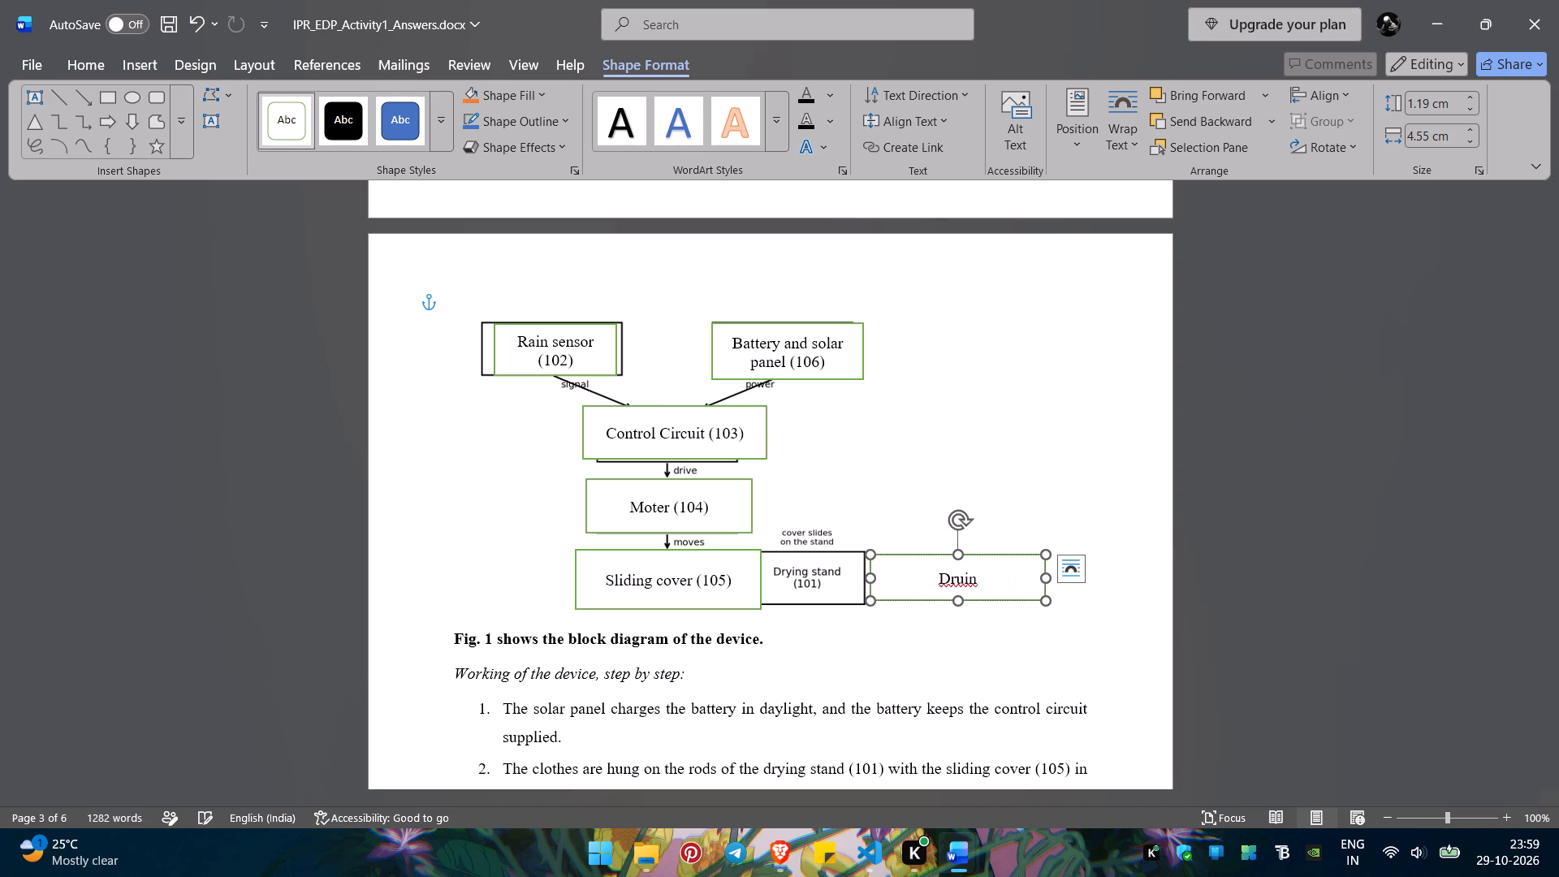
key("BackSpace")
key("BackSpace")
key("BackSpace")
key("u")
key("BackSpace")
type("ying")
key("space")
key("shift+s")
key("BackSpace")
type("stand")
key("space")
type("(101")
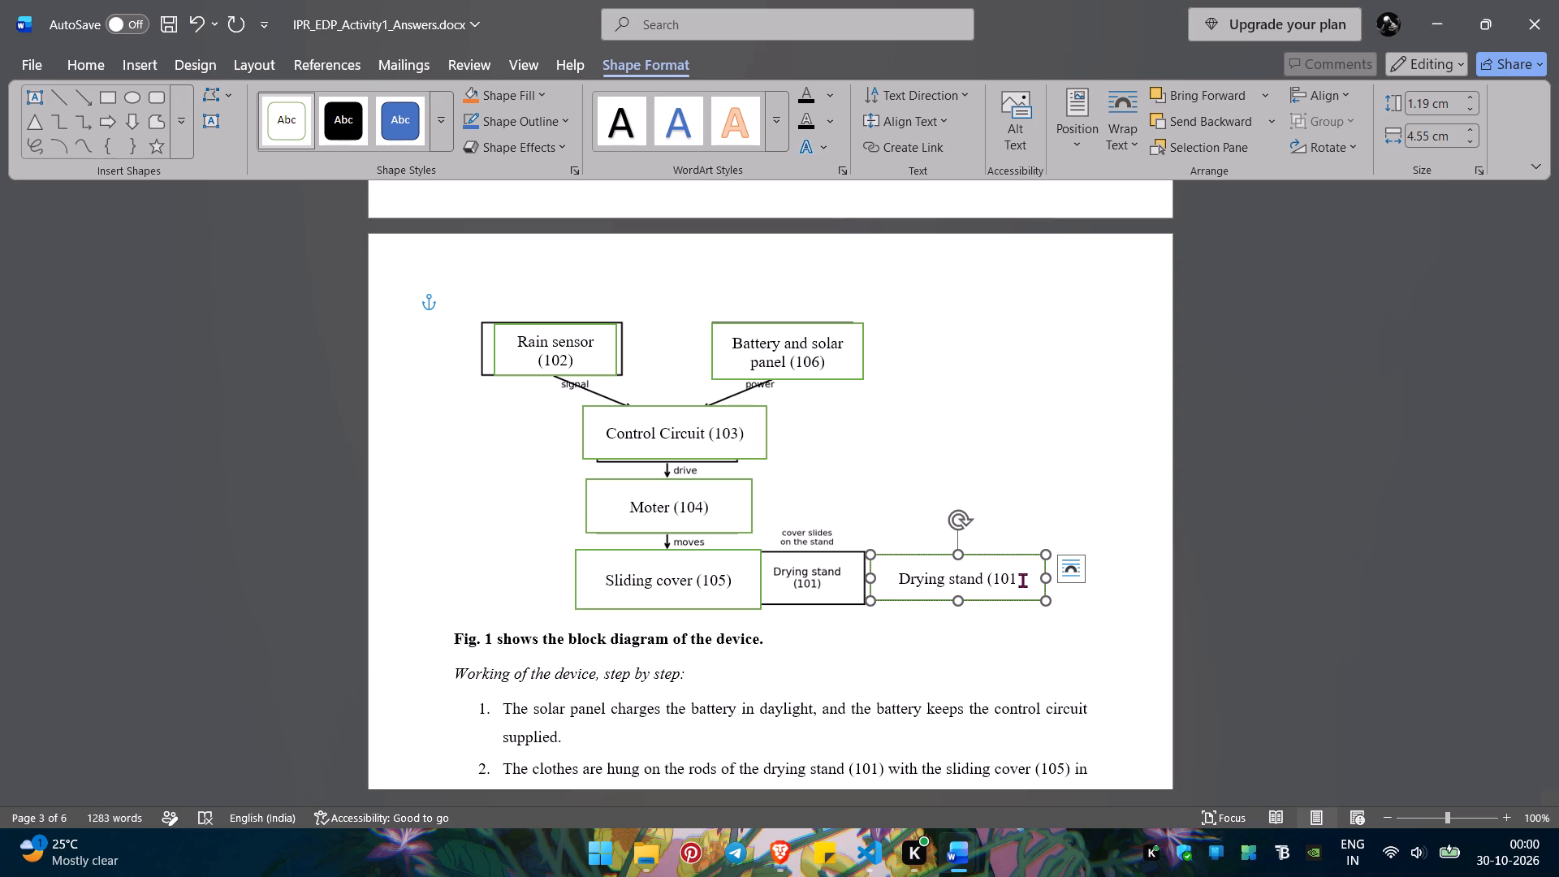
key("shift+parenright")
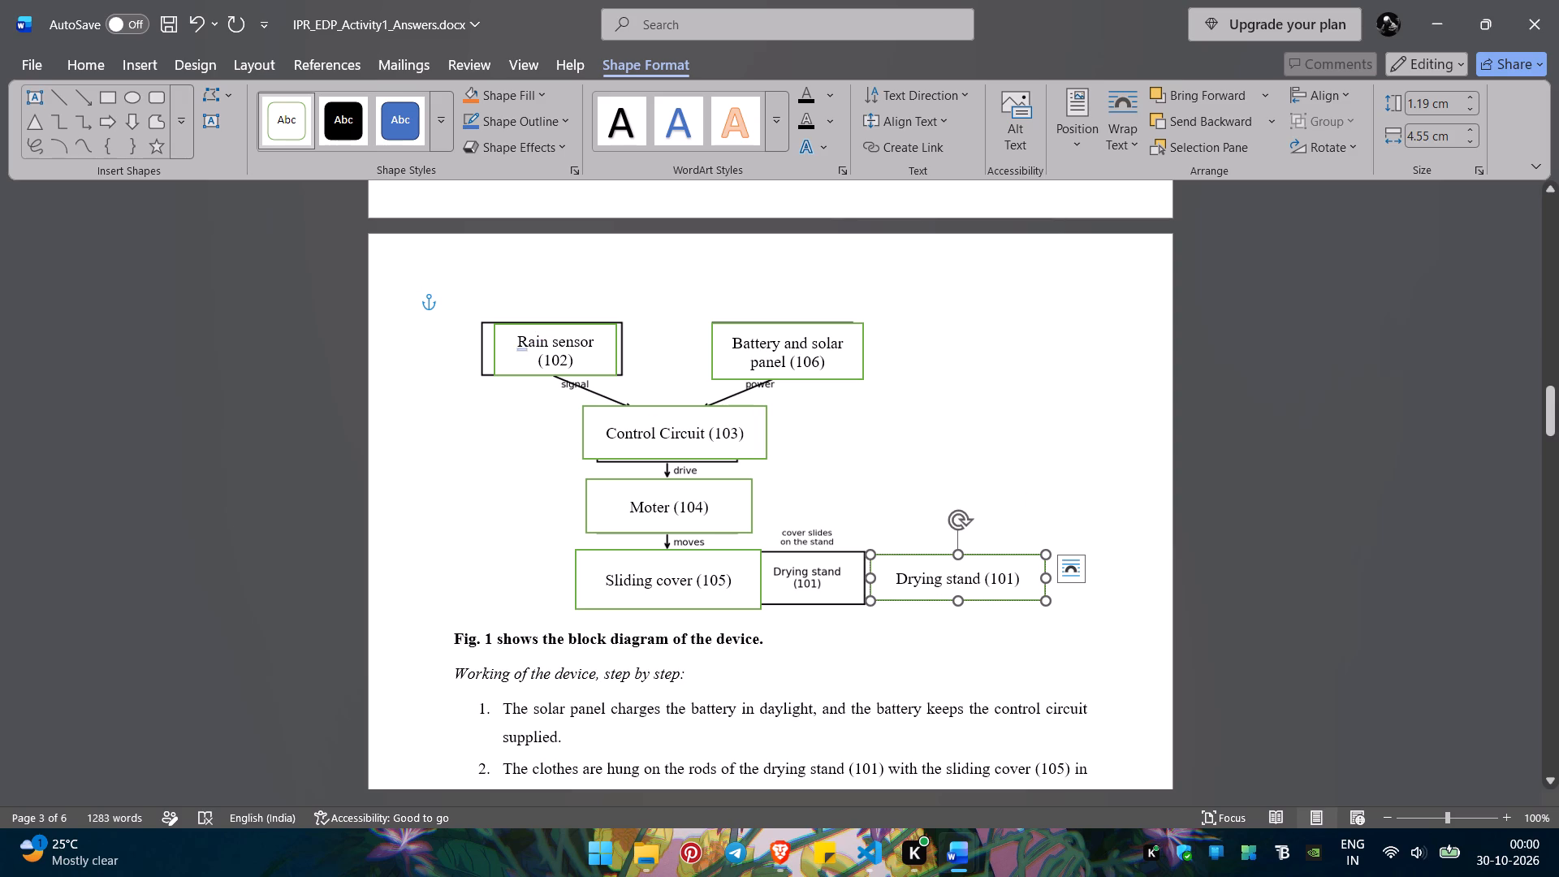
Shift the Rain sensor and Battery and solar panel rectangles up and to the right of their original boxes, with their top edges level.
left_click_drag(546, 325, 592, 299)
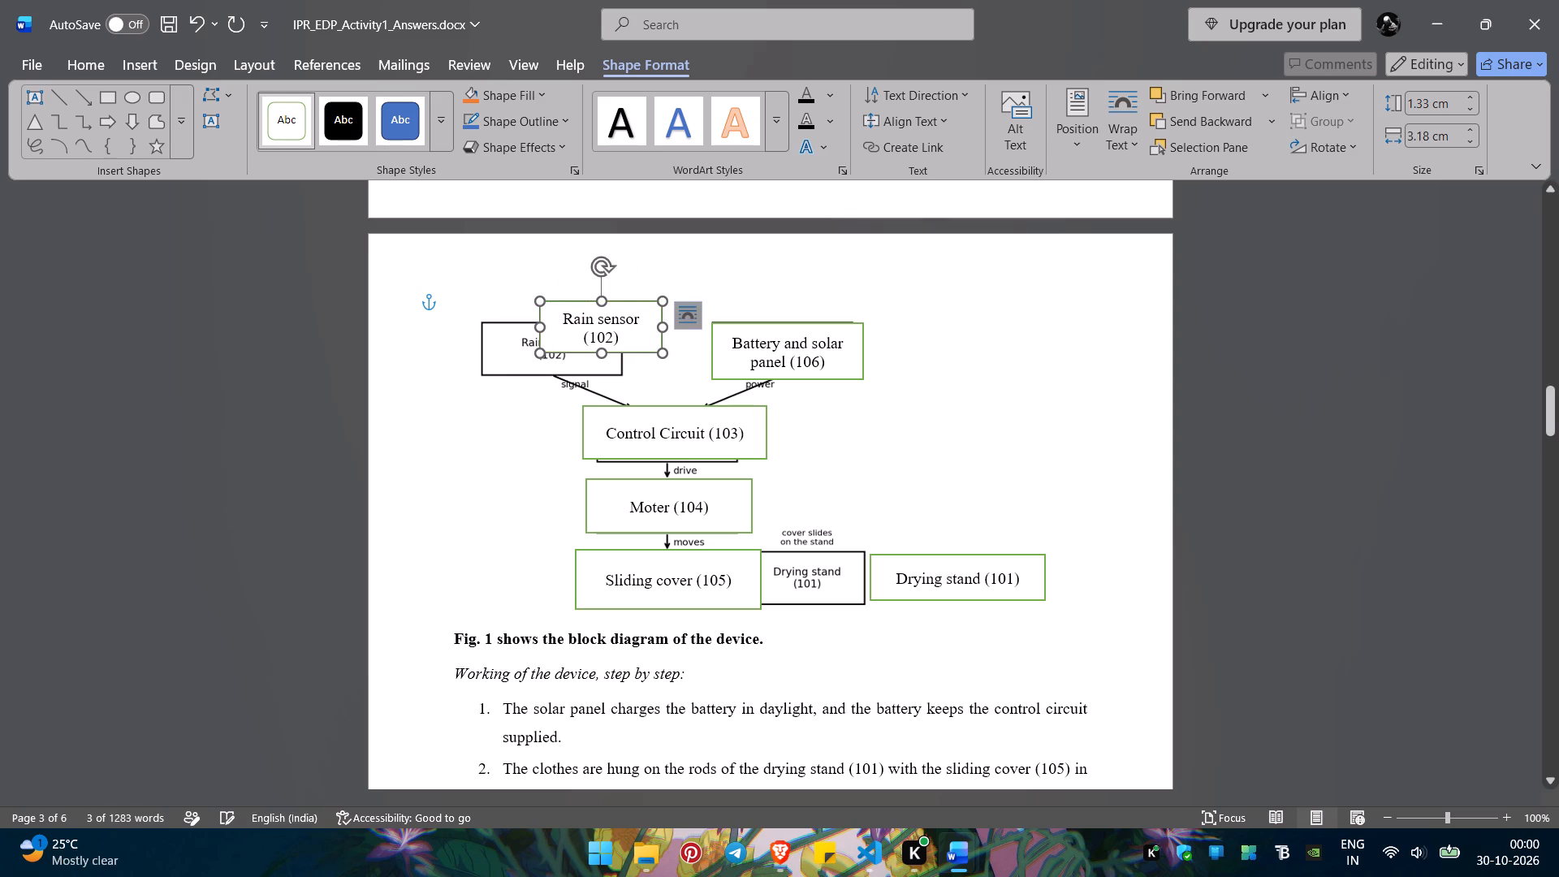
left_click_drag(801, 326, 841, 291)
Shrink the Battery and solar panel rectangle to about 3.51 by 1.23 cm.
left_click_drag(902, 353, 892, 360)
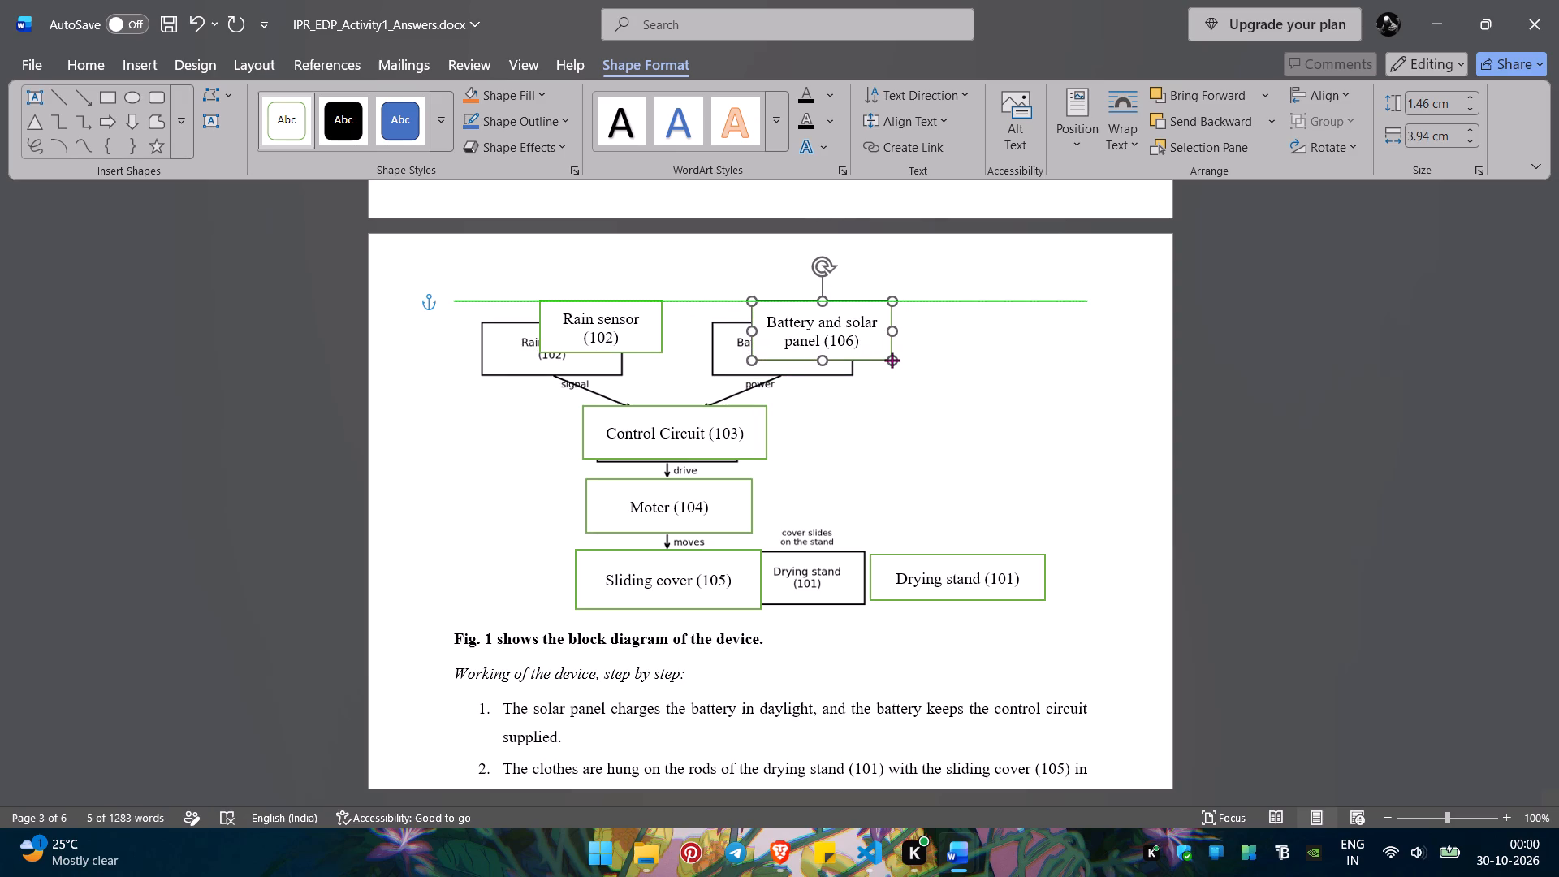
left_click_drag(892, 360, 887, 352)
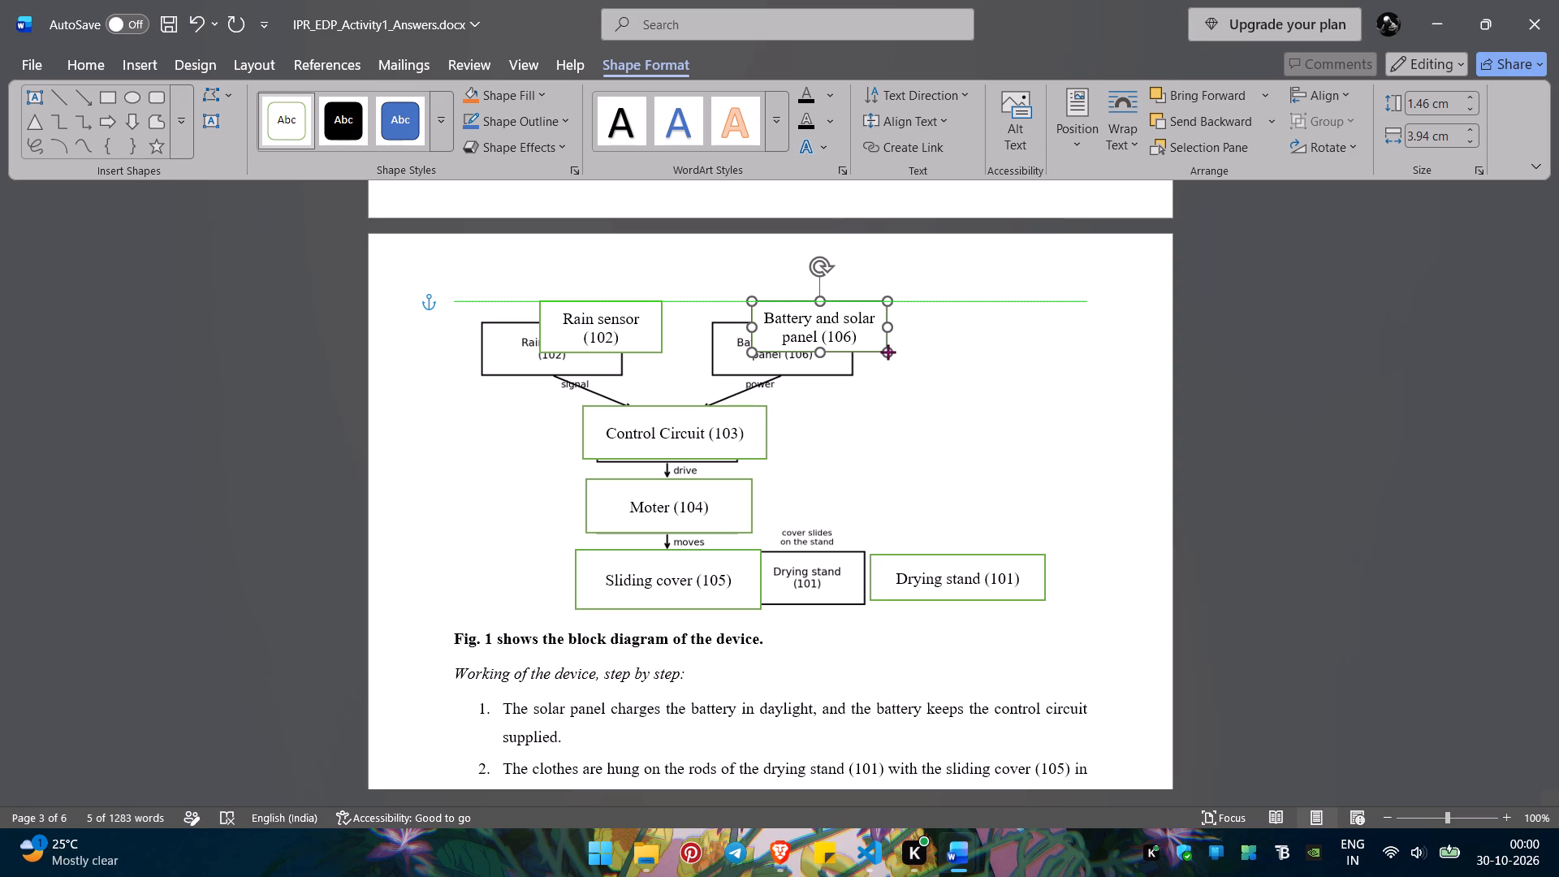
left_click_drag(887, 352, 887, 348)
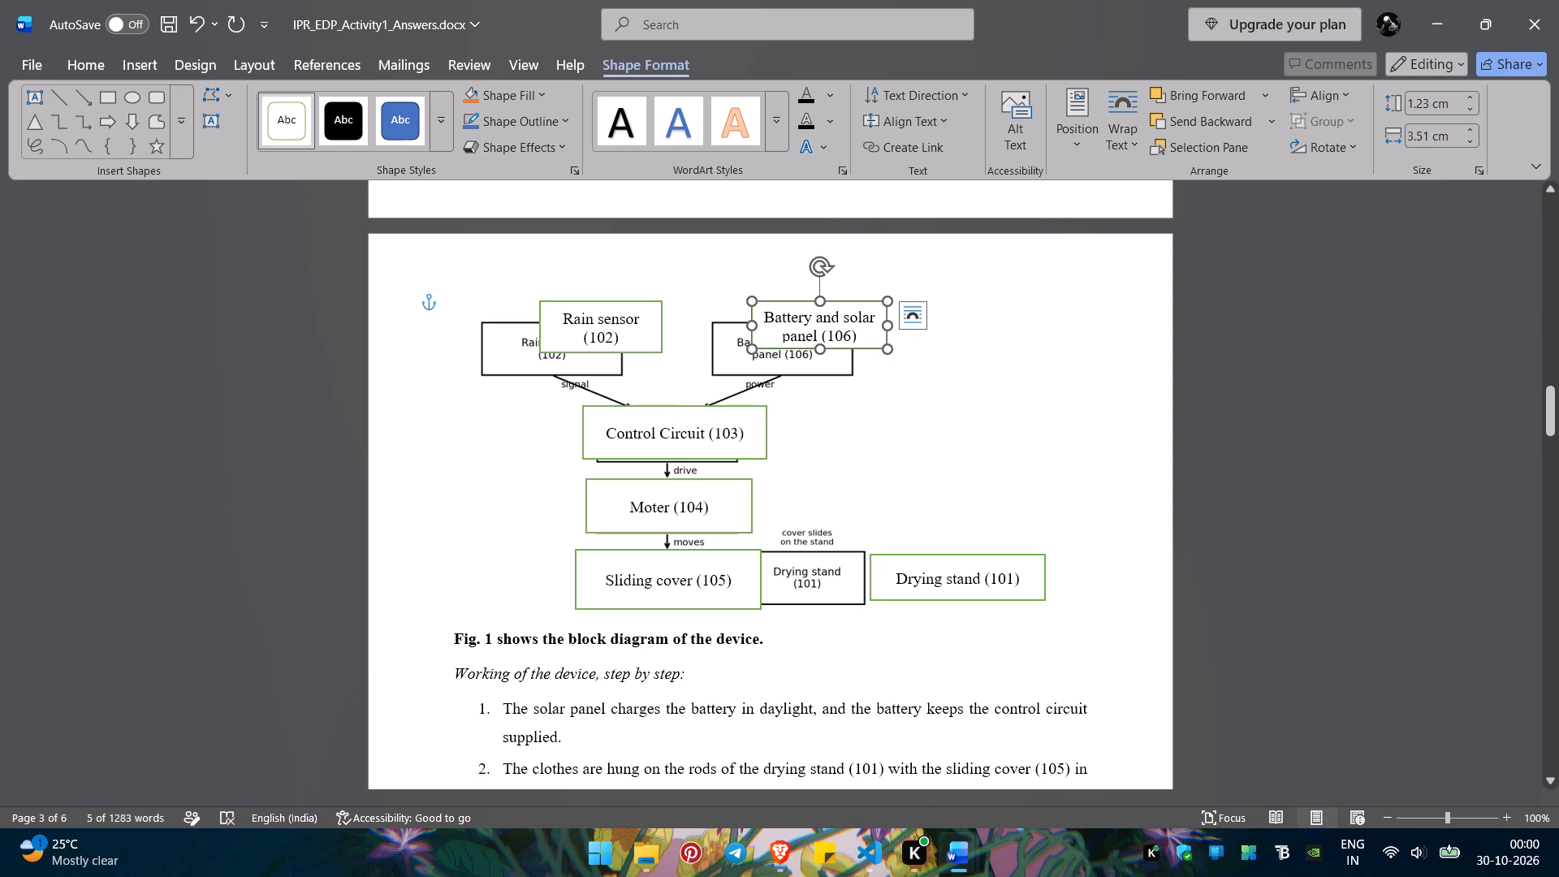
Shift the Control Circuit rectangle slightly up and to the right, between and below the Rain sensor and Battery rectangles.
left_click_drag(678, 405, 718, 403)
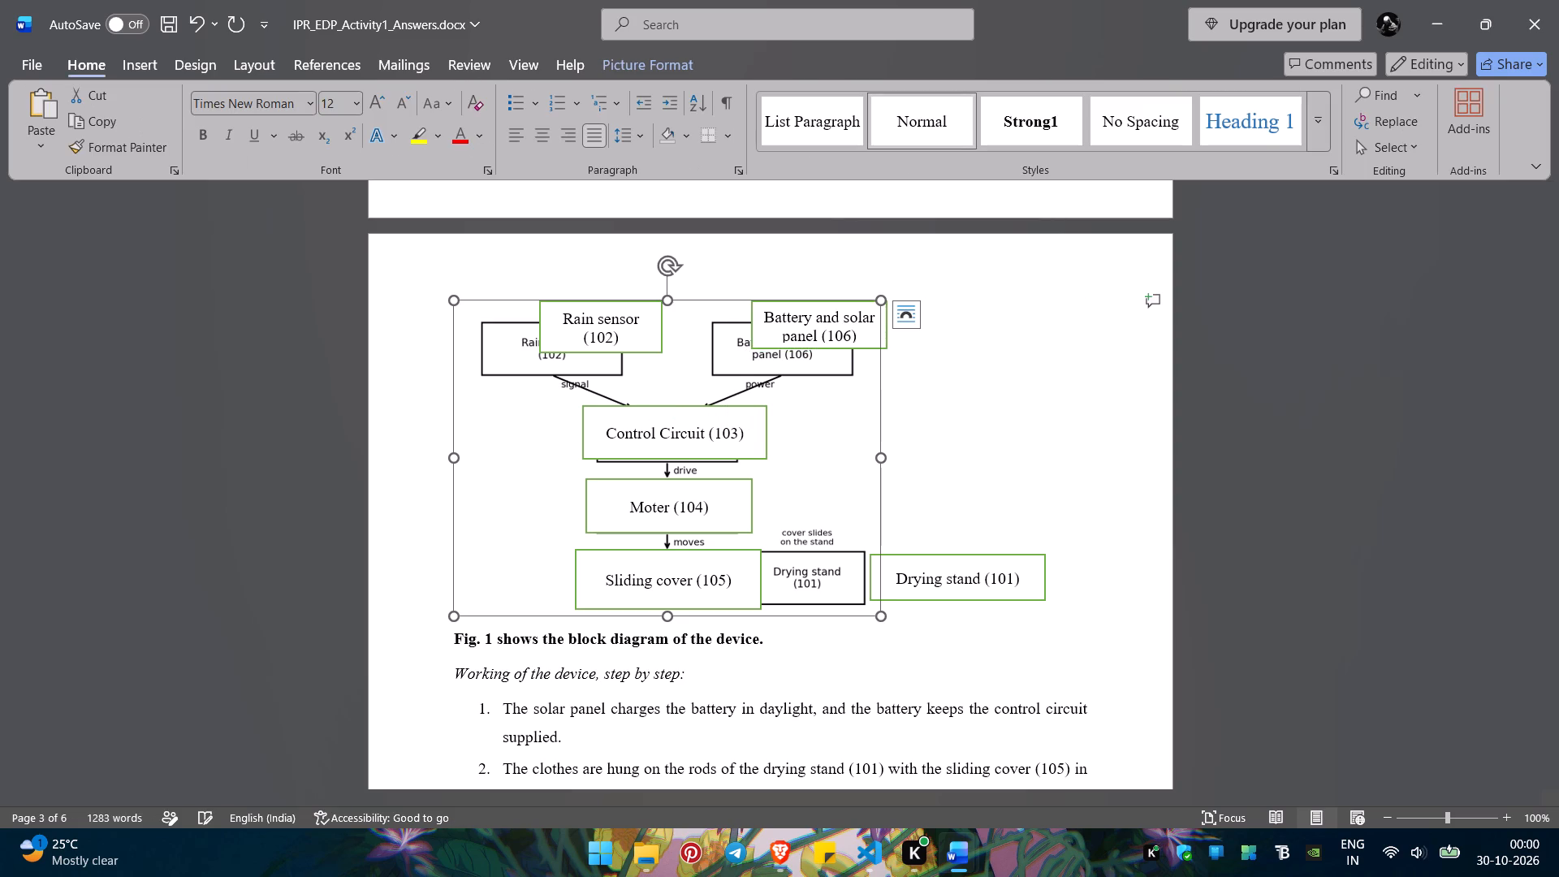
left_click_drag(688, 407, 693, 407)
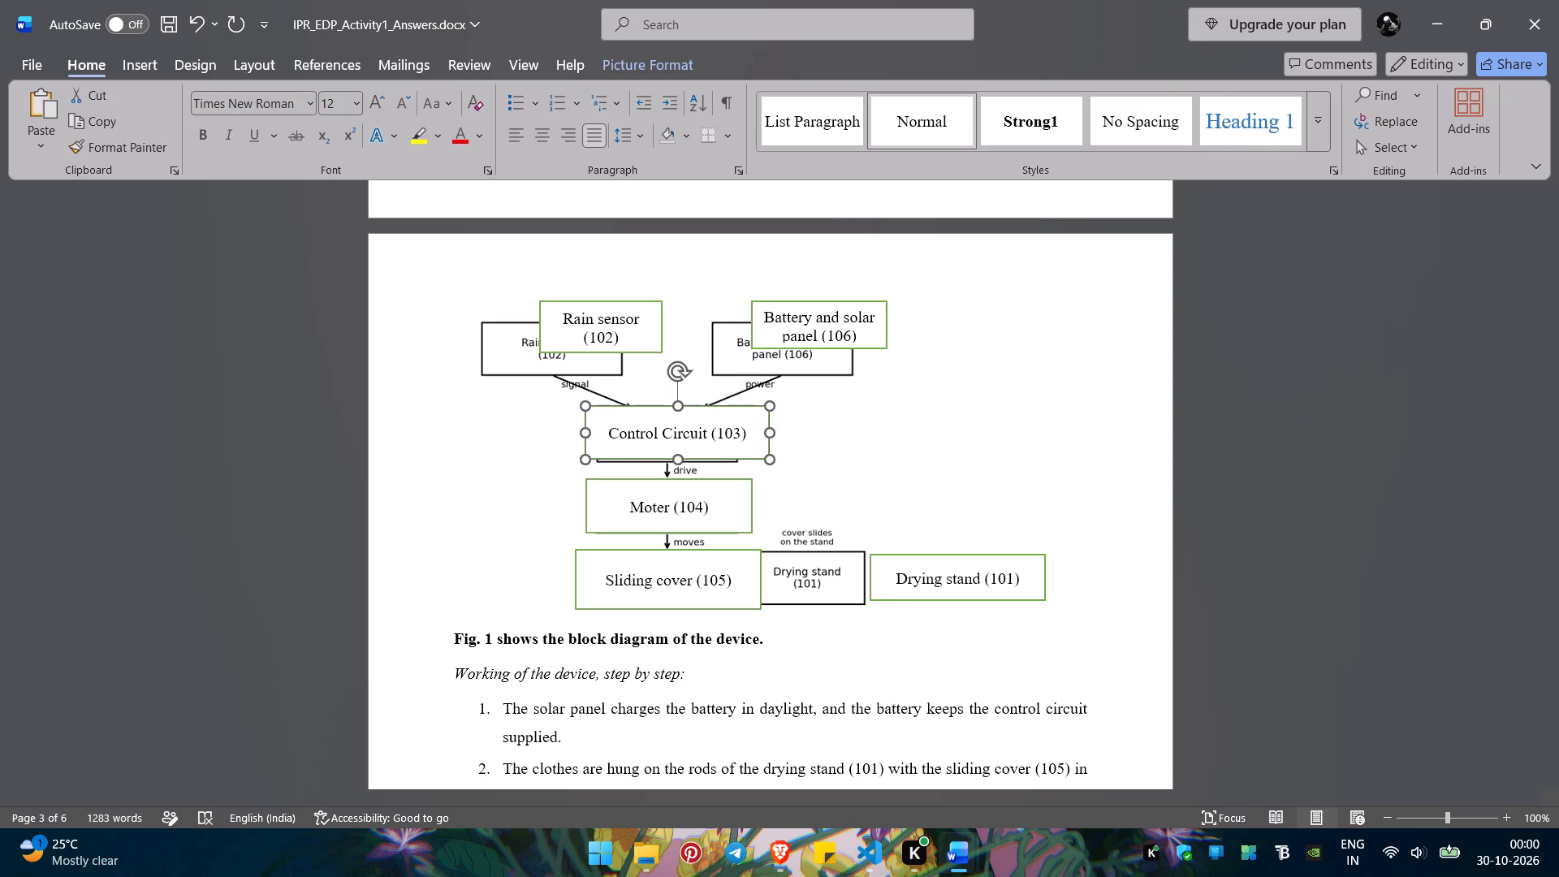
left_click_drag(693, 407, 726, 400)
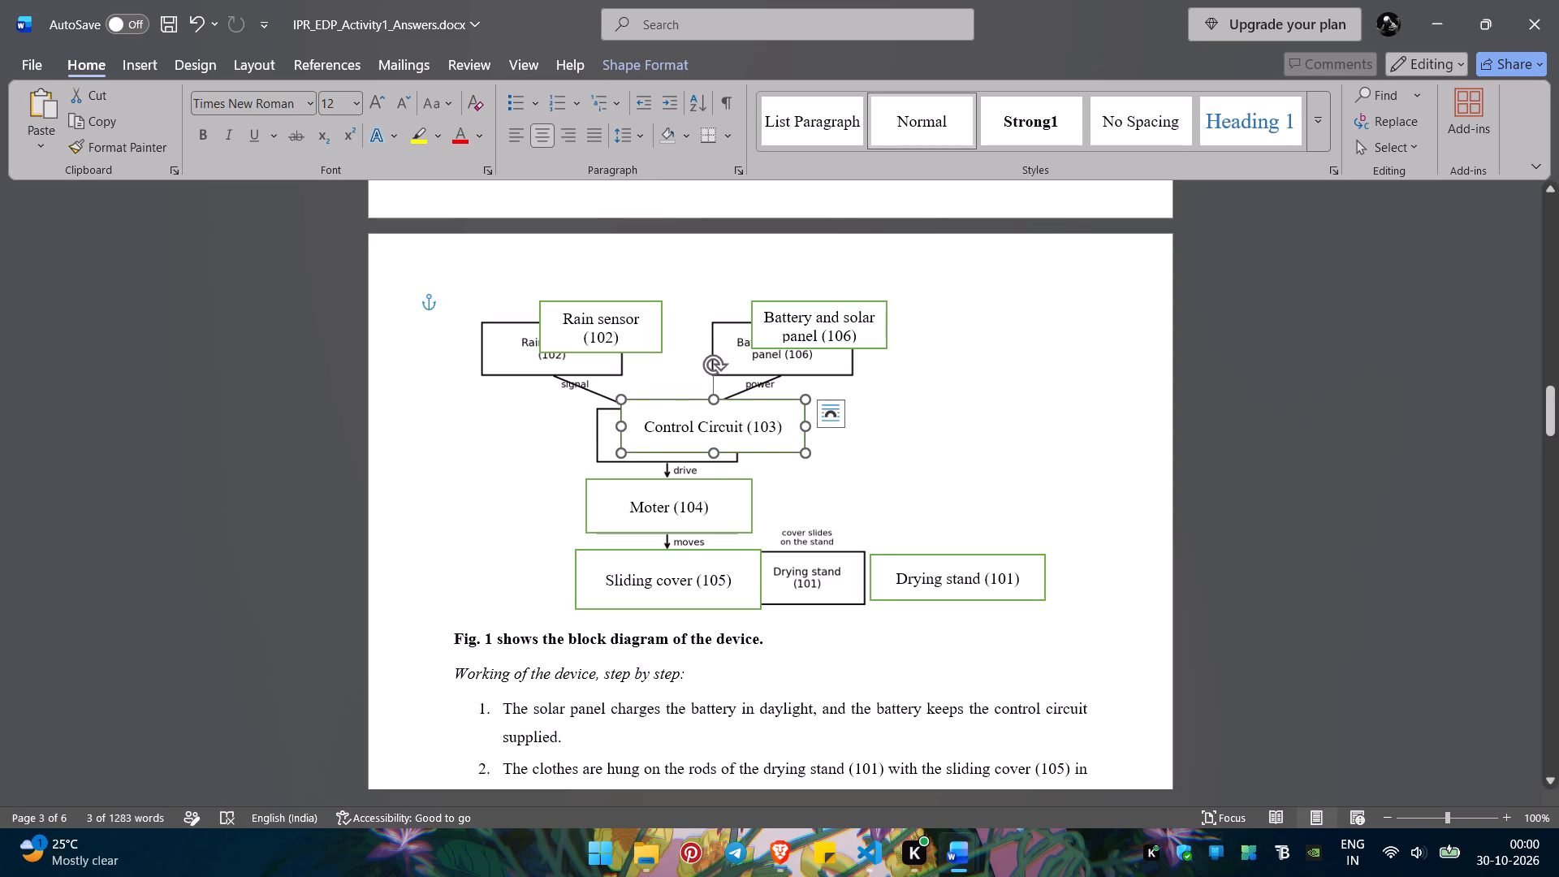
Draw a black arrow spanning about 1.69 by 1.33 cm from the Rain sensor rectangle's bottom edge to the Control Circuit rectangle's top edge.
left_click(133, 65)
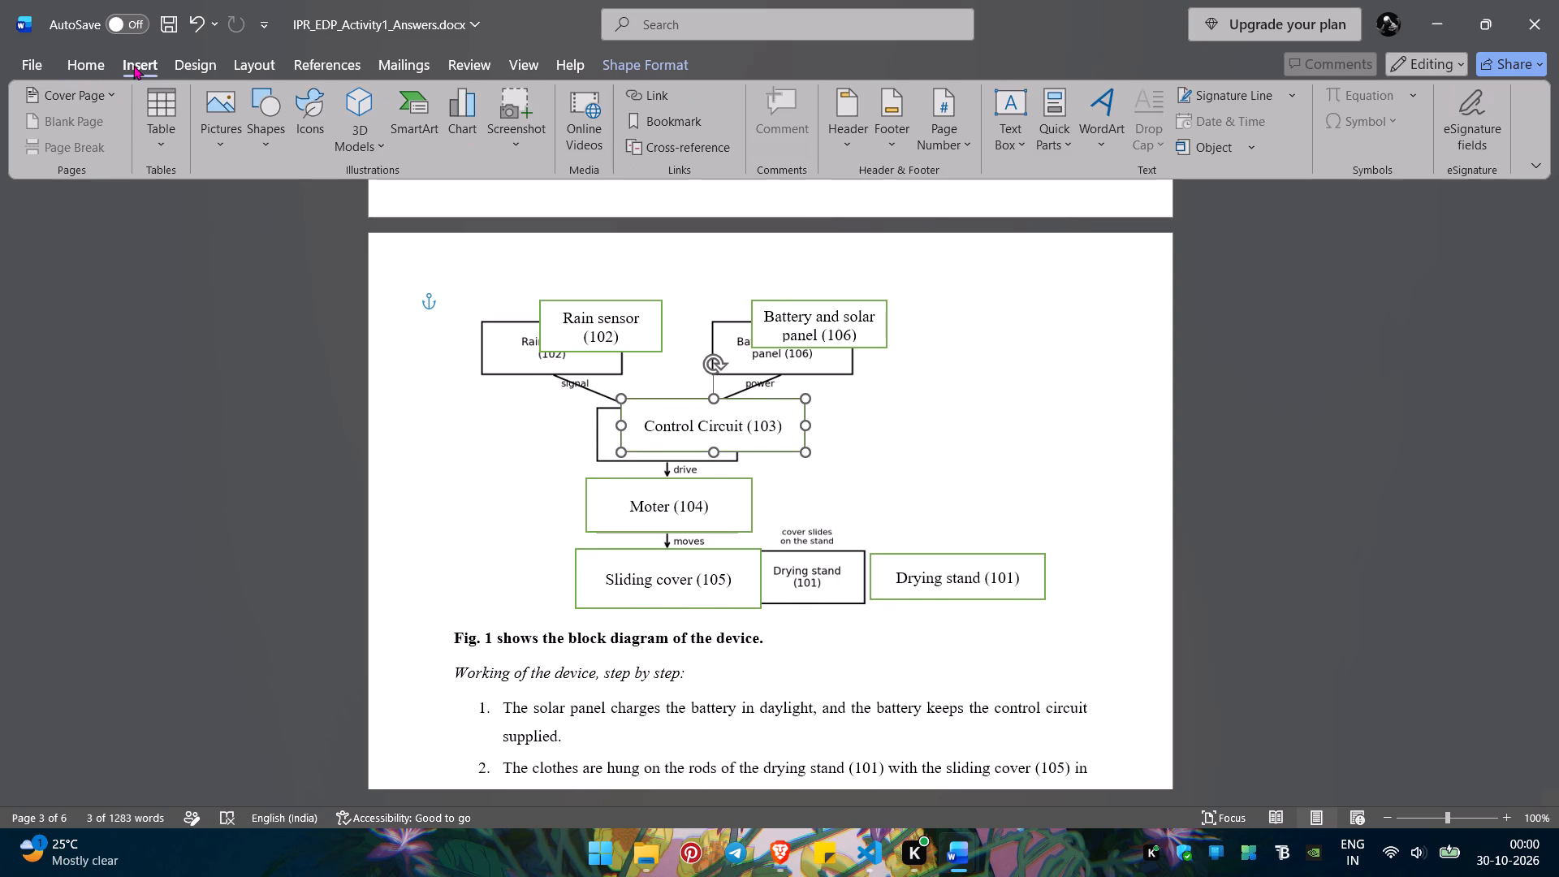
left_click(274, 120)
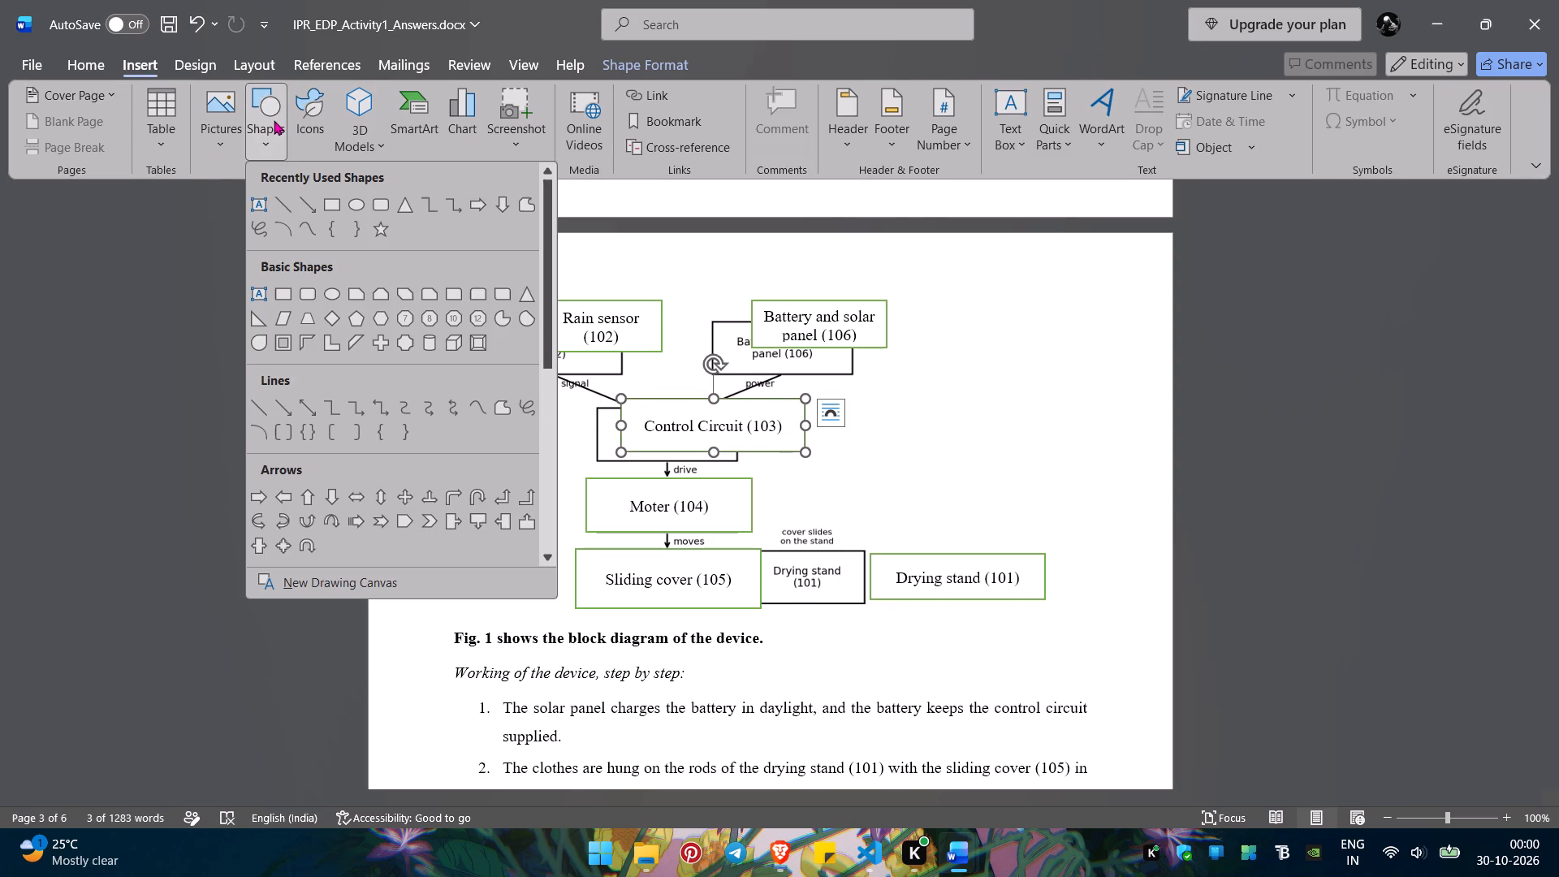
left_click(305, 206)
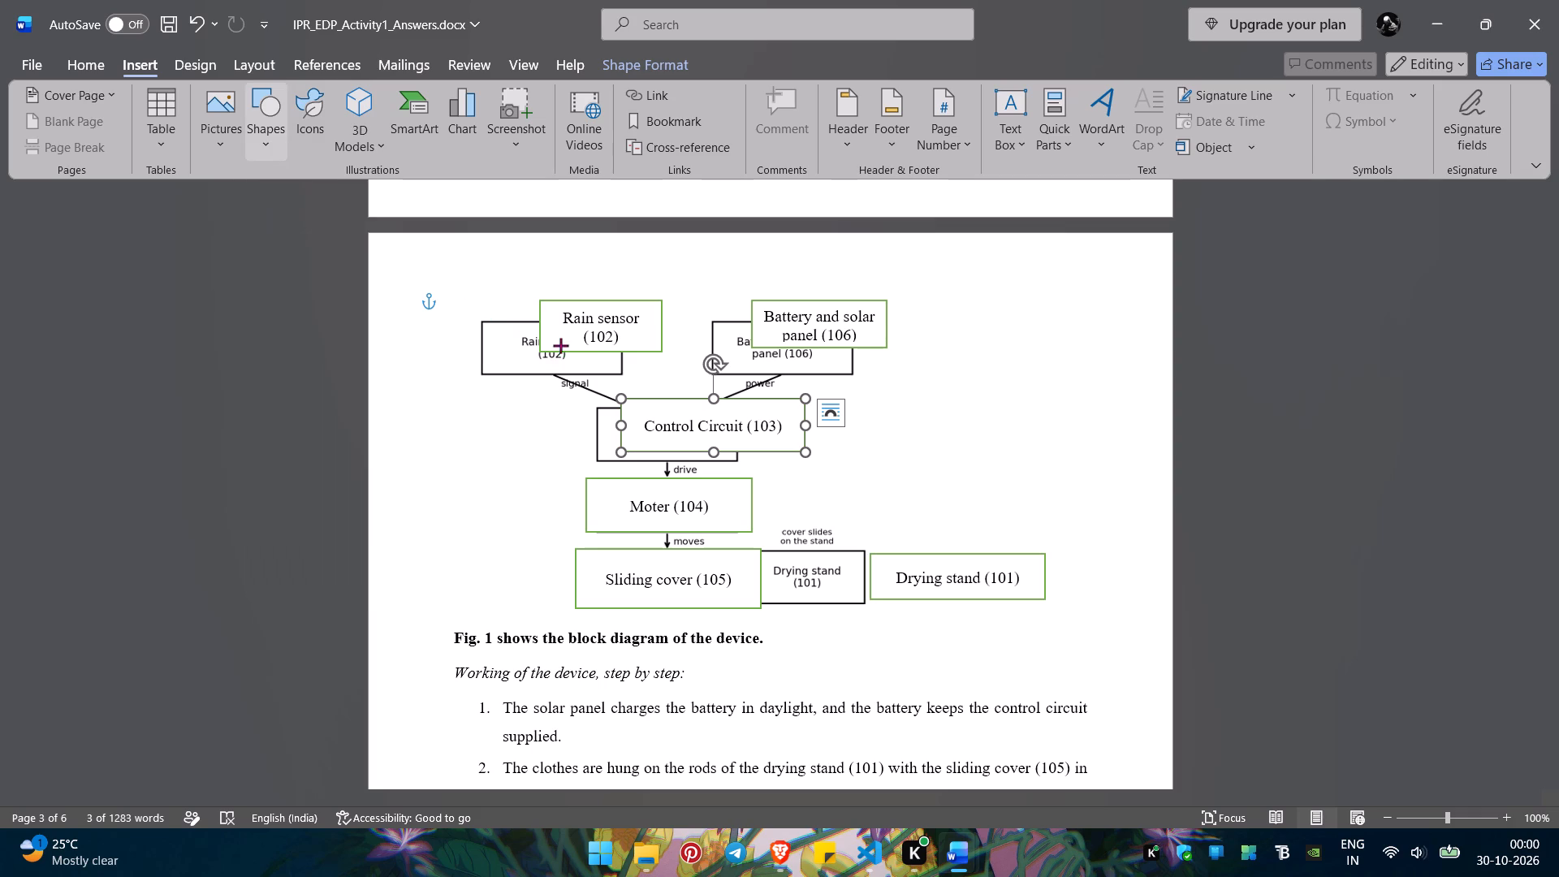
left_click_drag(557, 352, 642, 394)
left_click_drag(642, 394, 644, 392)
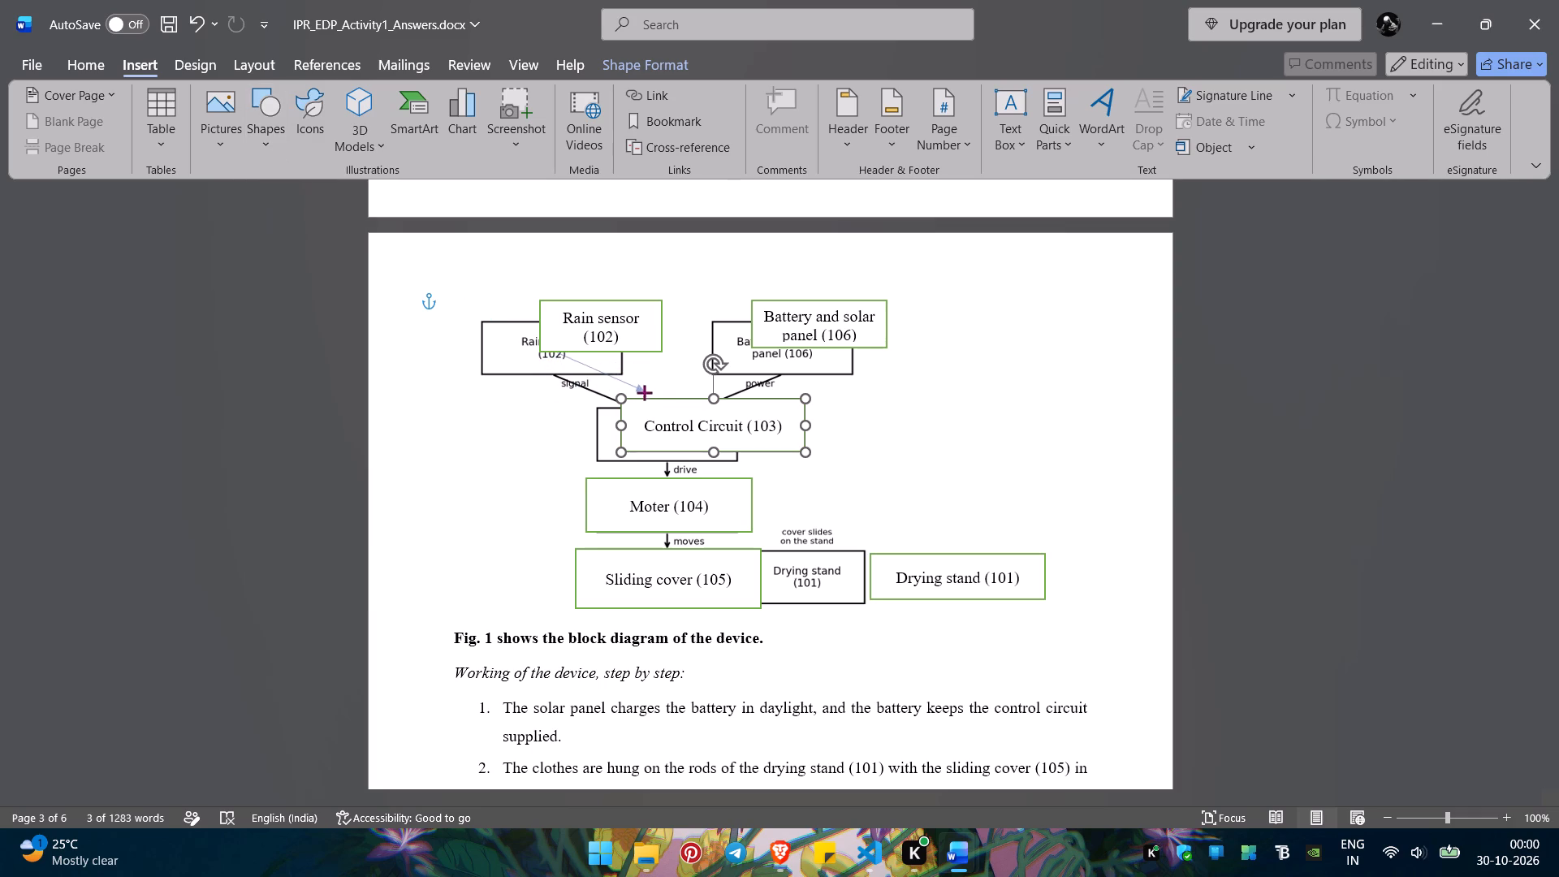
left_click_drag(644, 392, 646, 401)
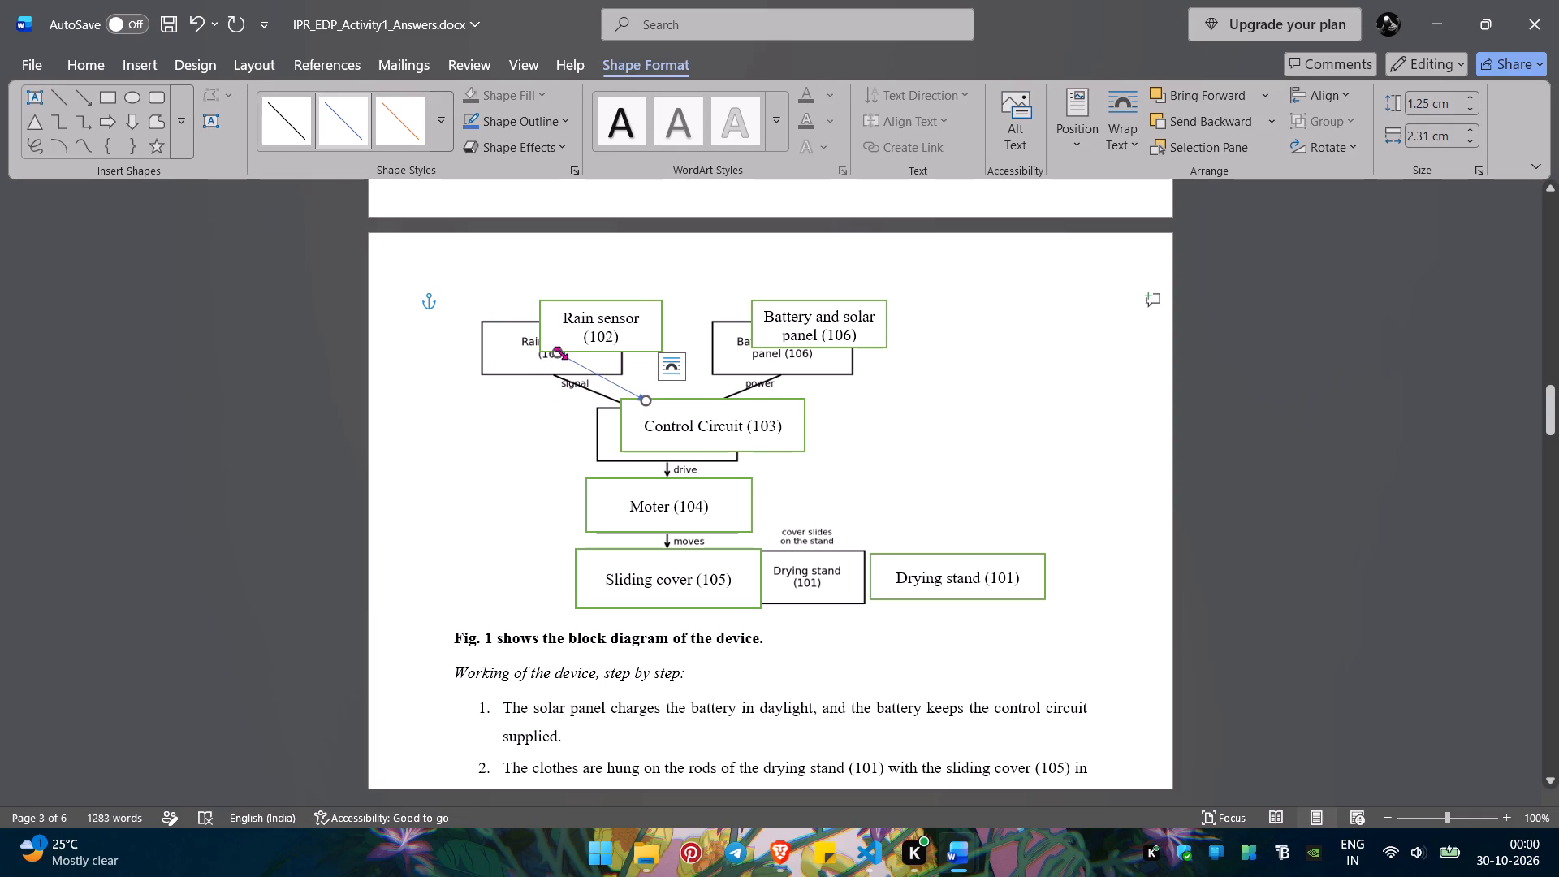
left_click_drag(559, 354, 579, 350)
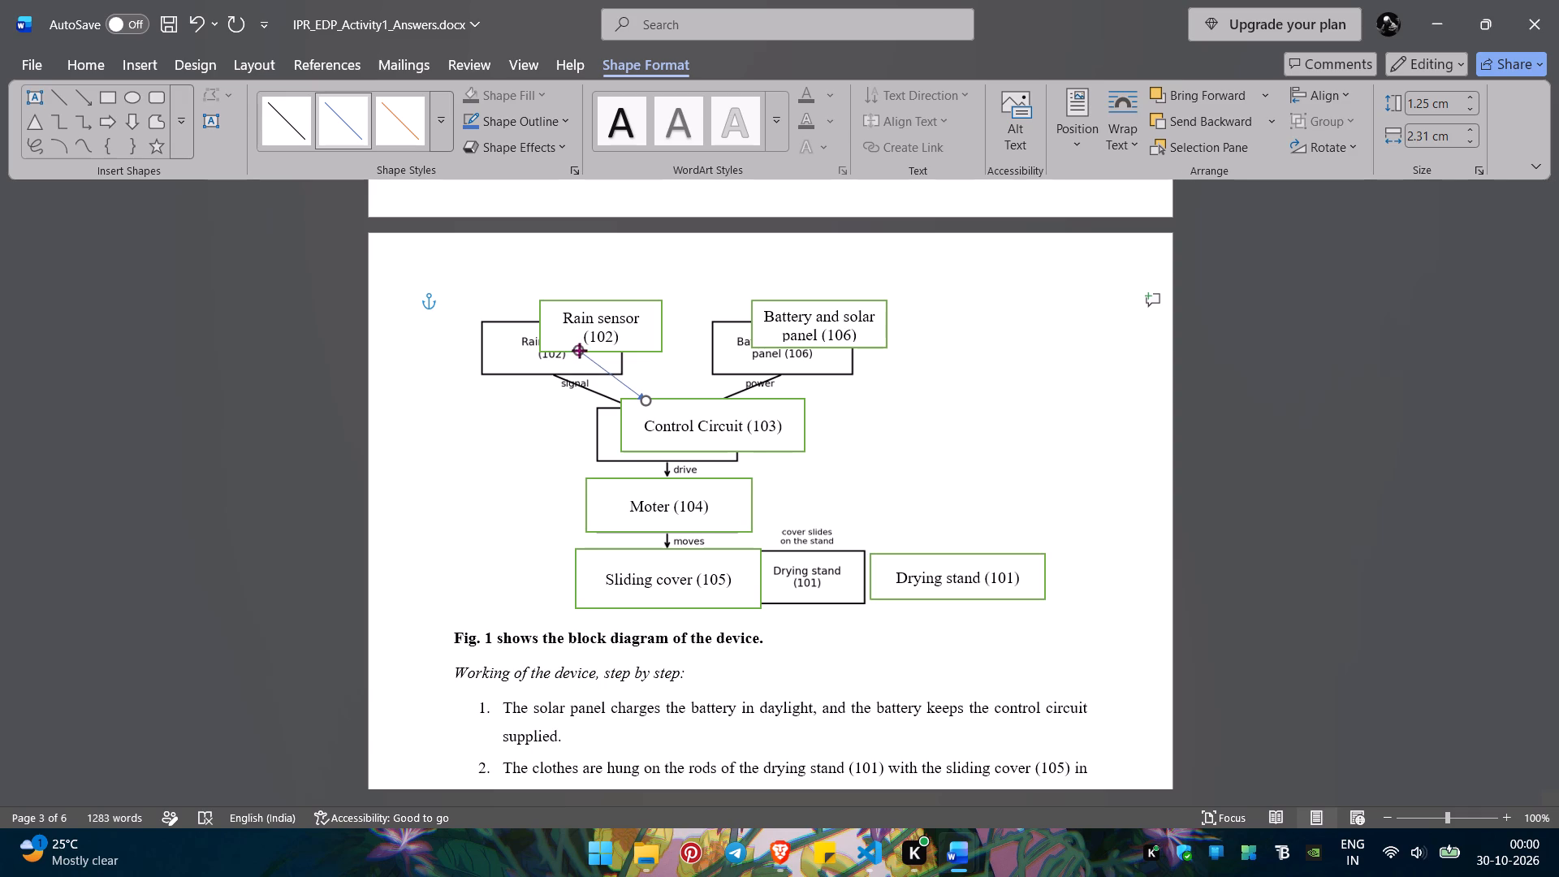
left_click_drag(579, 350, 581, 349)
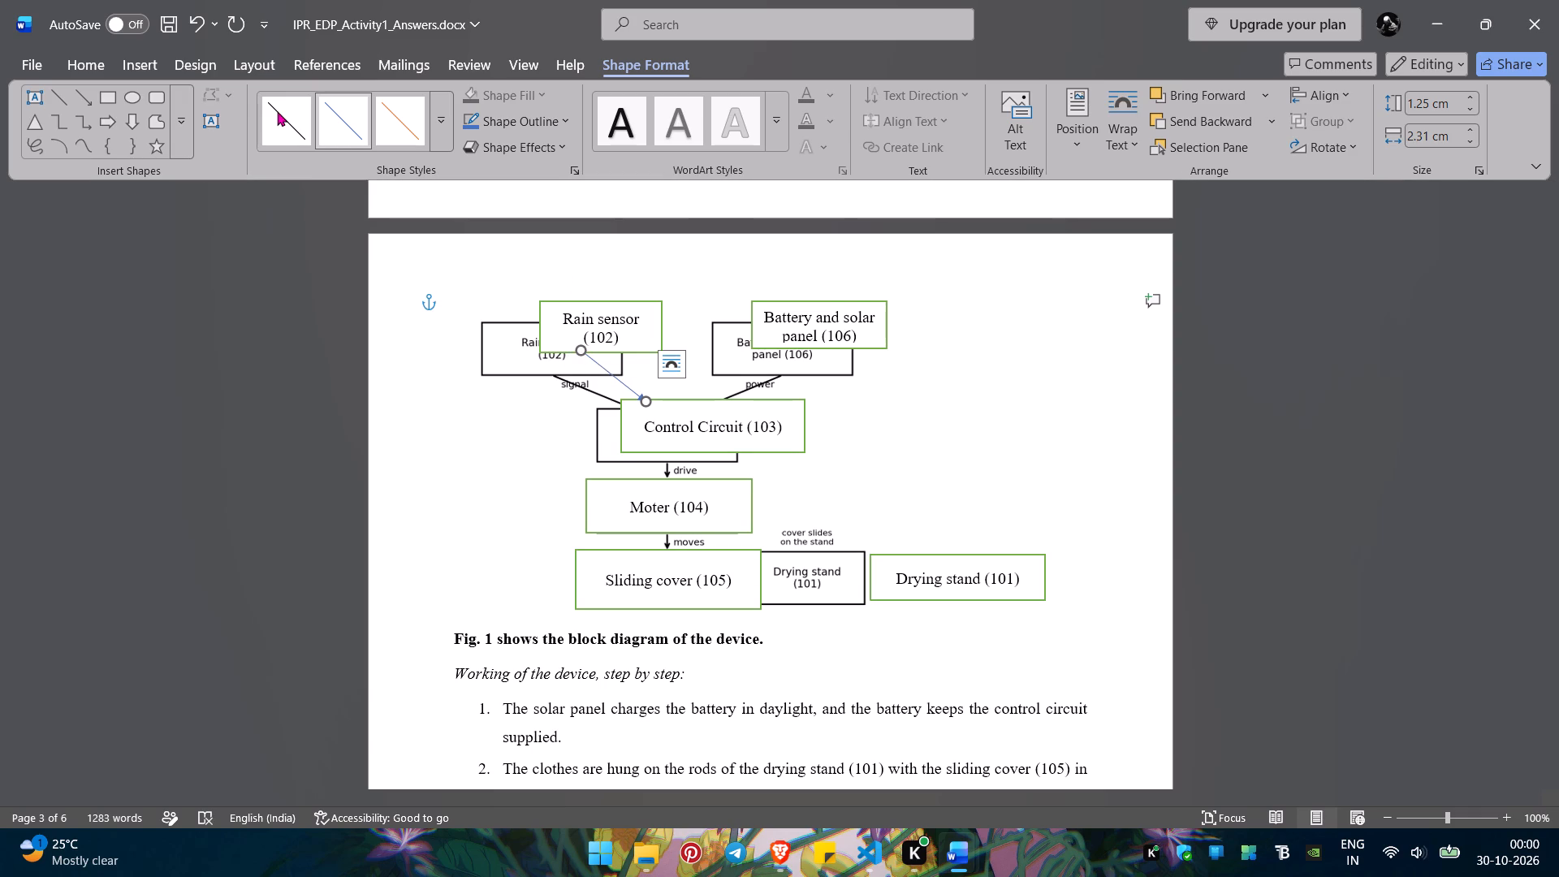
left_click(277, 111)
Draw a black arrow spanning about 1.52 by 1.29 cm from the Battery and solar panel rectangle down to the Control Circuit rectangle.
left_click(81, 96)
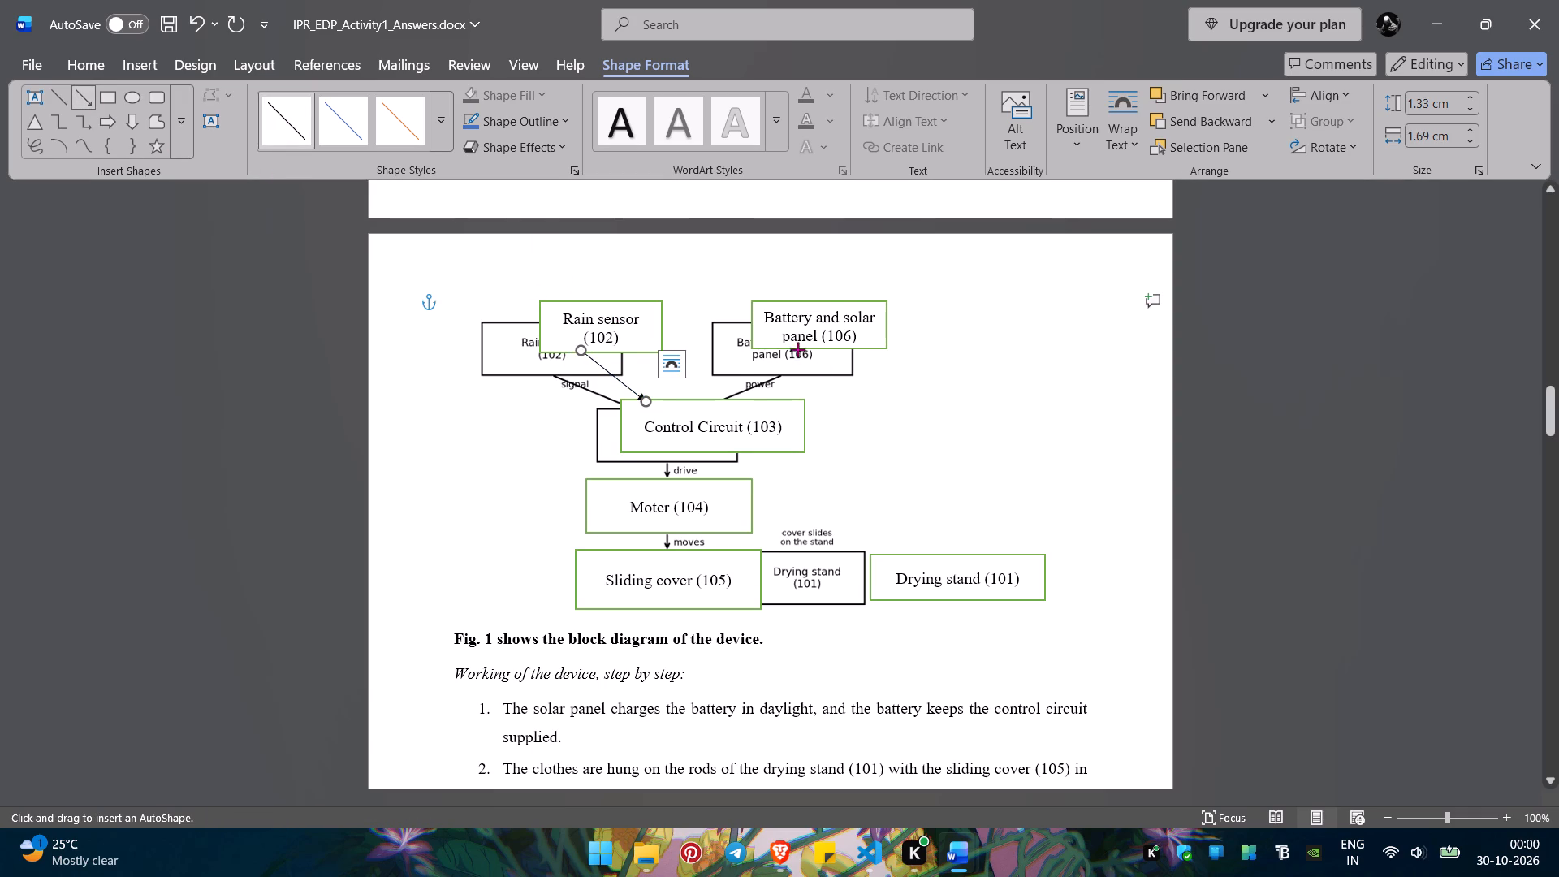
left_click_drag(801, 350, 743, 400)
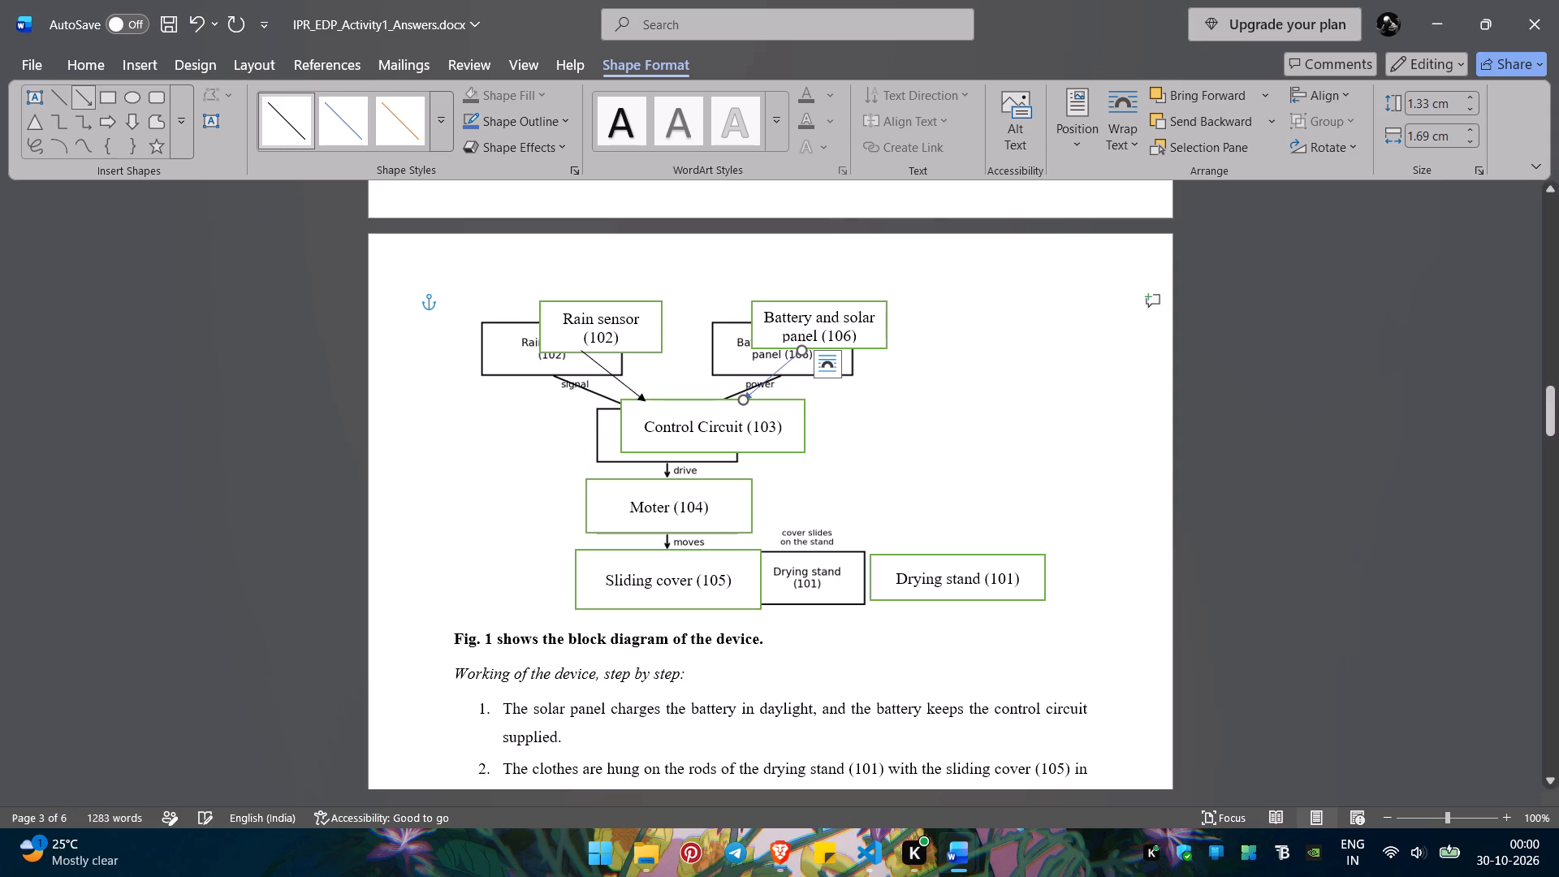
left_click(89, 104)
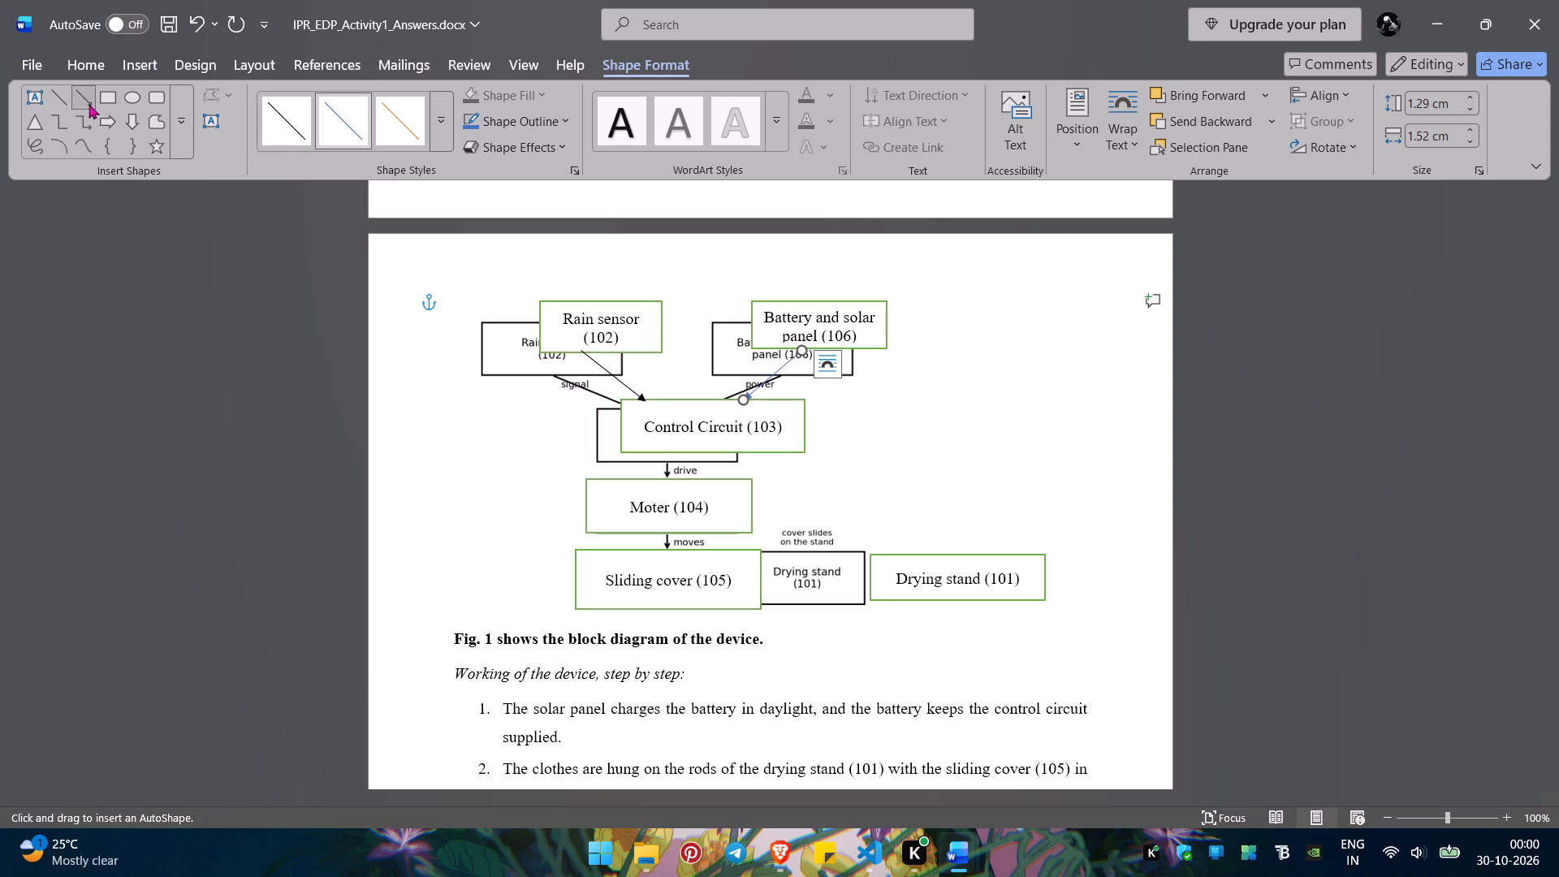
left_click(280, 133)
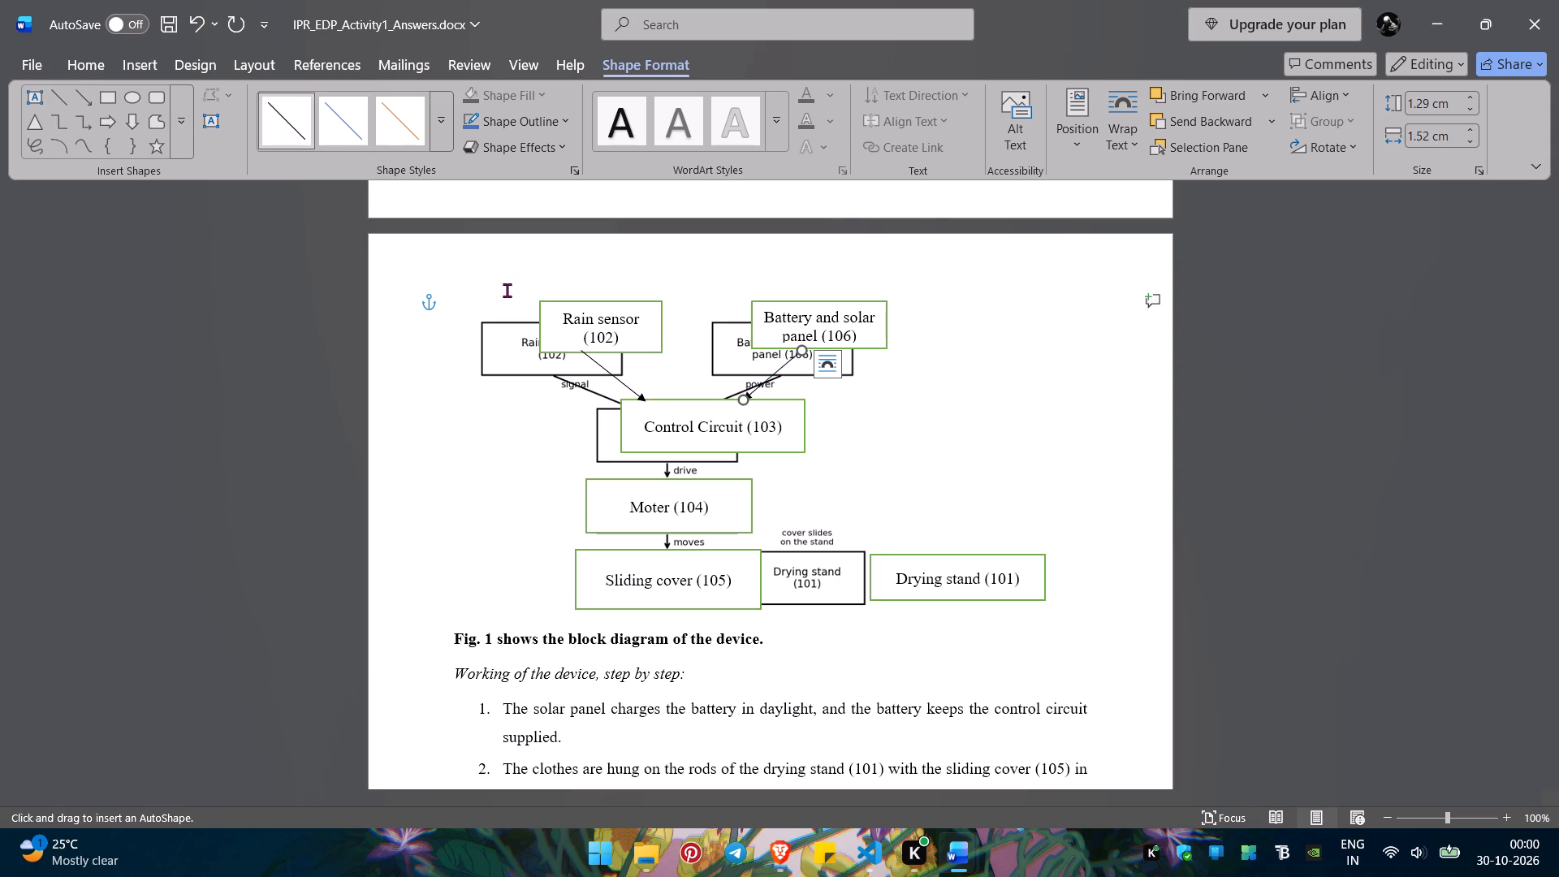
Draw an arrow about 1 cm long from the Control Circuit rectangle's bottom edge down to the Moter rectangle.
left_click(87, 91)
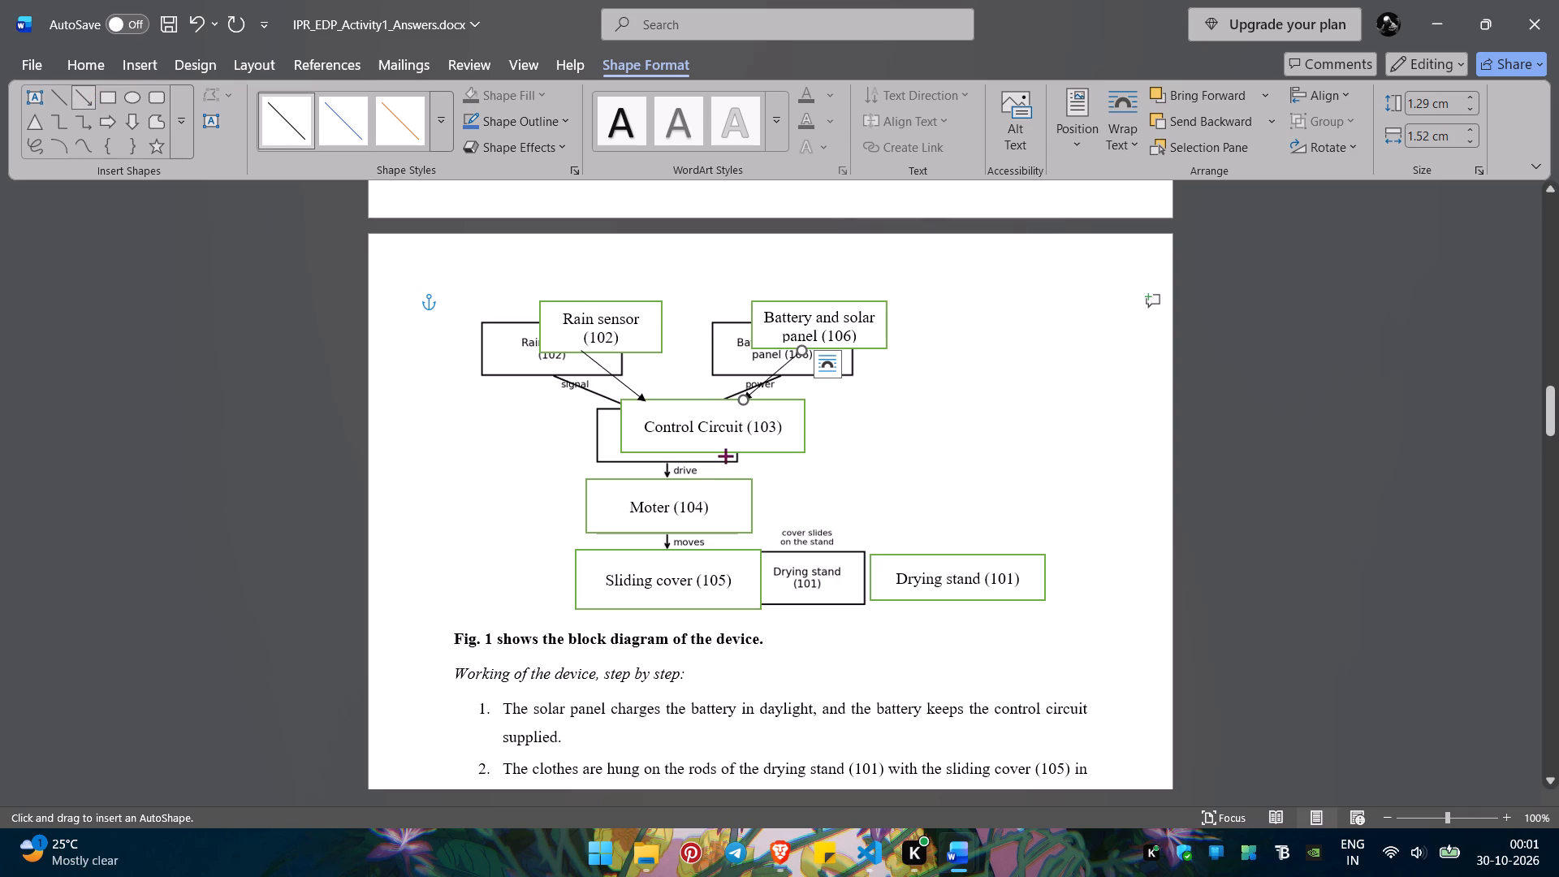
left_click_drag(725, 454, 725, 516)
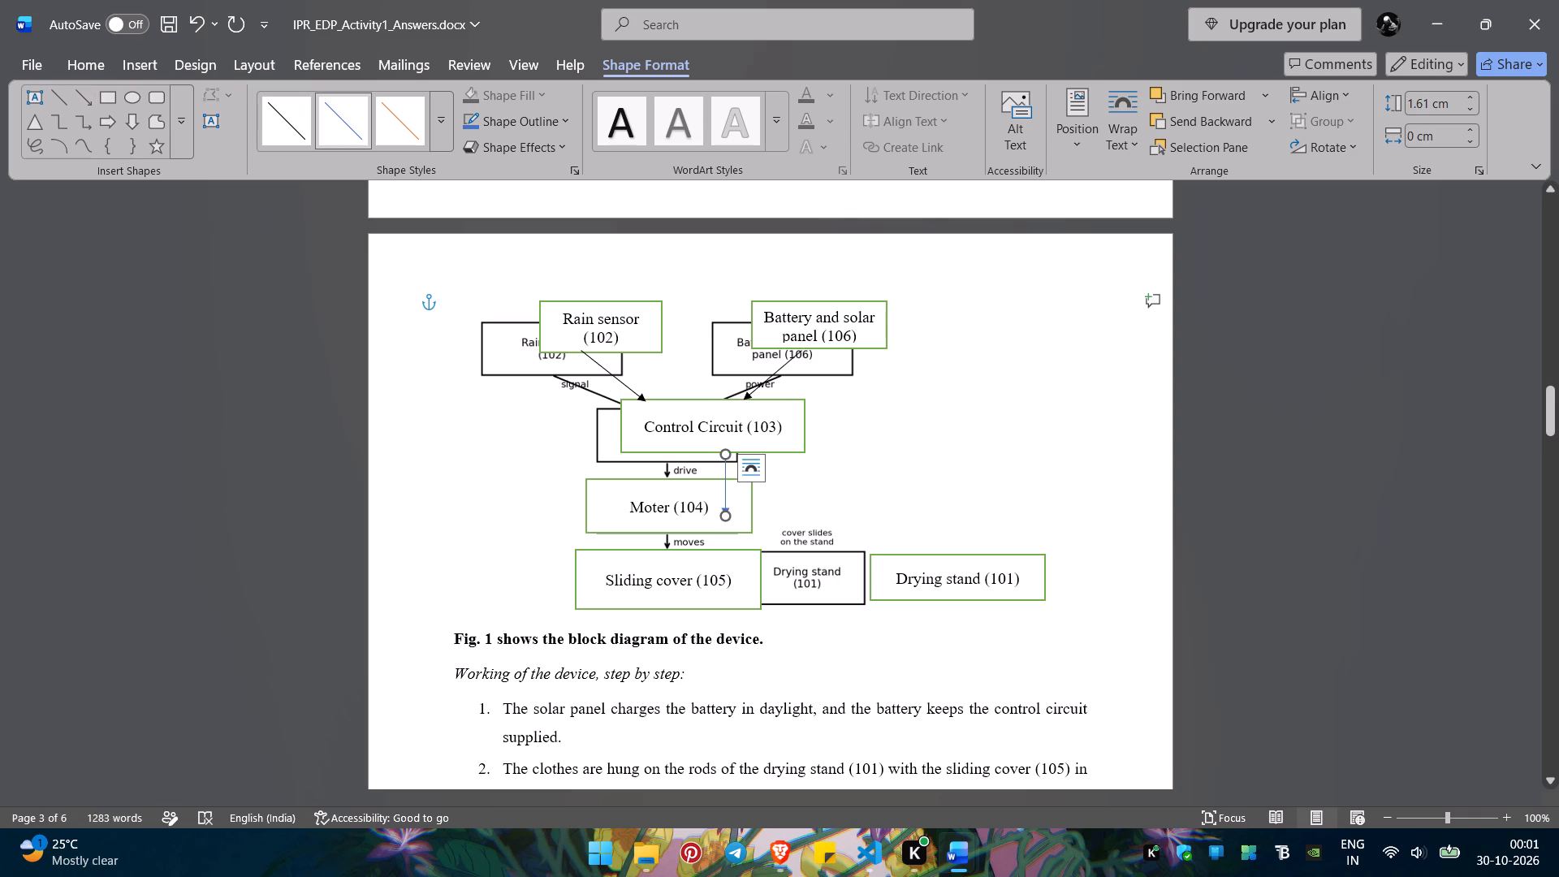
left_click_drag(728, 457, 723, 474)
left_click_drag(721, 490, 708, 458)
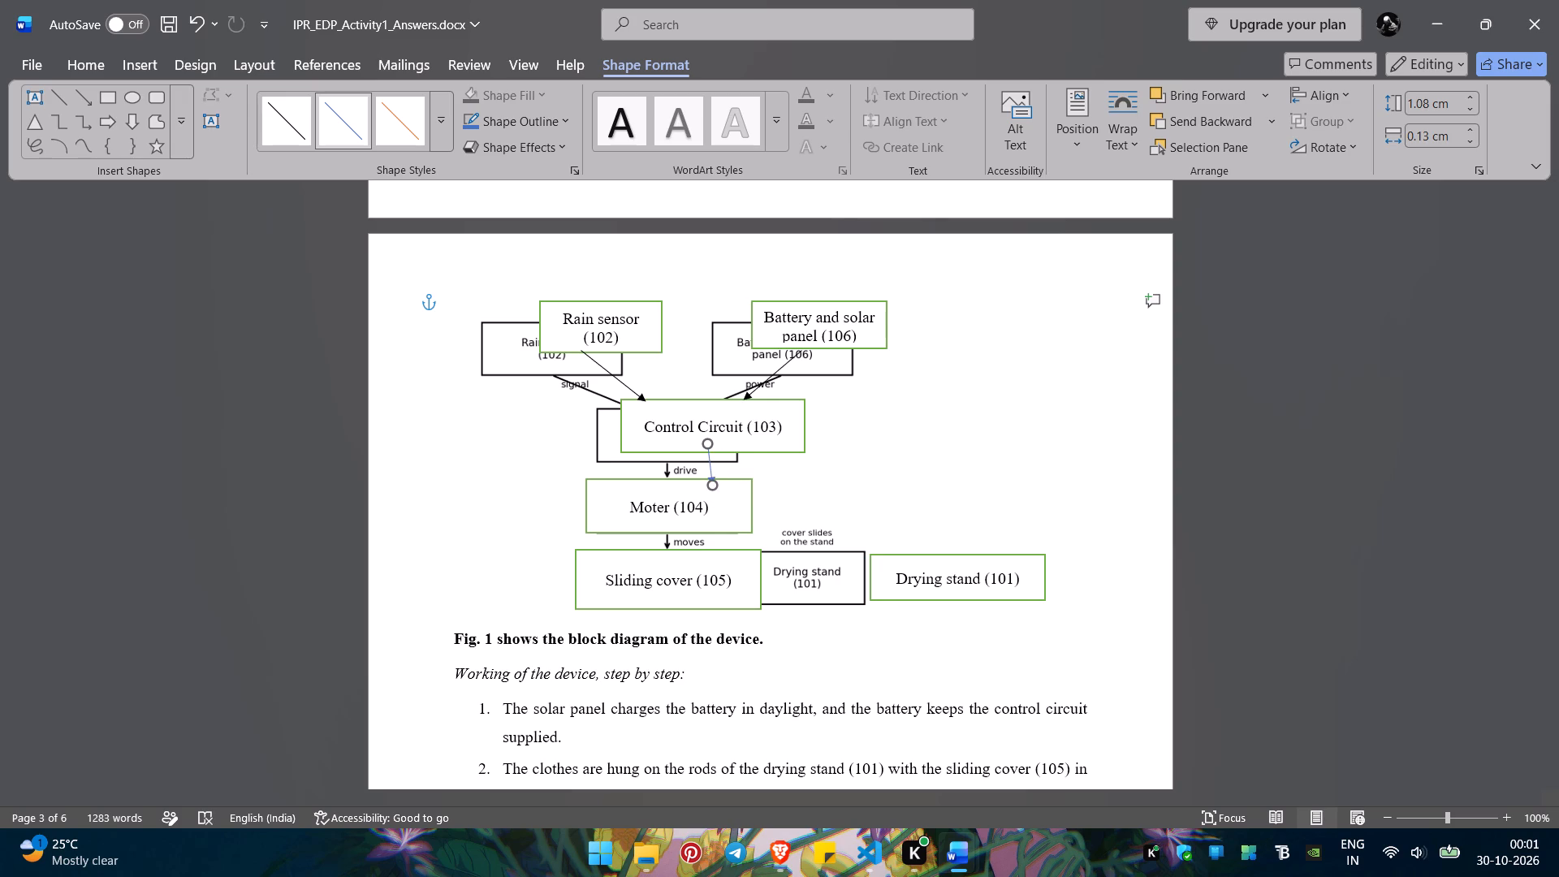
left_click_drag(708, 458, 708, 469)
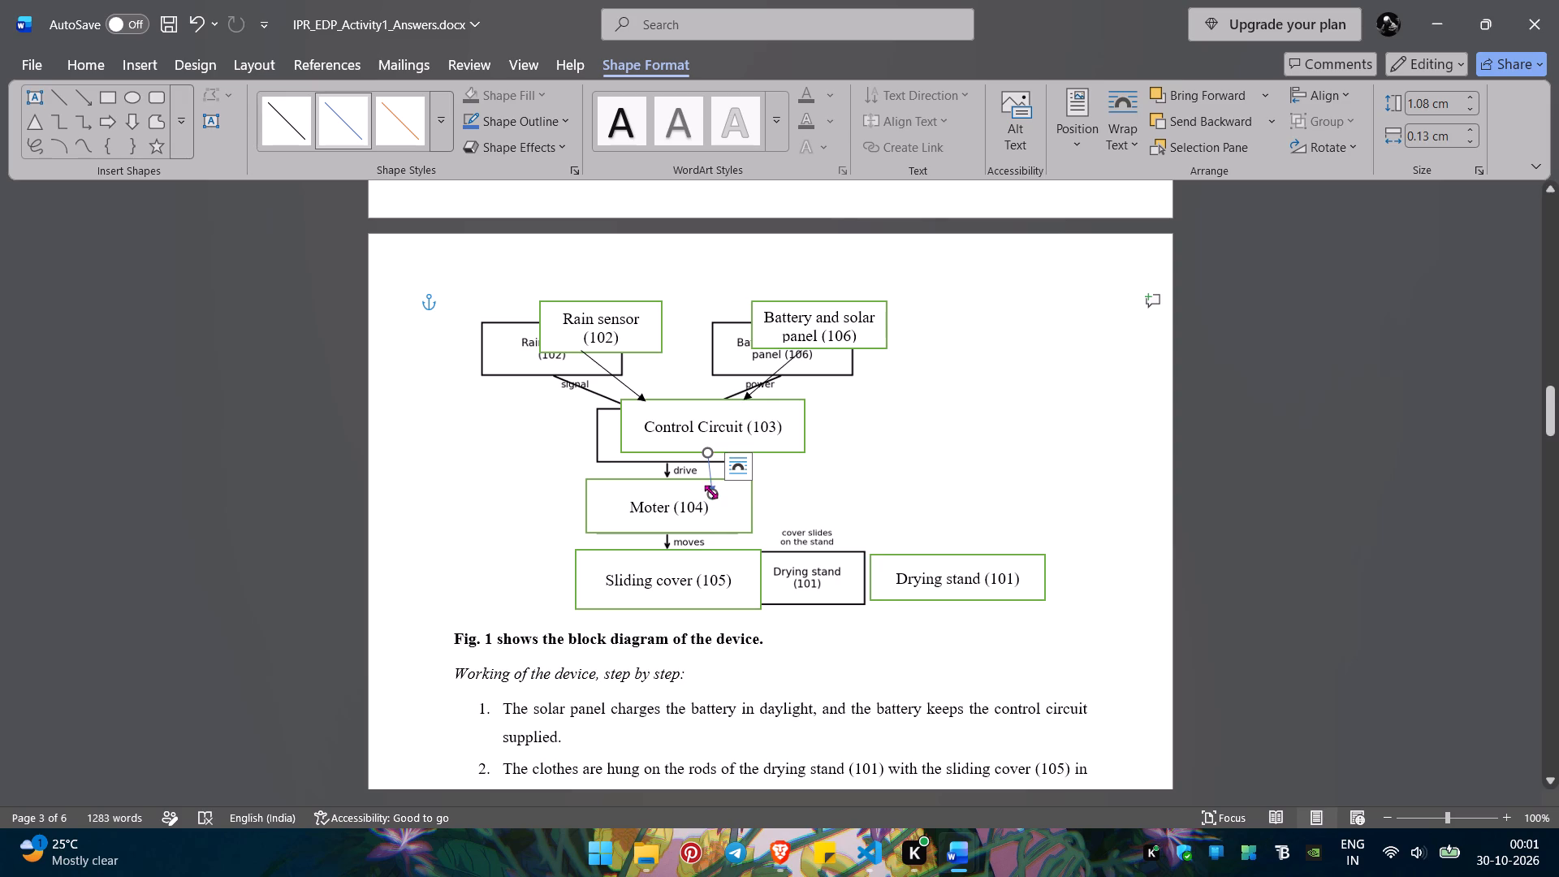
left_click(710, 493)
Move the Moter rectangle right and slightly down so its top edge meets the tip of the arrow from Control Circuit.
left_click_drag(676, 483, 703, 499)
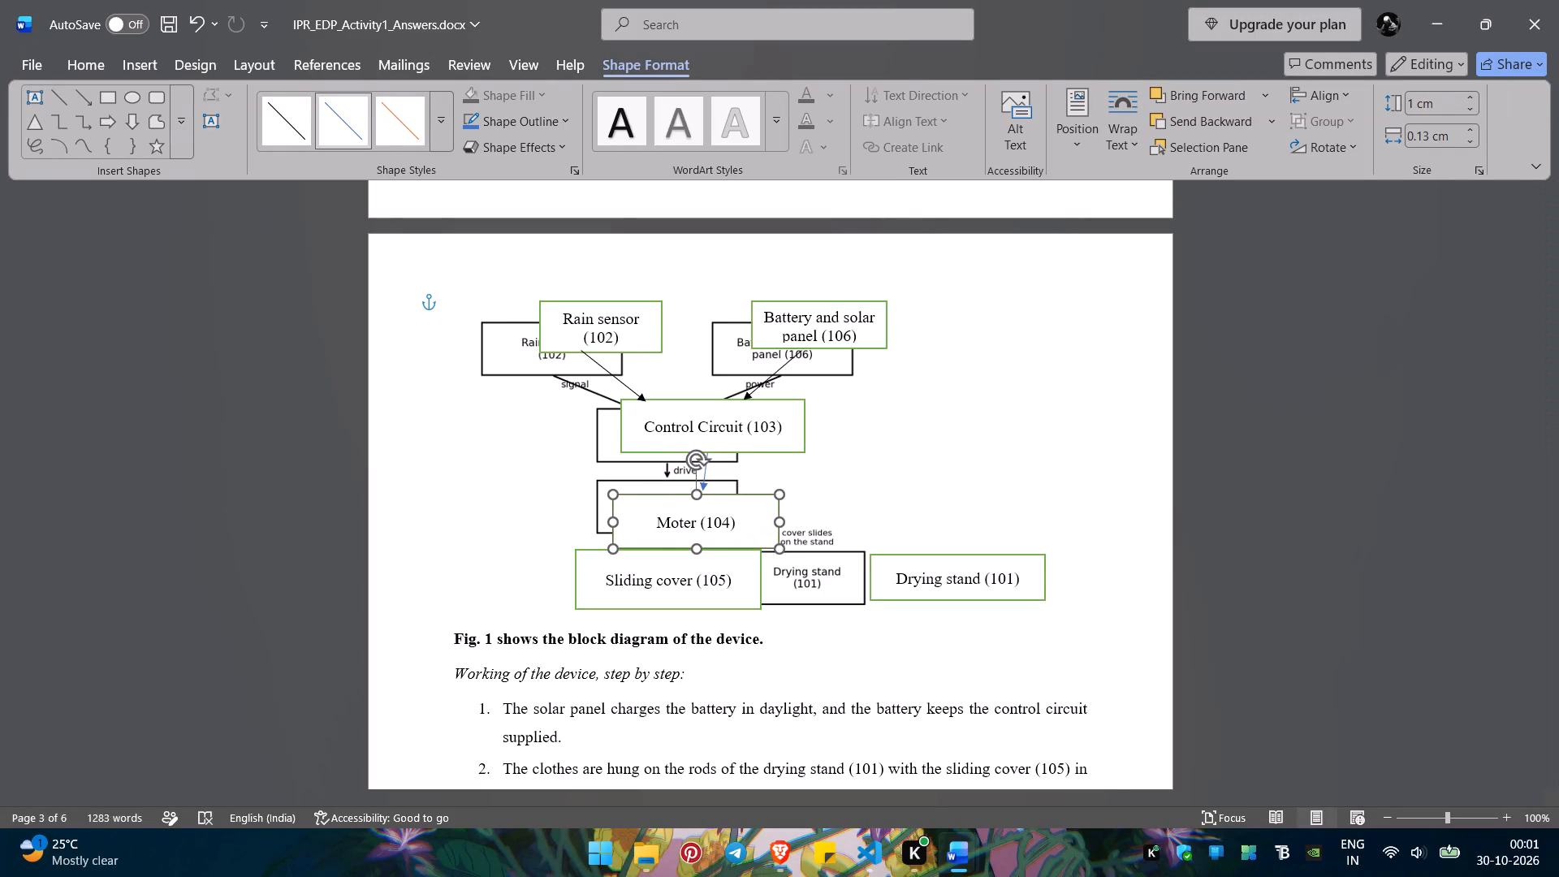
left_click_drag(703, 499, 703, 492)
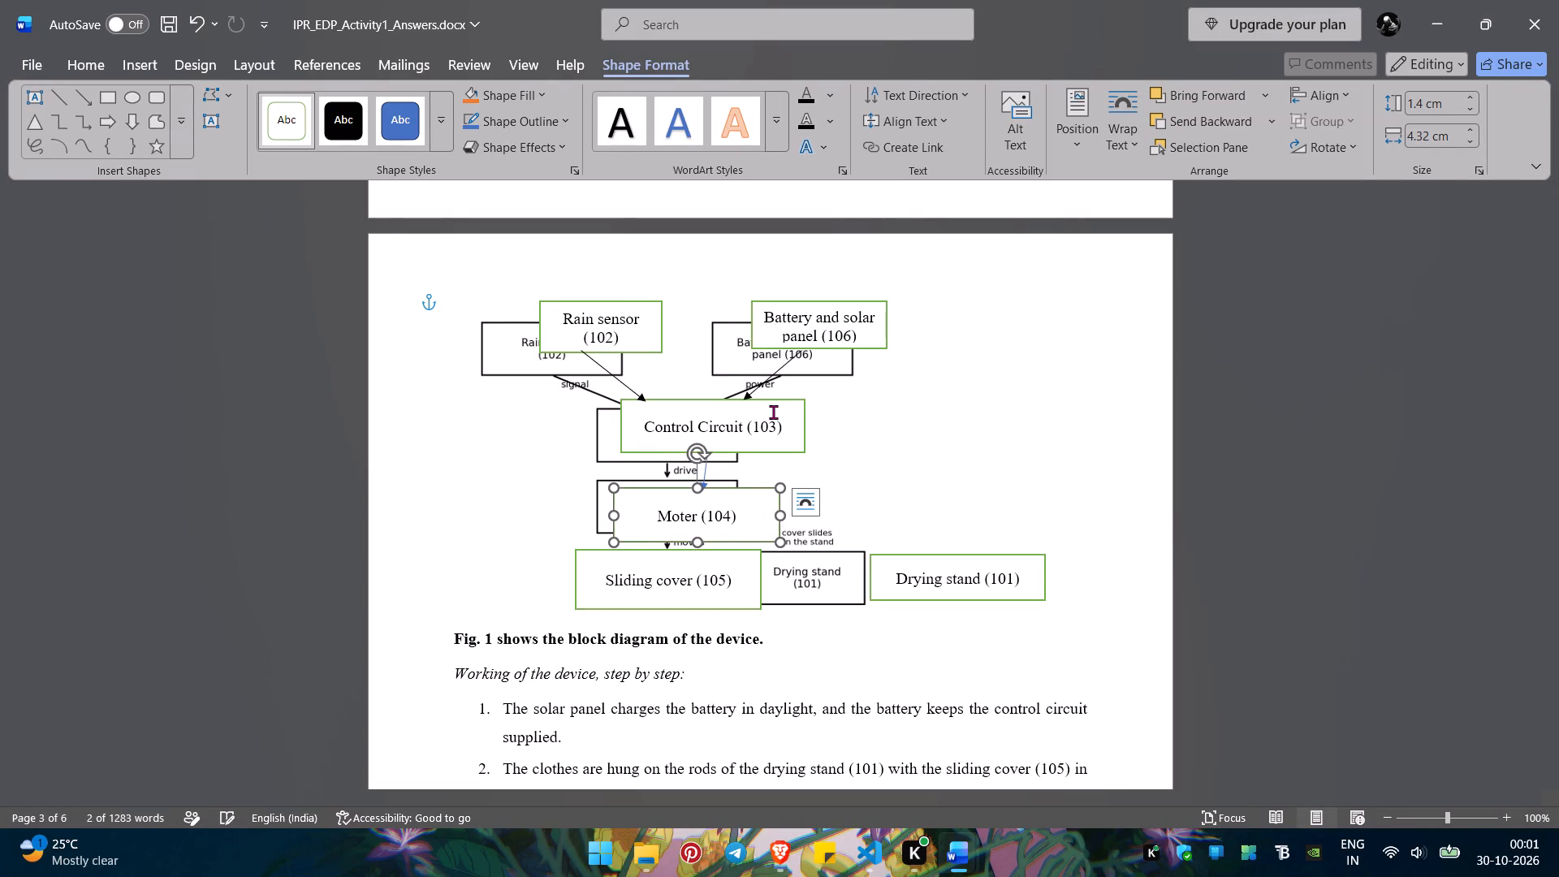
Shrink the Control Circuit rectangle to about 4.36 by 1.02 cm, keeping its label on one line.
left_click(773, 412)
left_click_drag(804, 450, 785, 447)
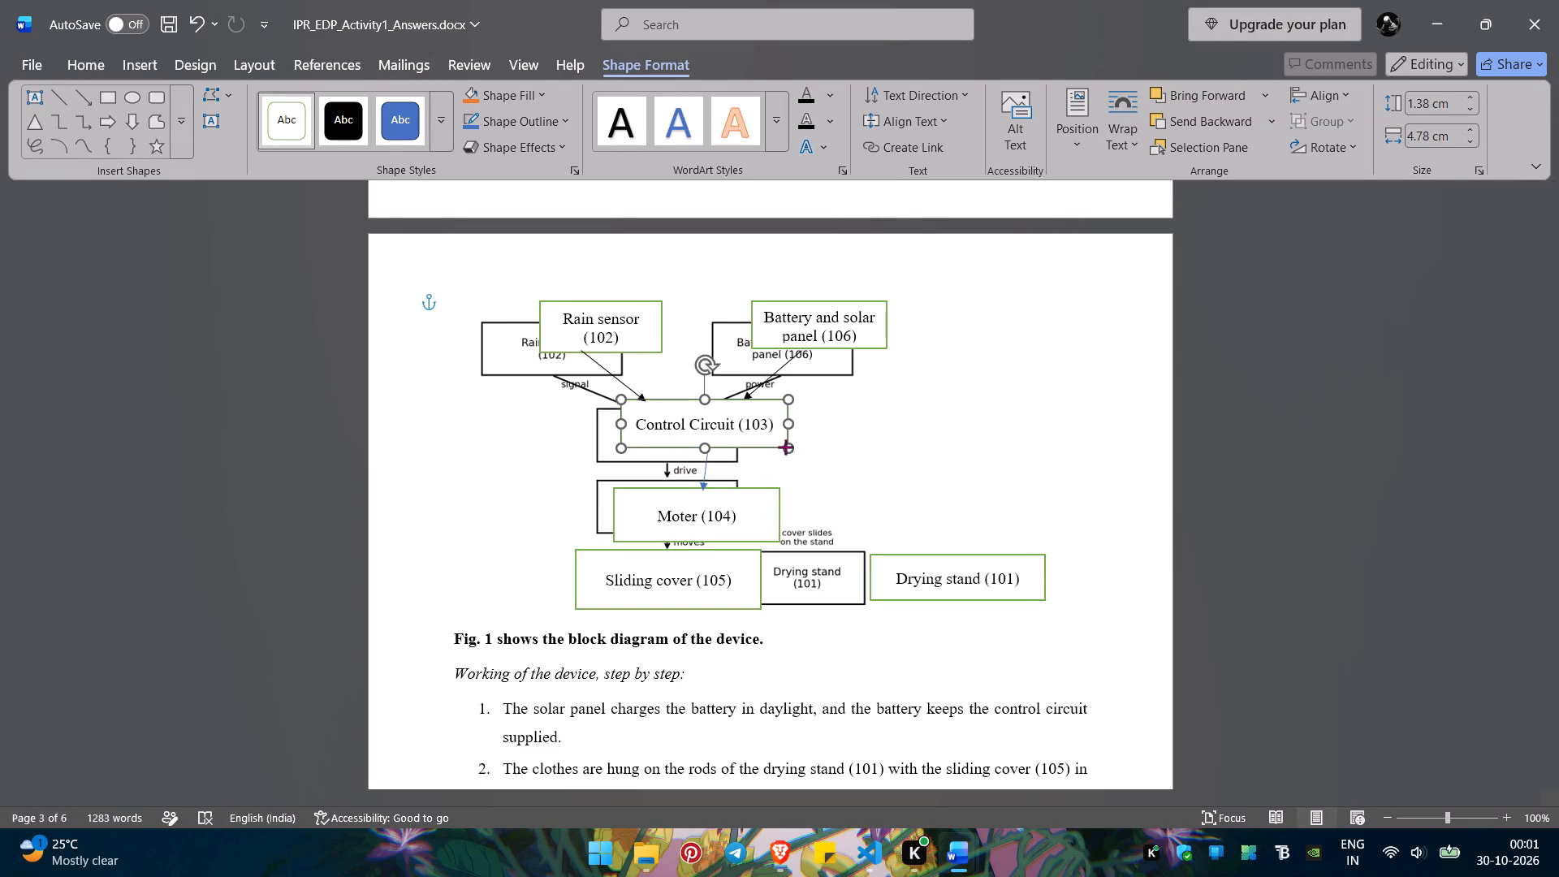
left_click_drag(785, 447, 775, 440)
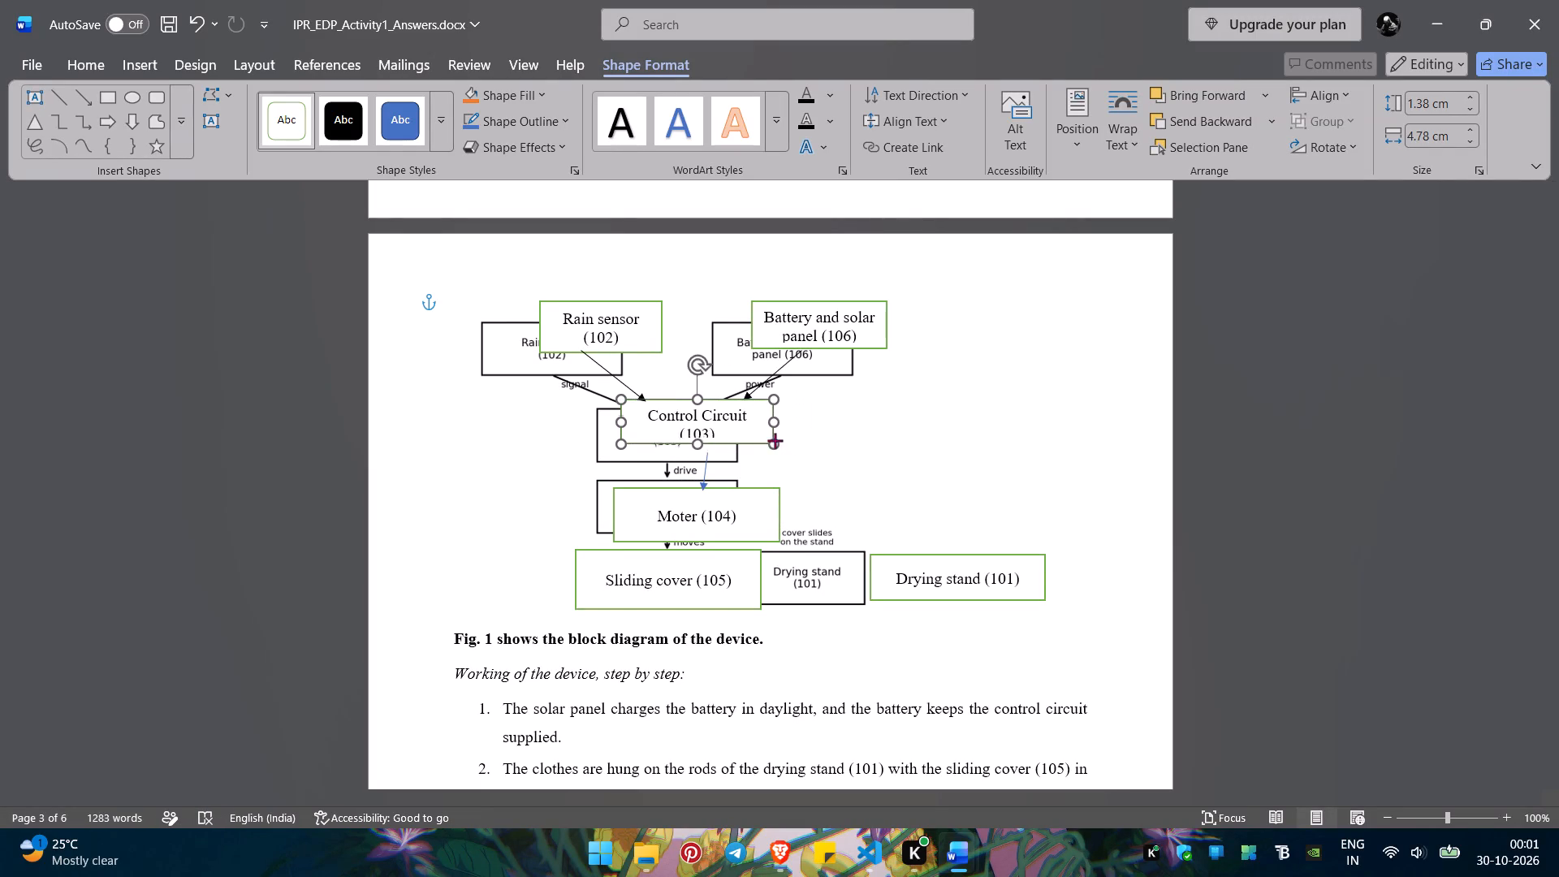
left_click_drag(775, 440, 788, 438)
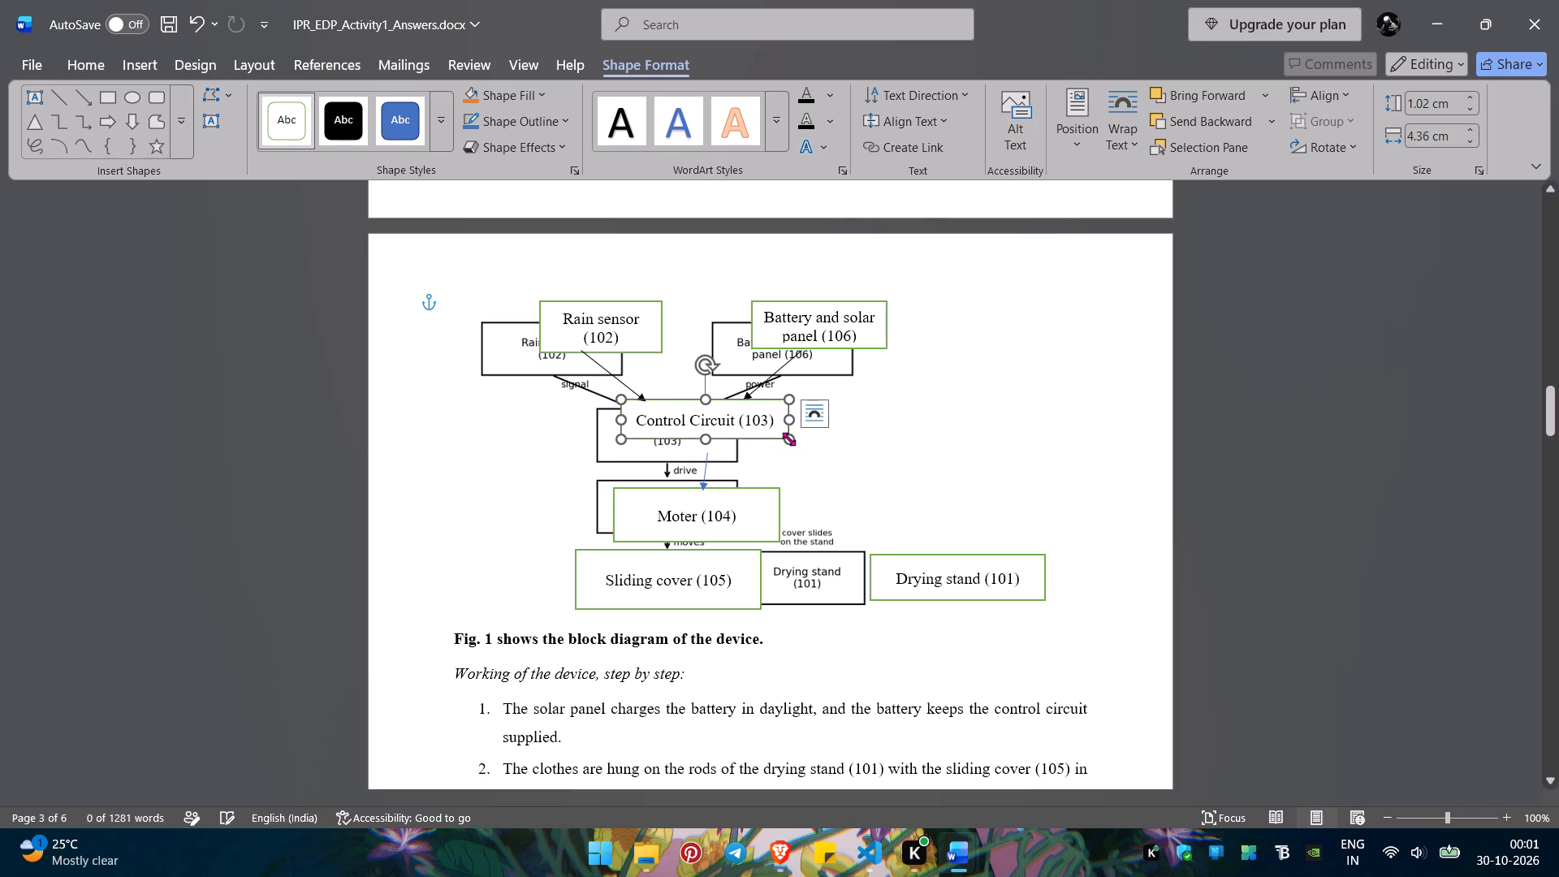
Reposition the arrow between Control Circuit and Moter to start at Control Circuit's bottom edge, spanning about 1.02 by 0.13 cm.
left_click(707, 465)
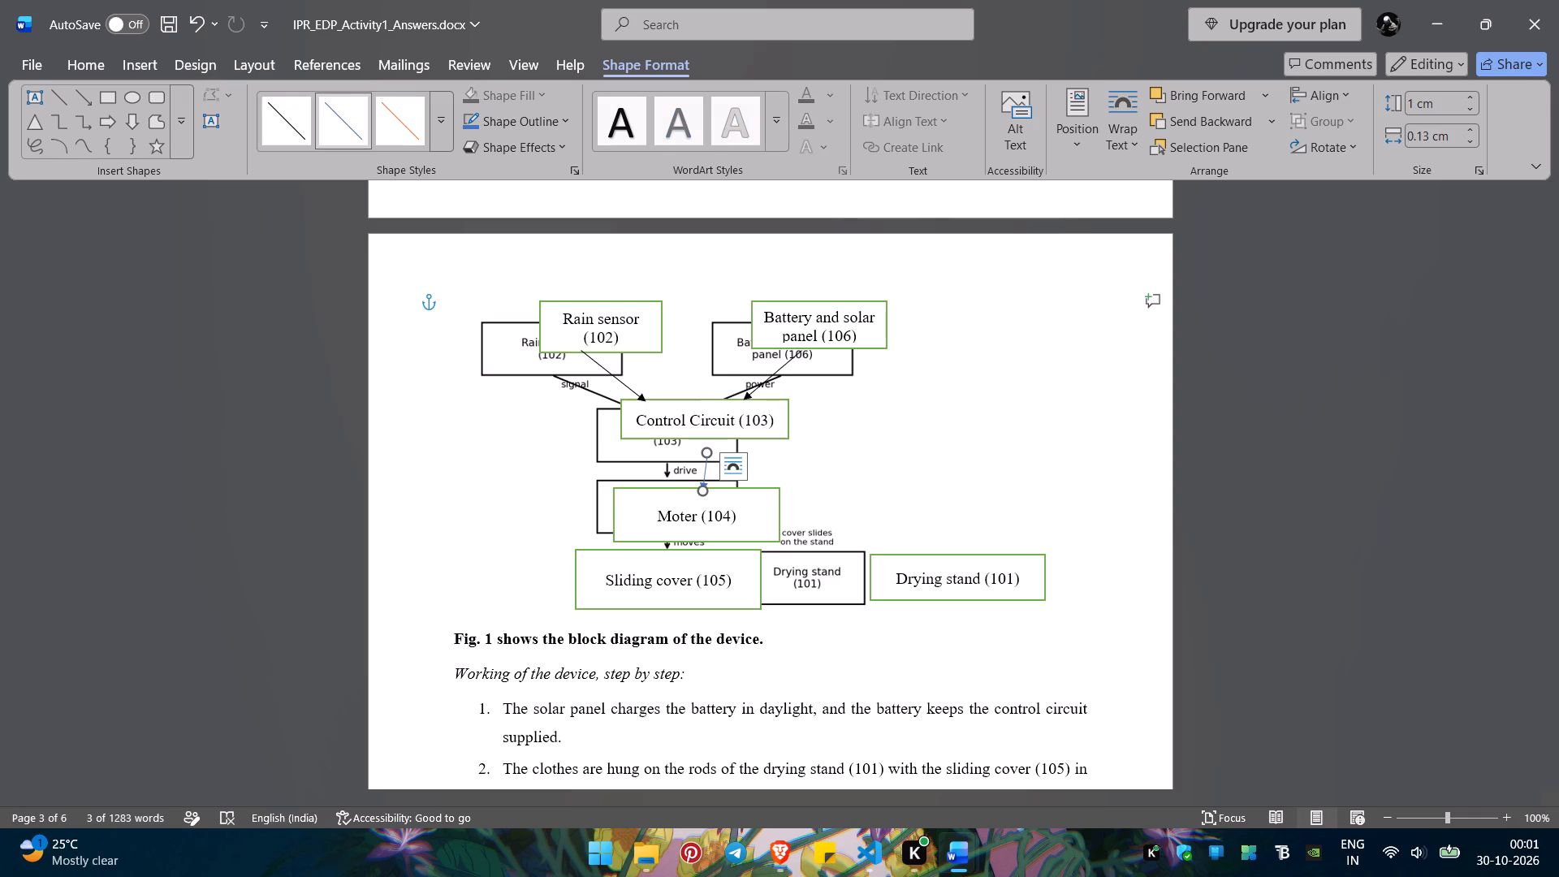
left_click_drag(707, 465, 711, 450)
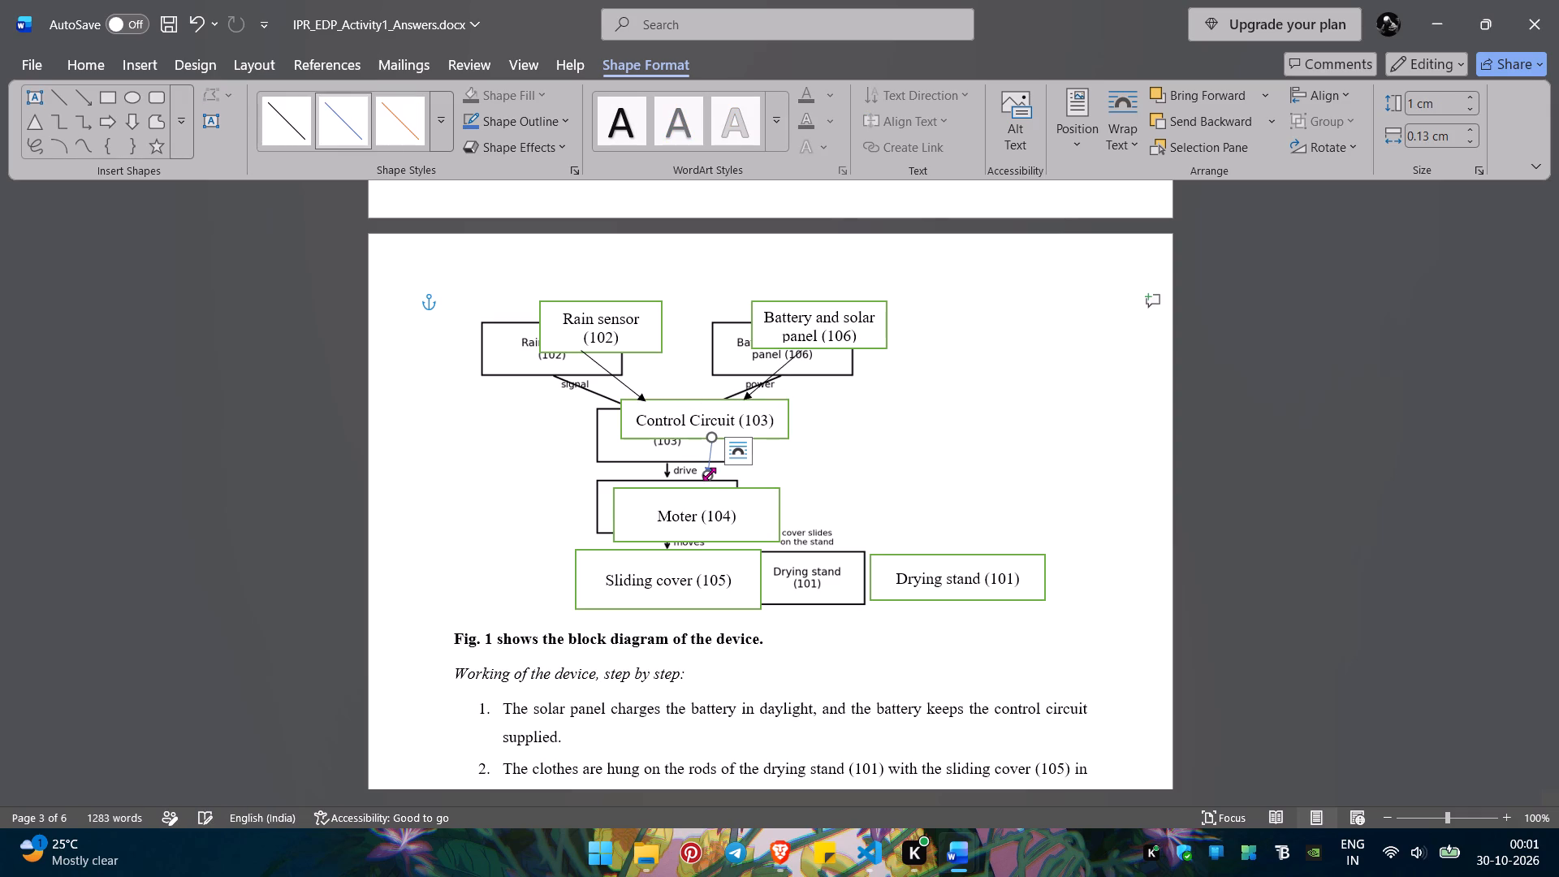
left_click(709, 473)
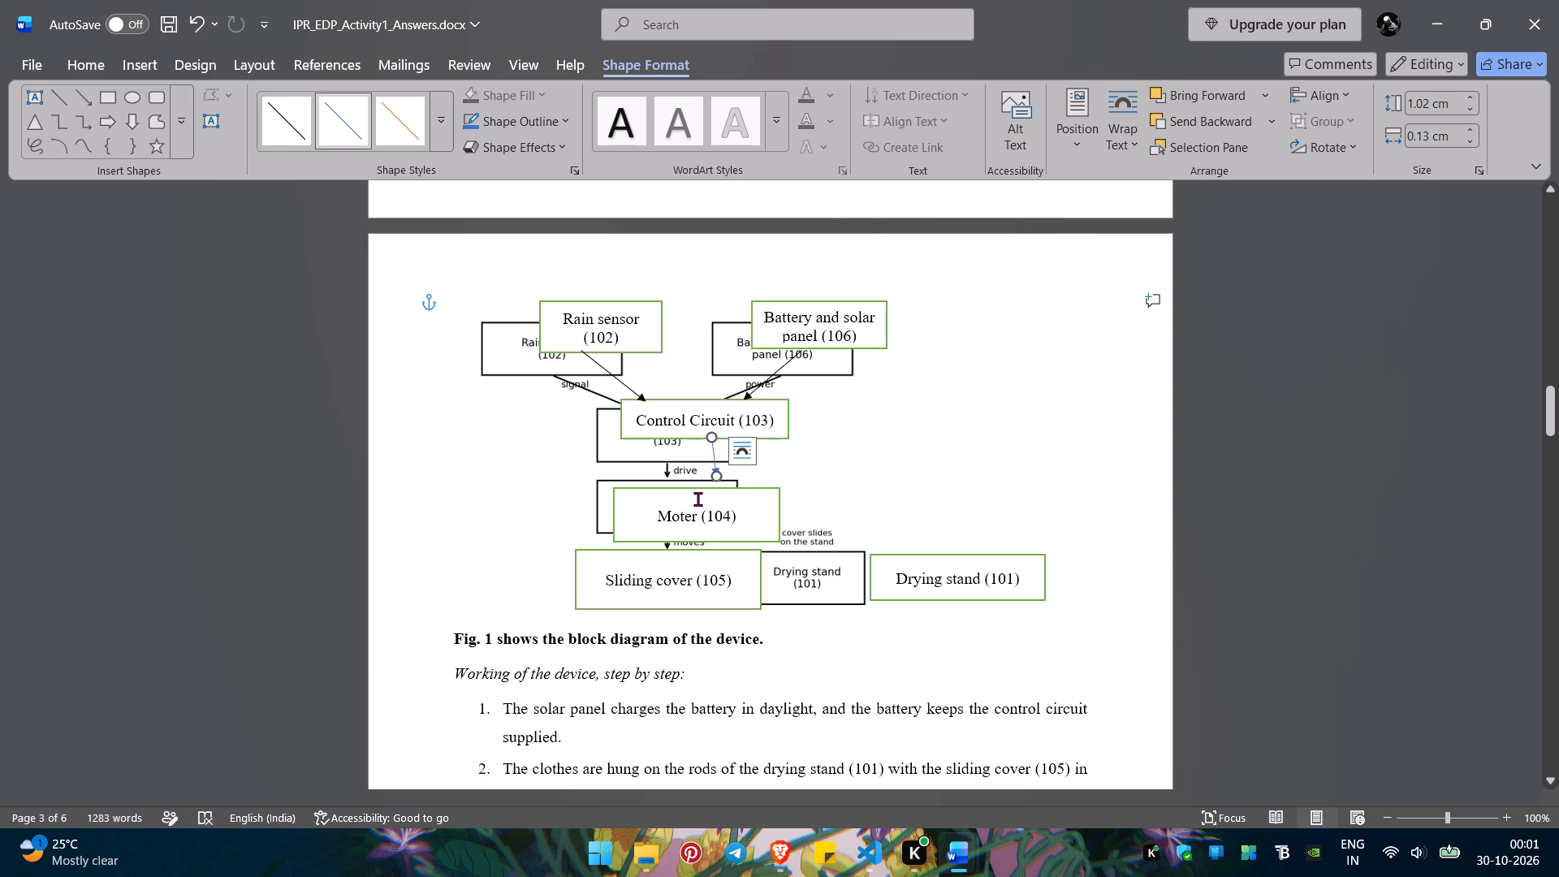
Shrink the Moter rectangle to about 3.3 by 0.89 cm and place its top edge at the tip of the arrow from Control Circuit.
left_click_drag(700, 491, 700, 477)
left_click_drag(779, 526, 749, 512)
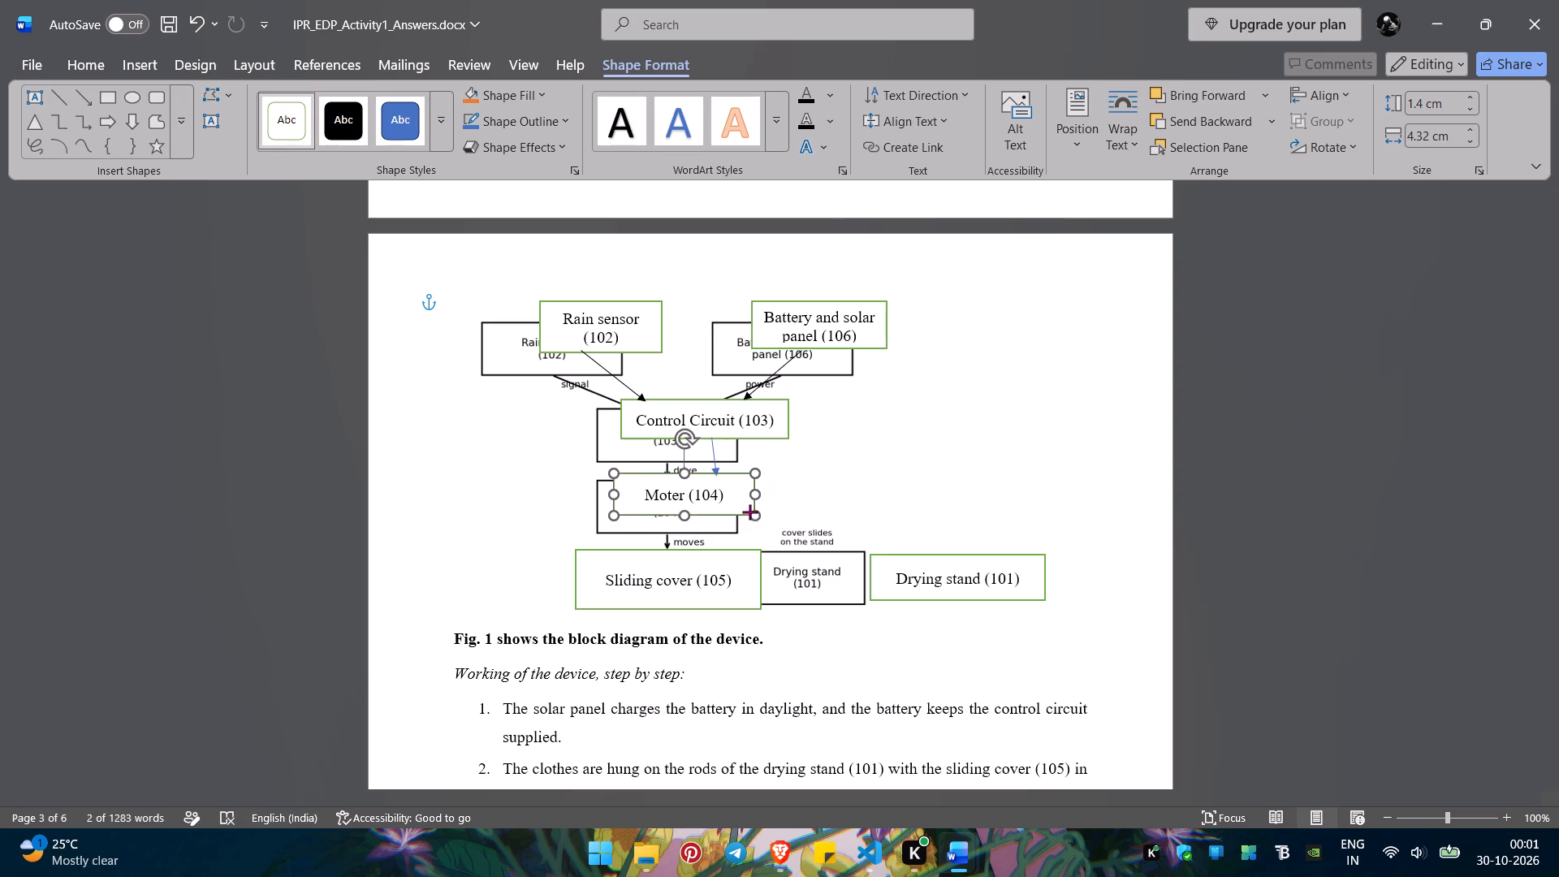
left_click_drag(749, 512, 740, 508)
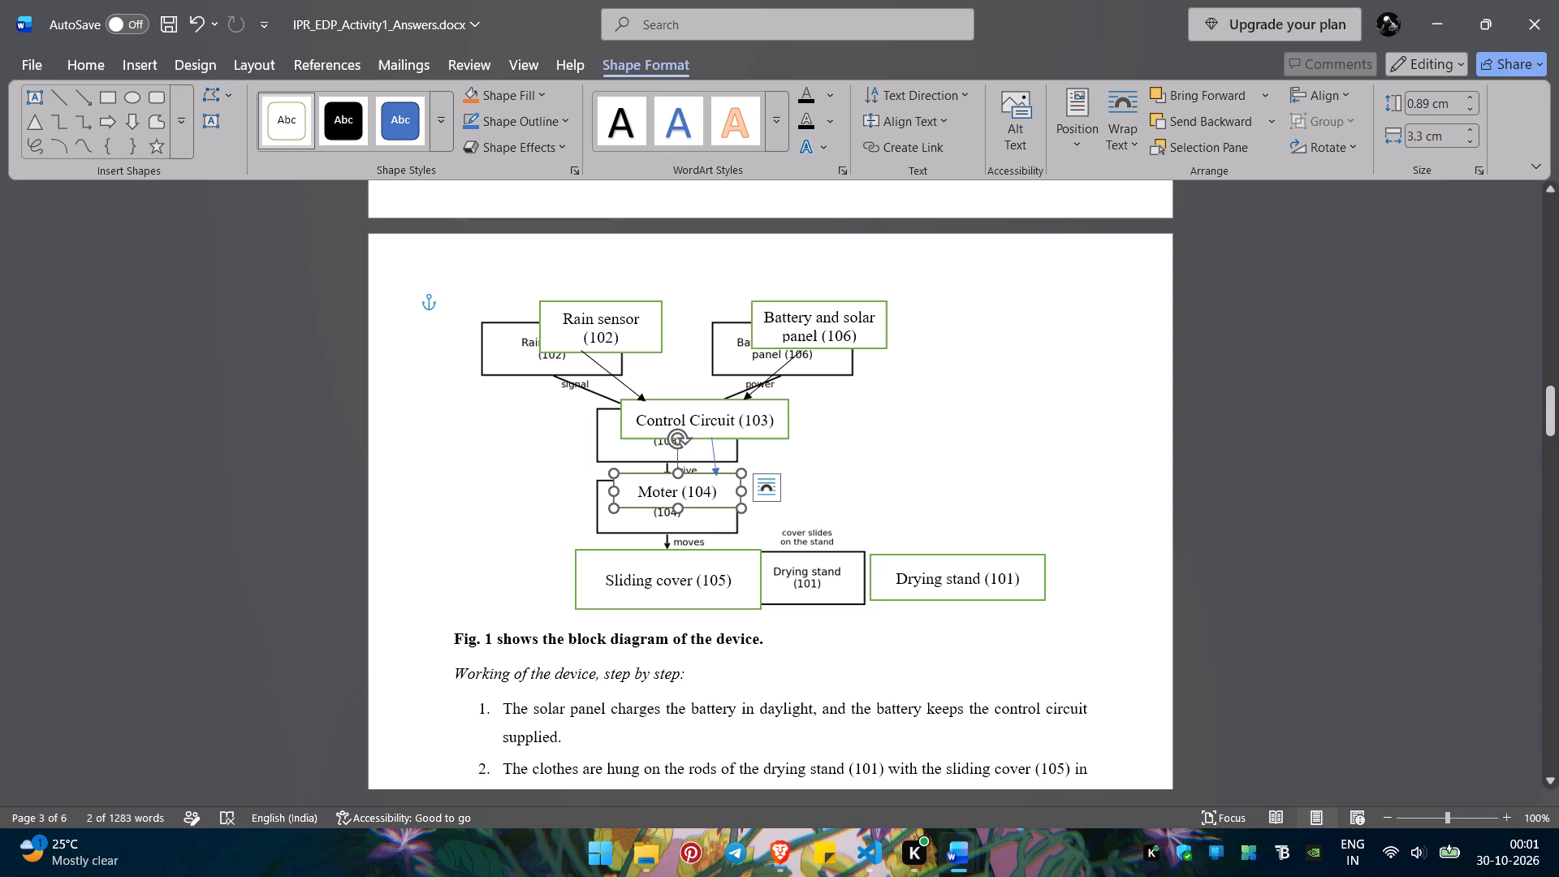
left_click_drag(699, 475, 735, 478)
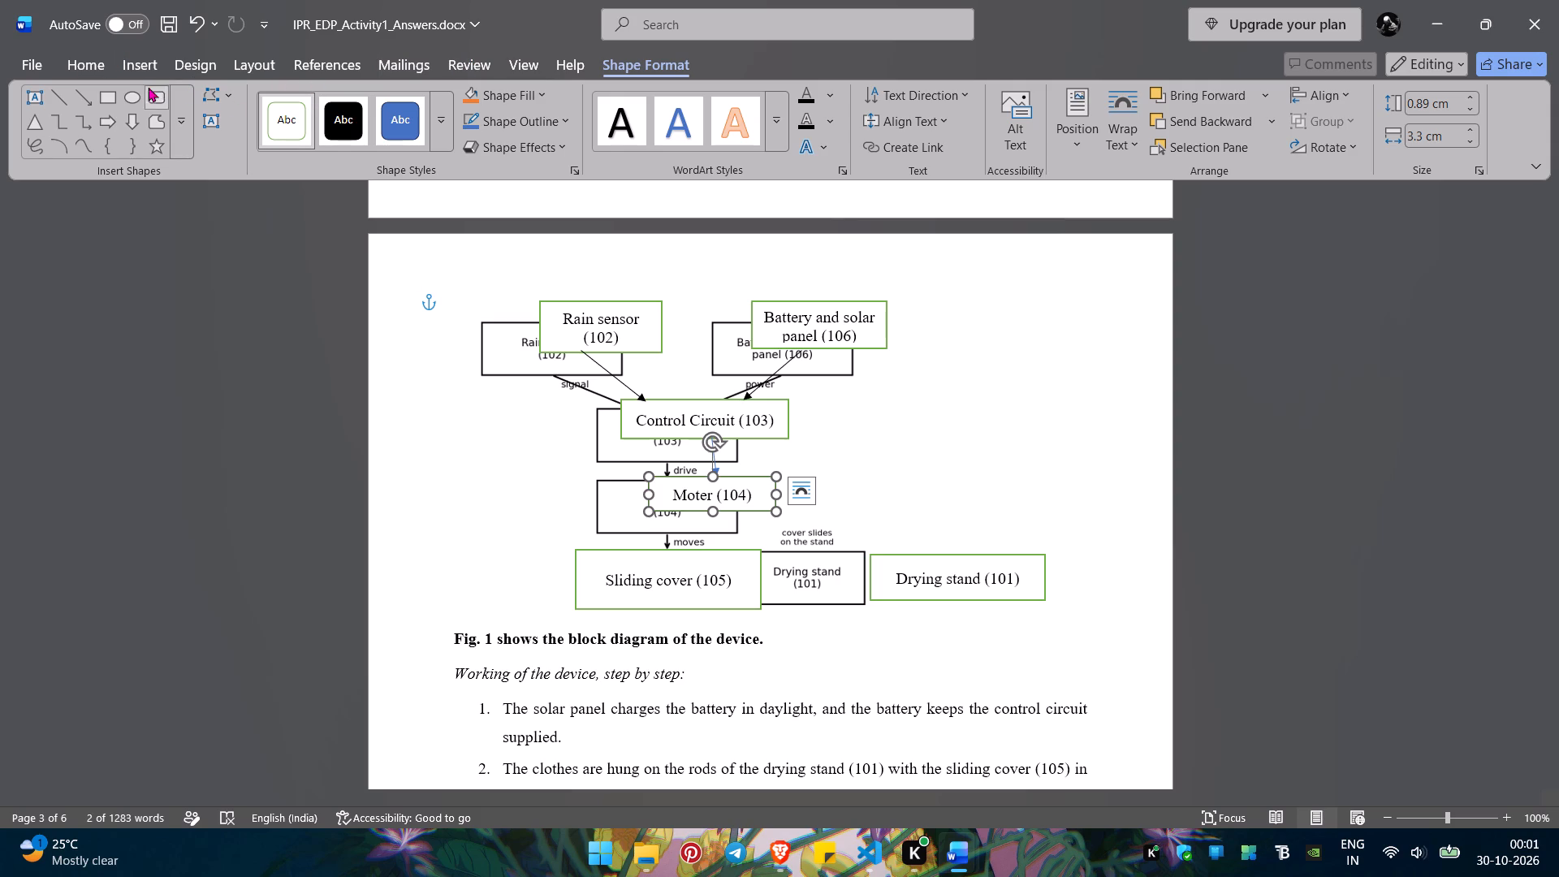
Draw a white, green-outlined rectangle about 1.46 by 0.59 cm below the Rain sensor rectangle and label it "Single".
left_click(100, 98)
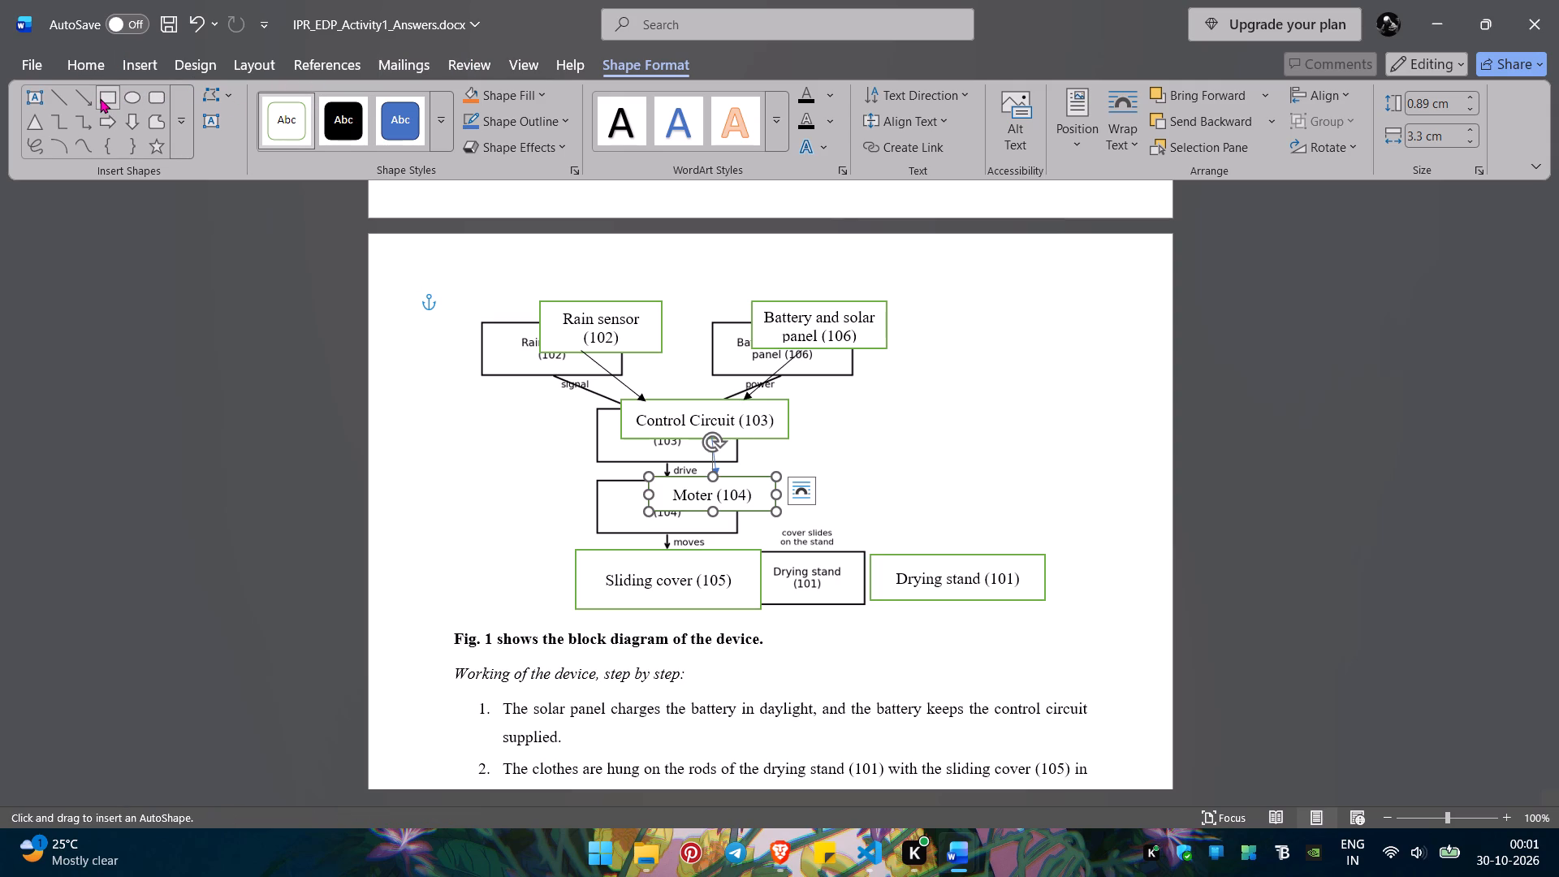
left_click(308, 140)
left_click(108, 89)
left_click_drag(483, 395, 539, 417)
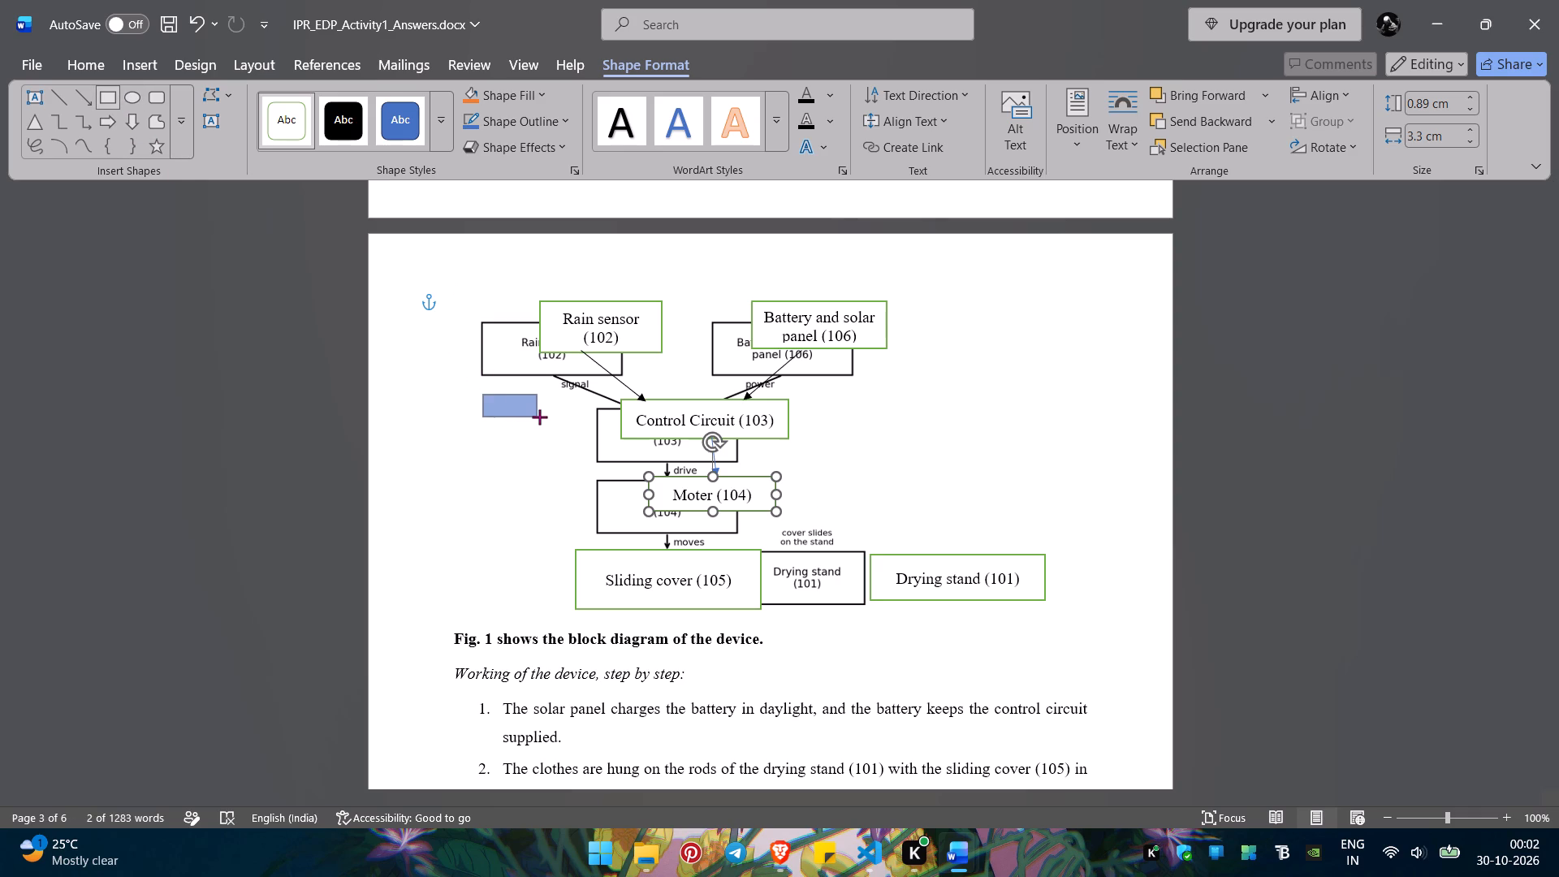
left_click_drag(539, 417, 539, 418)
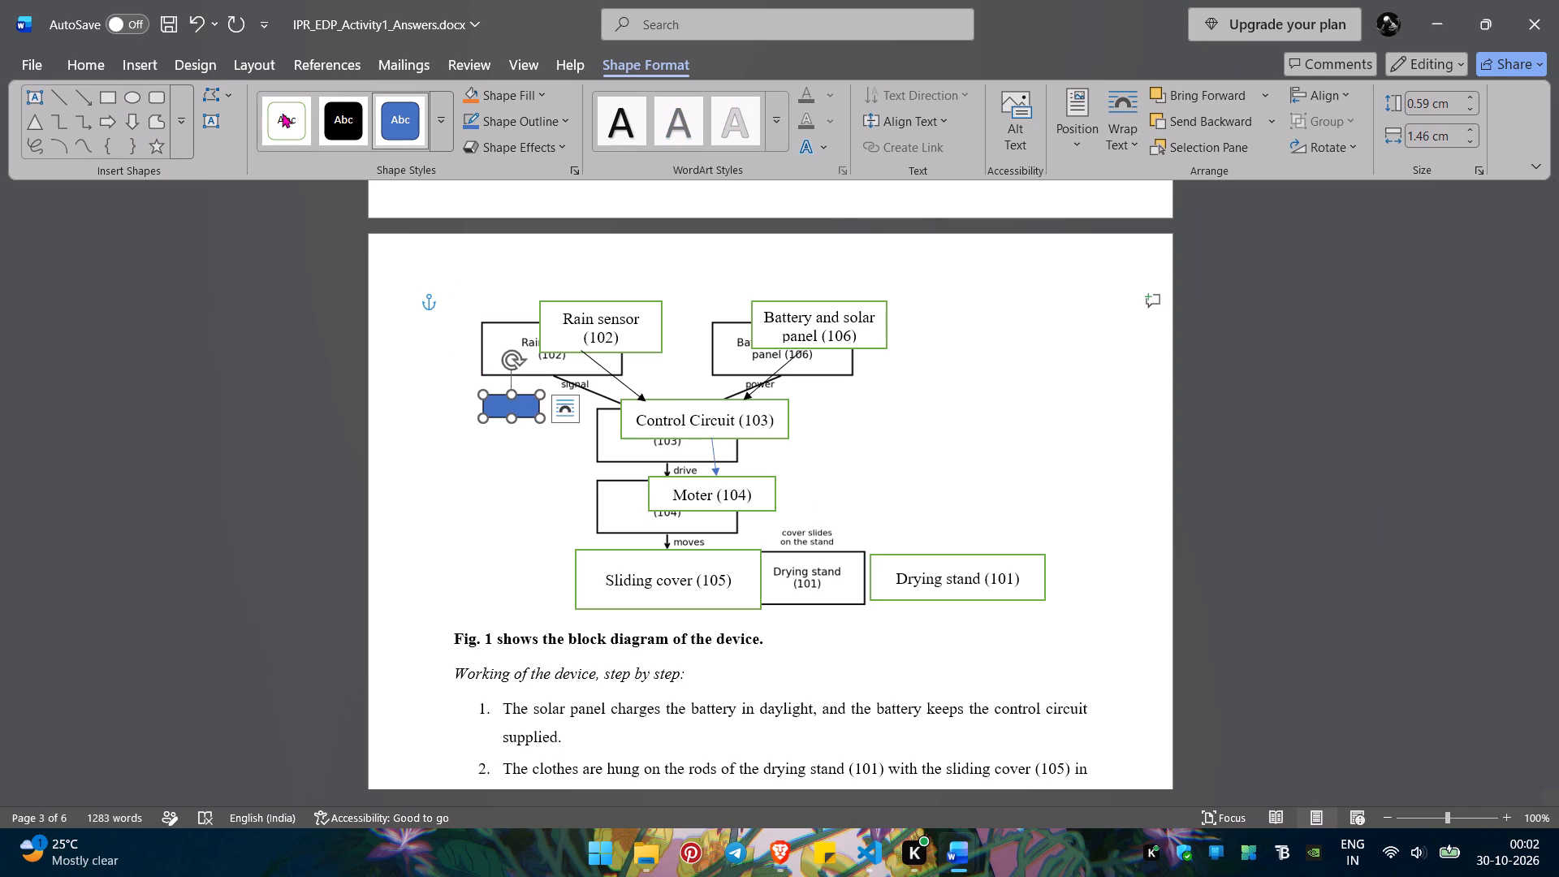
left_click(282, 113)
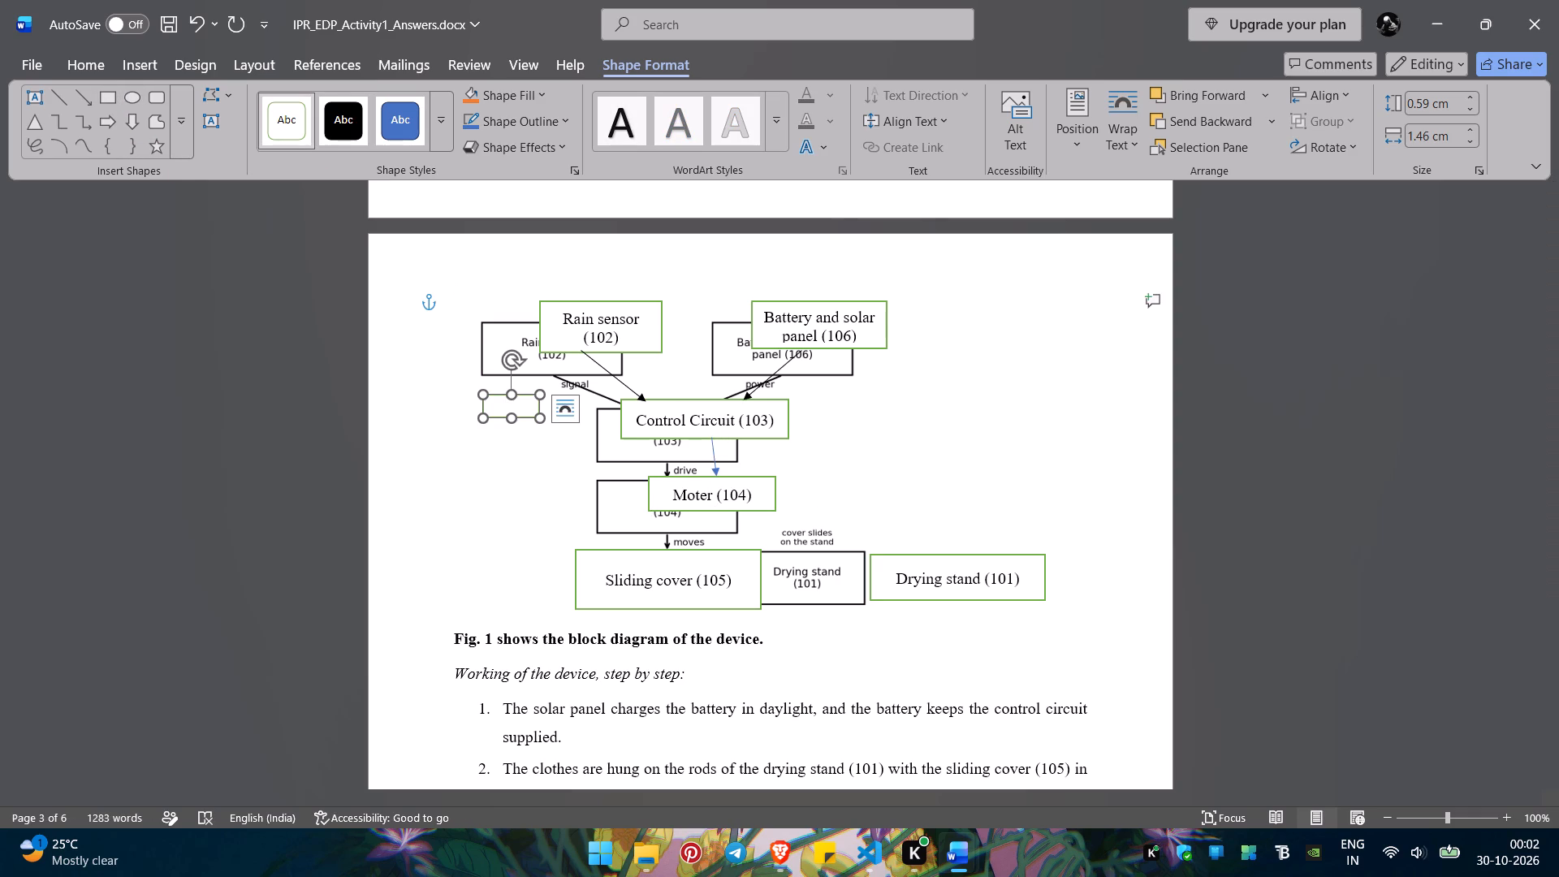
type("single")
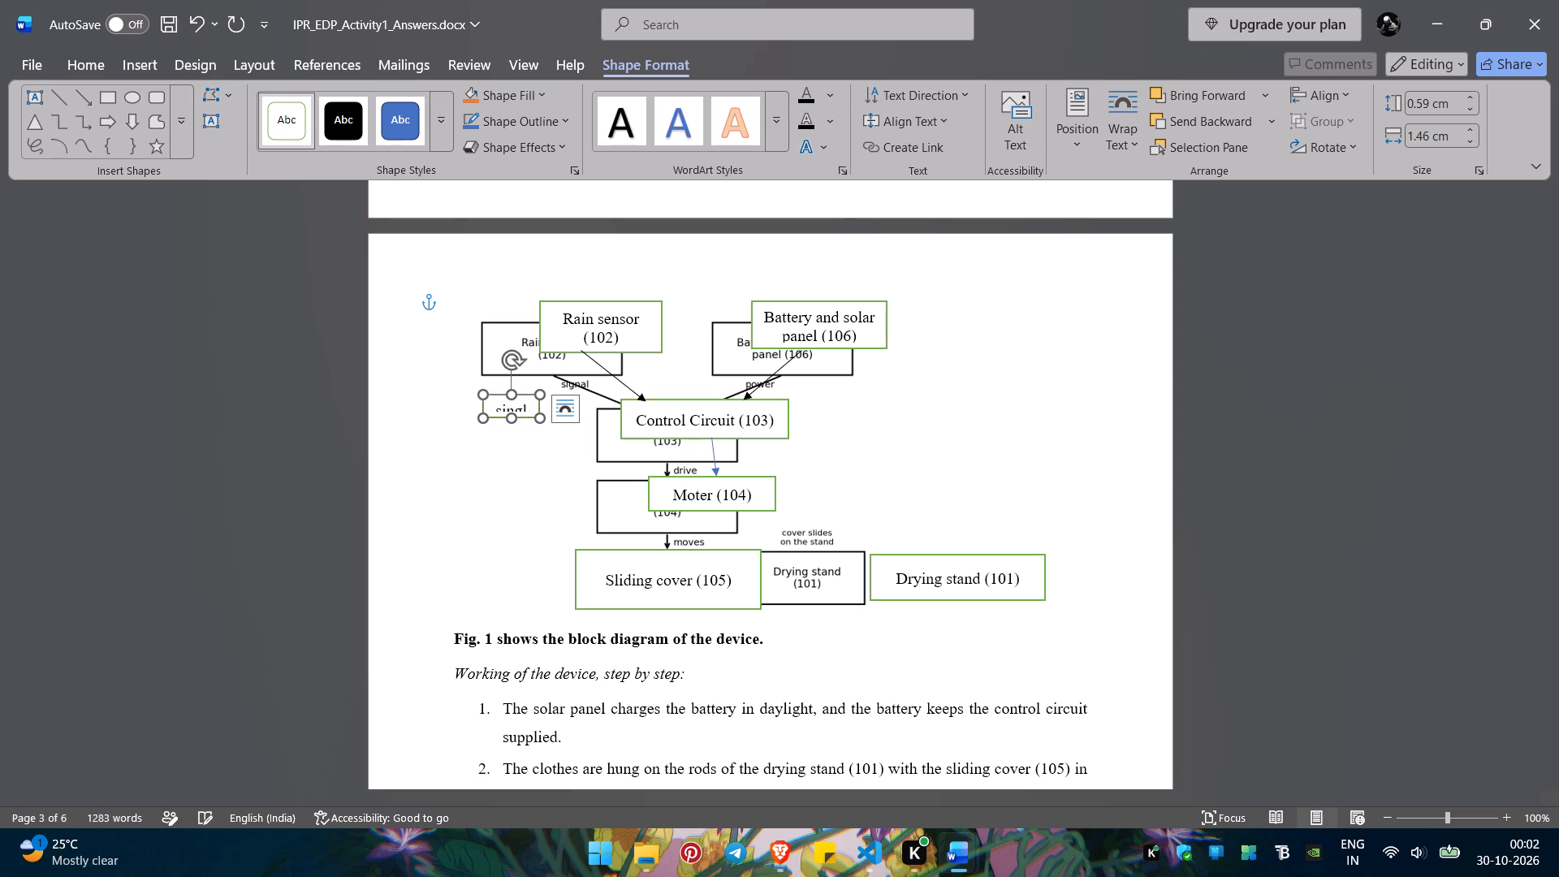
key("space")
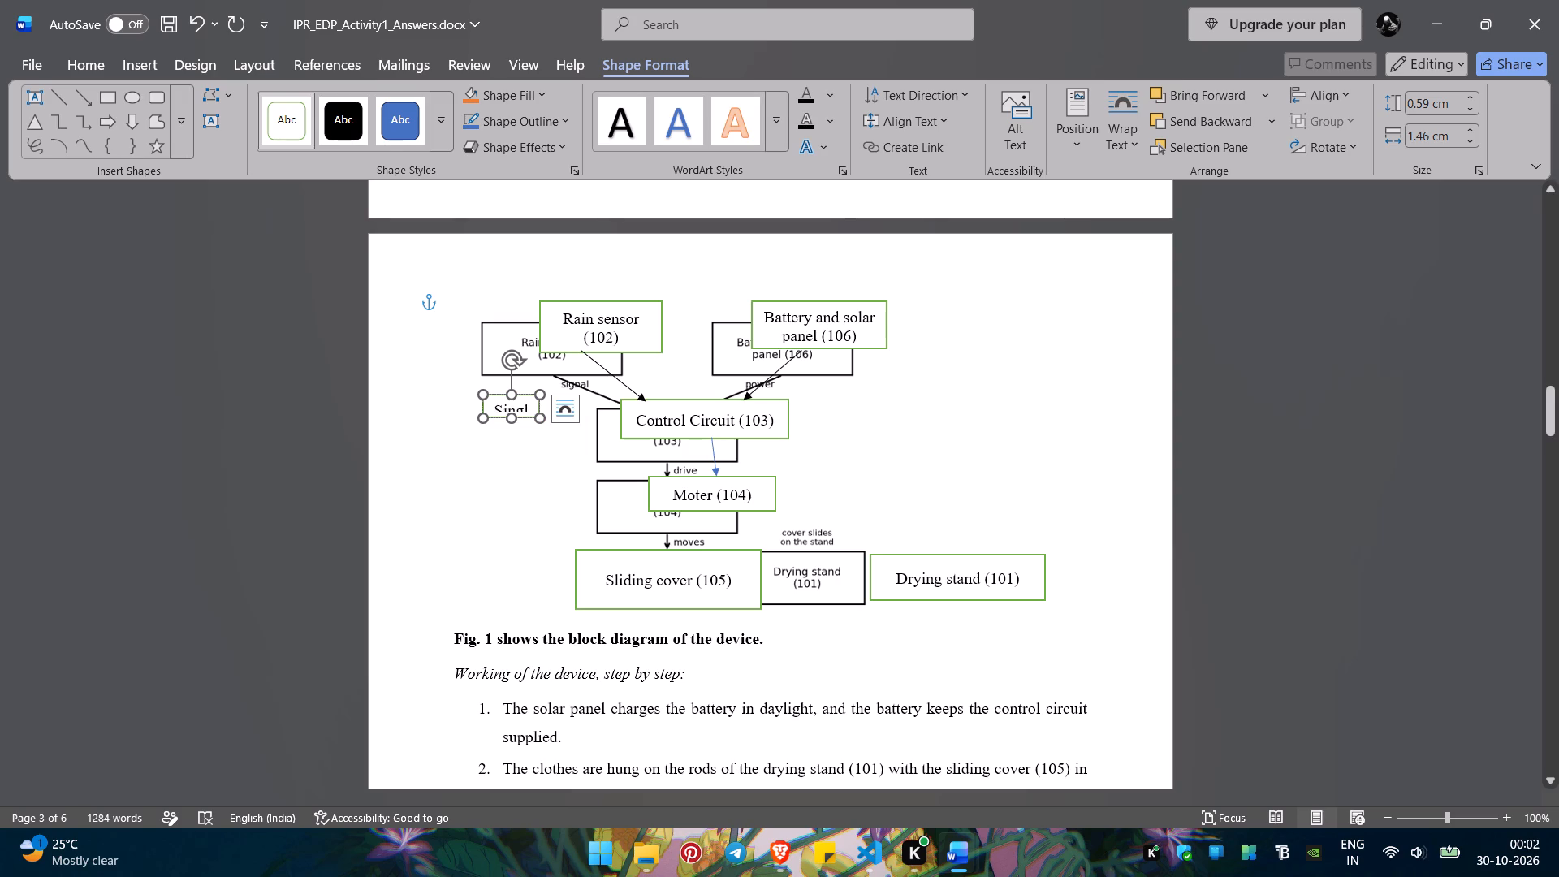
Enlarge the Single rectangle to about 1.72 by 0.76 cm and place it just left of the arrow from Rain sensor.
left_click_drag(540, 418, 549, 423)
left_click_drag(536, 396, 562, 382)
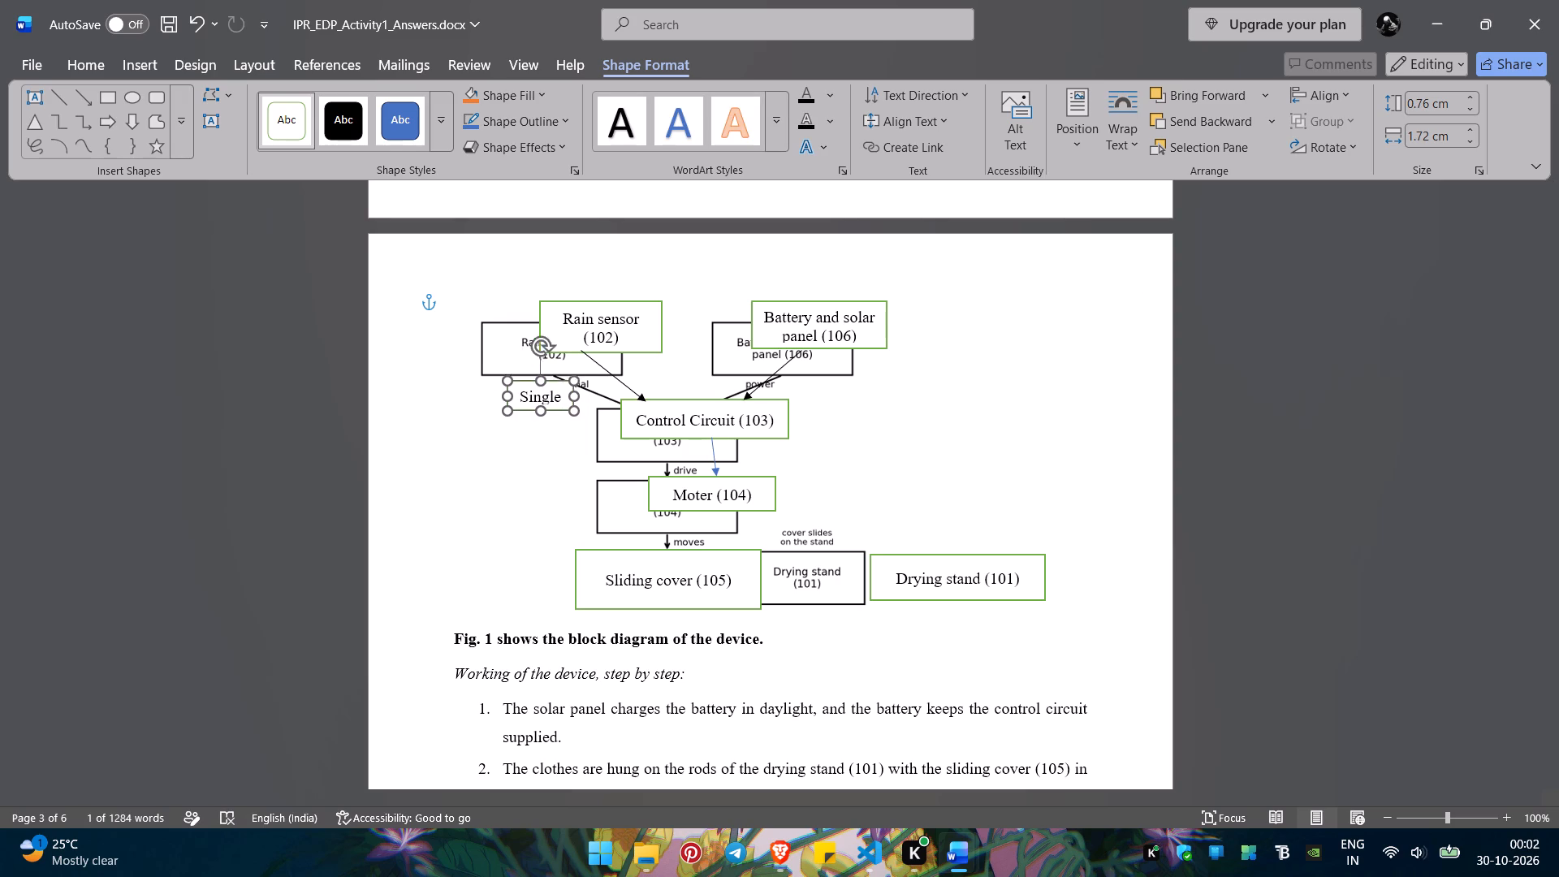
left_click_drag(562, 382, 581, 374)
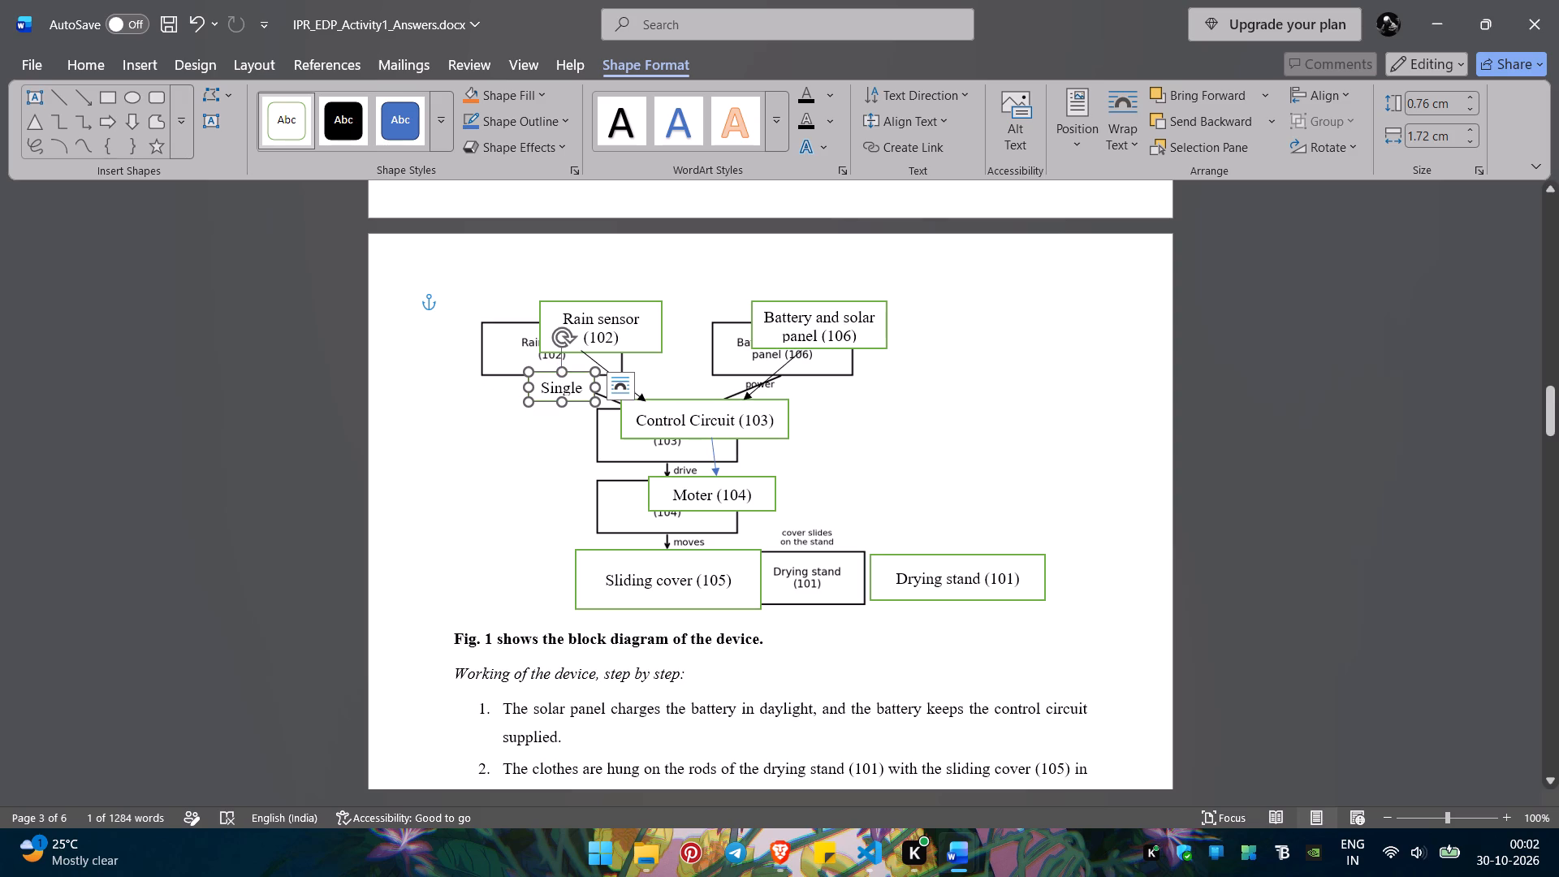
Add a white, green-outlined rectangle about 1.86 by 0.7 cm labelled "Power" just right of the arrow from Battery and solar panel.
left_click(109, 94)
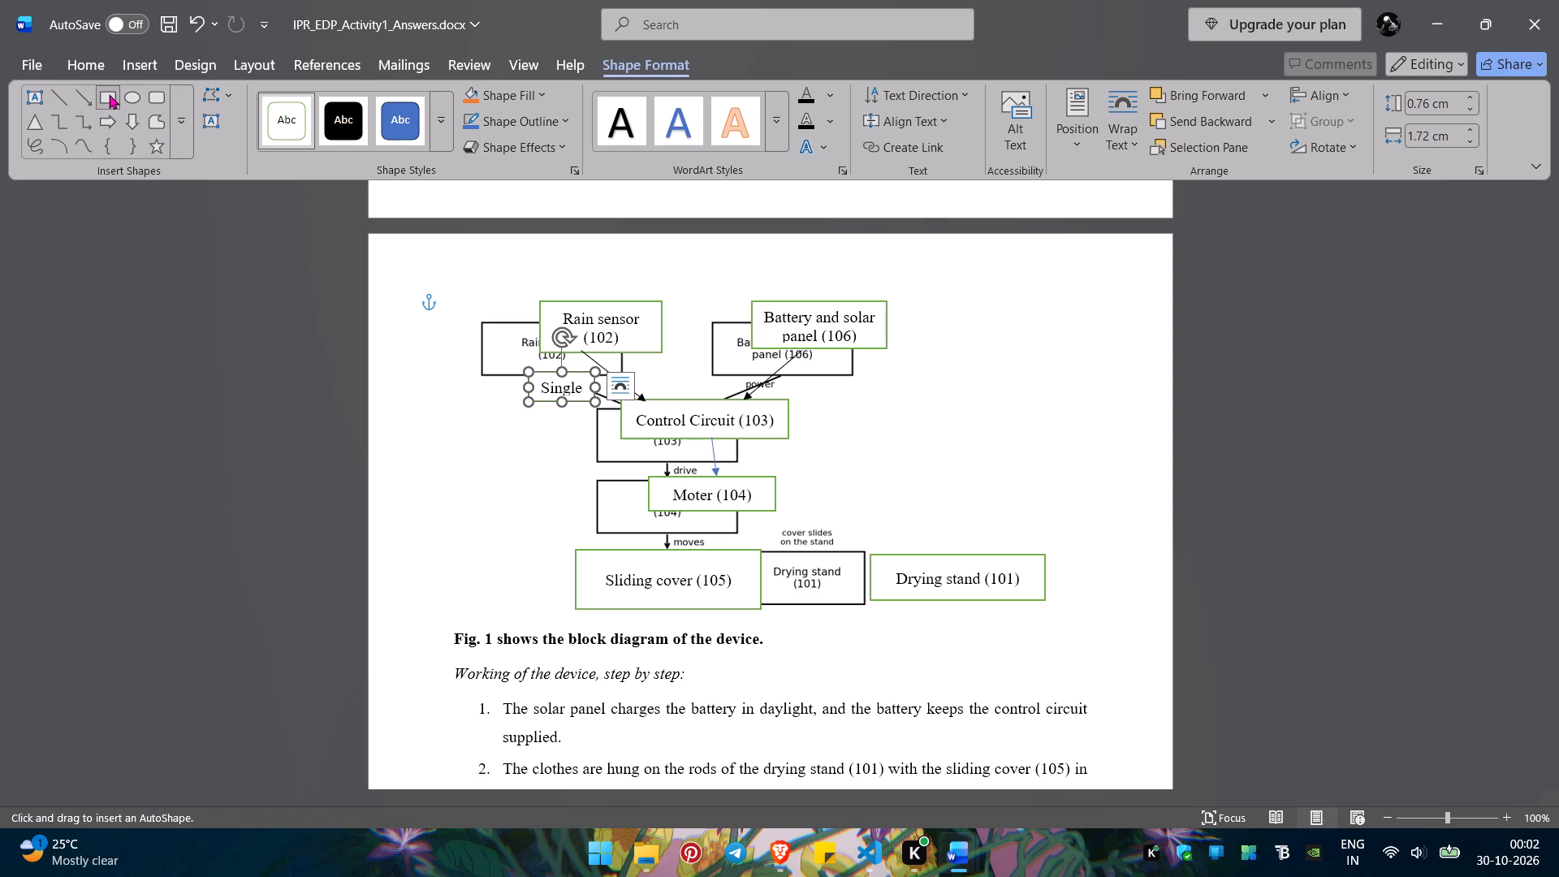
left_click_drag(818, 381, 890, 408)
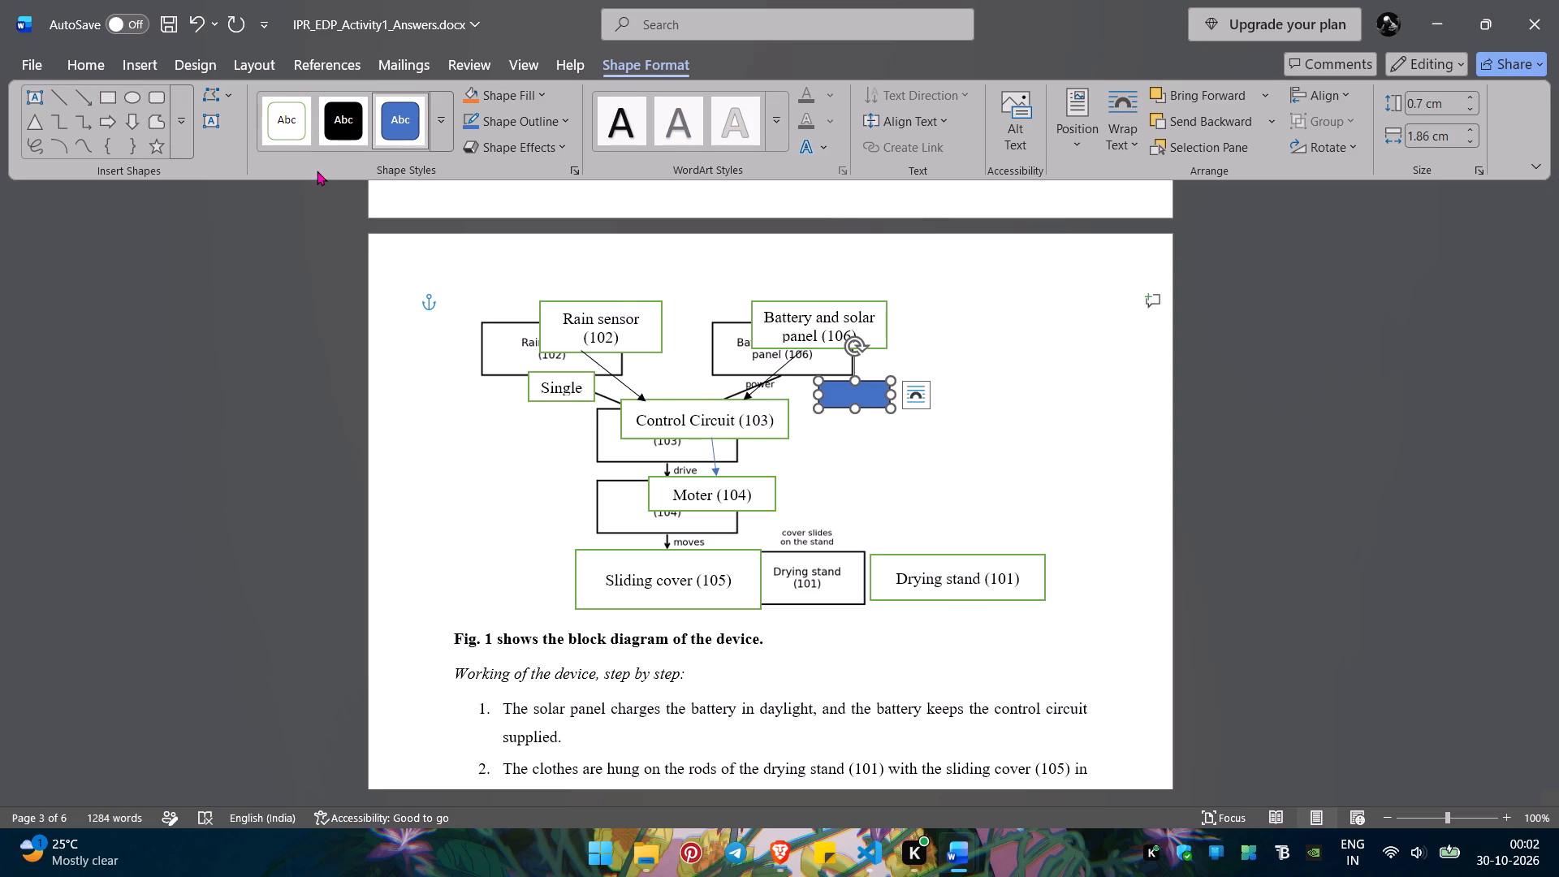
left_click(269, 104)
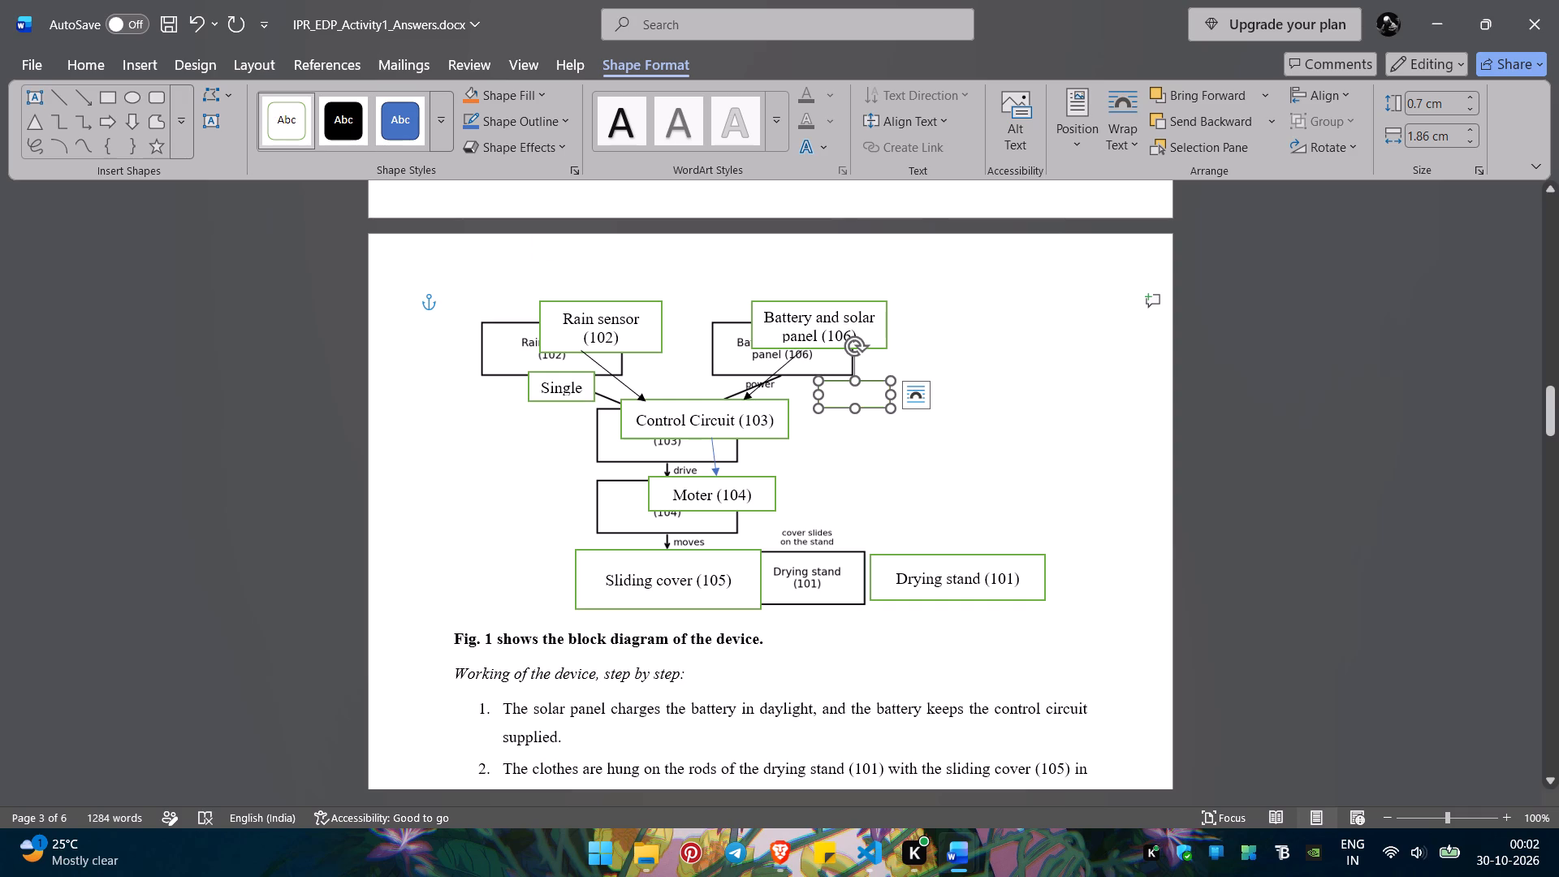
left_click(845, 389)
type("power")
key("space")
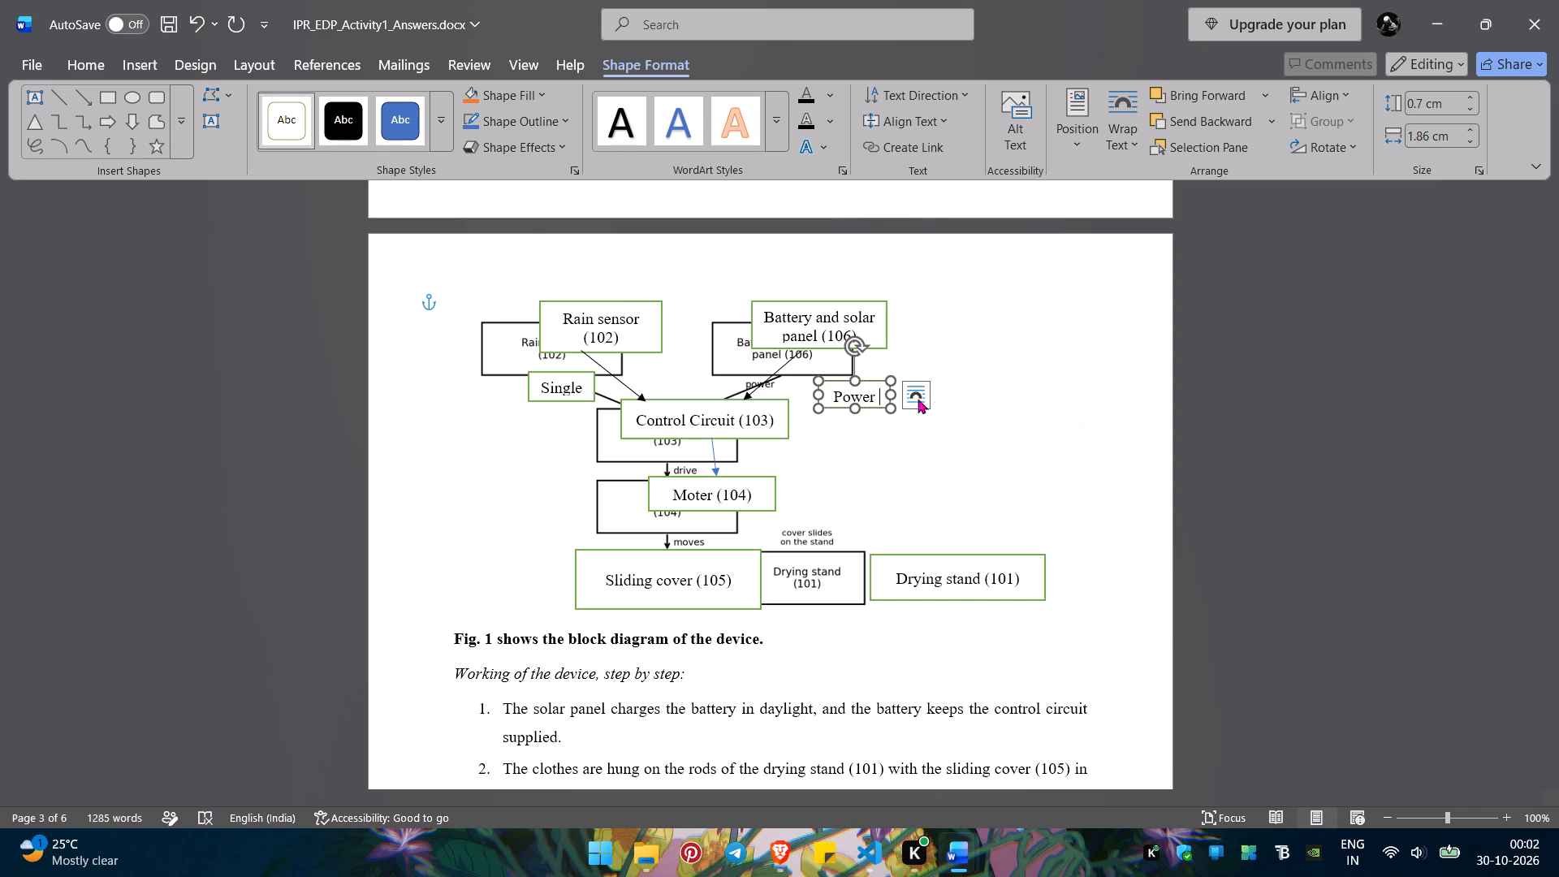
left_click_drag(875, 380, 841, 367)
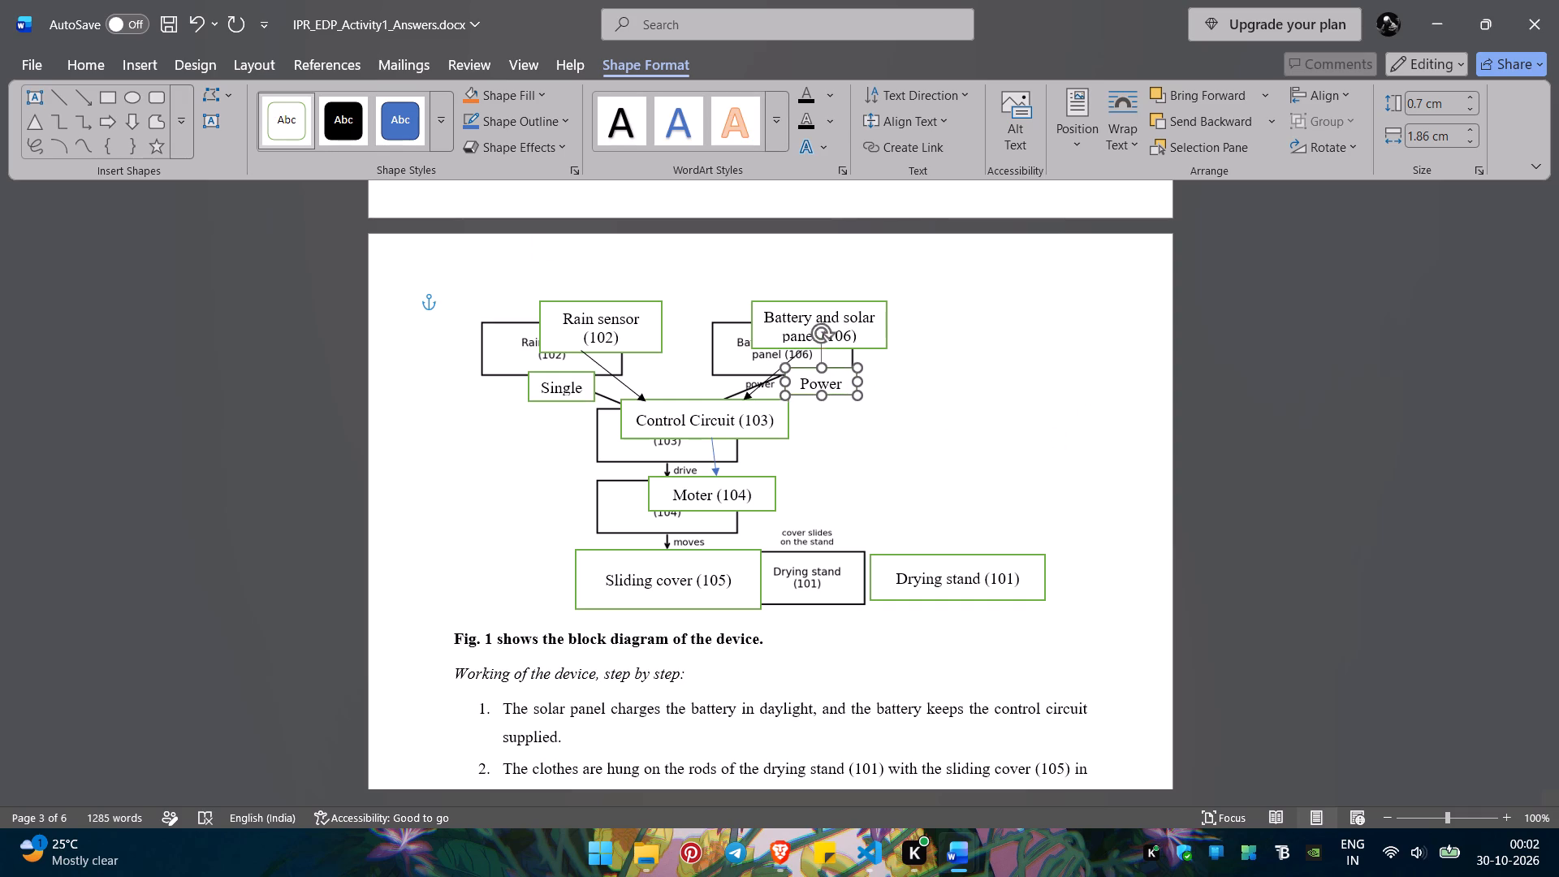
left_click_drag(841, 367, 854, 363)
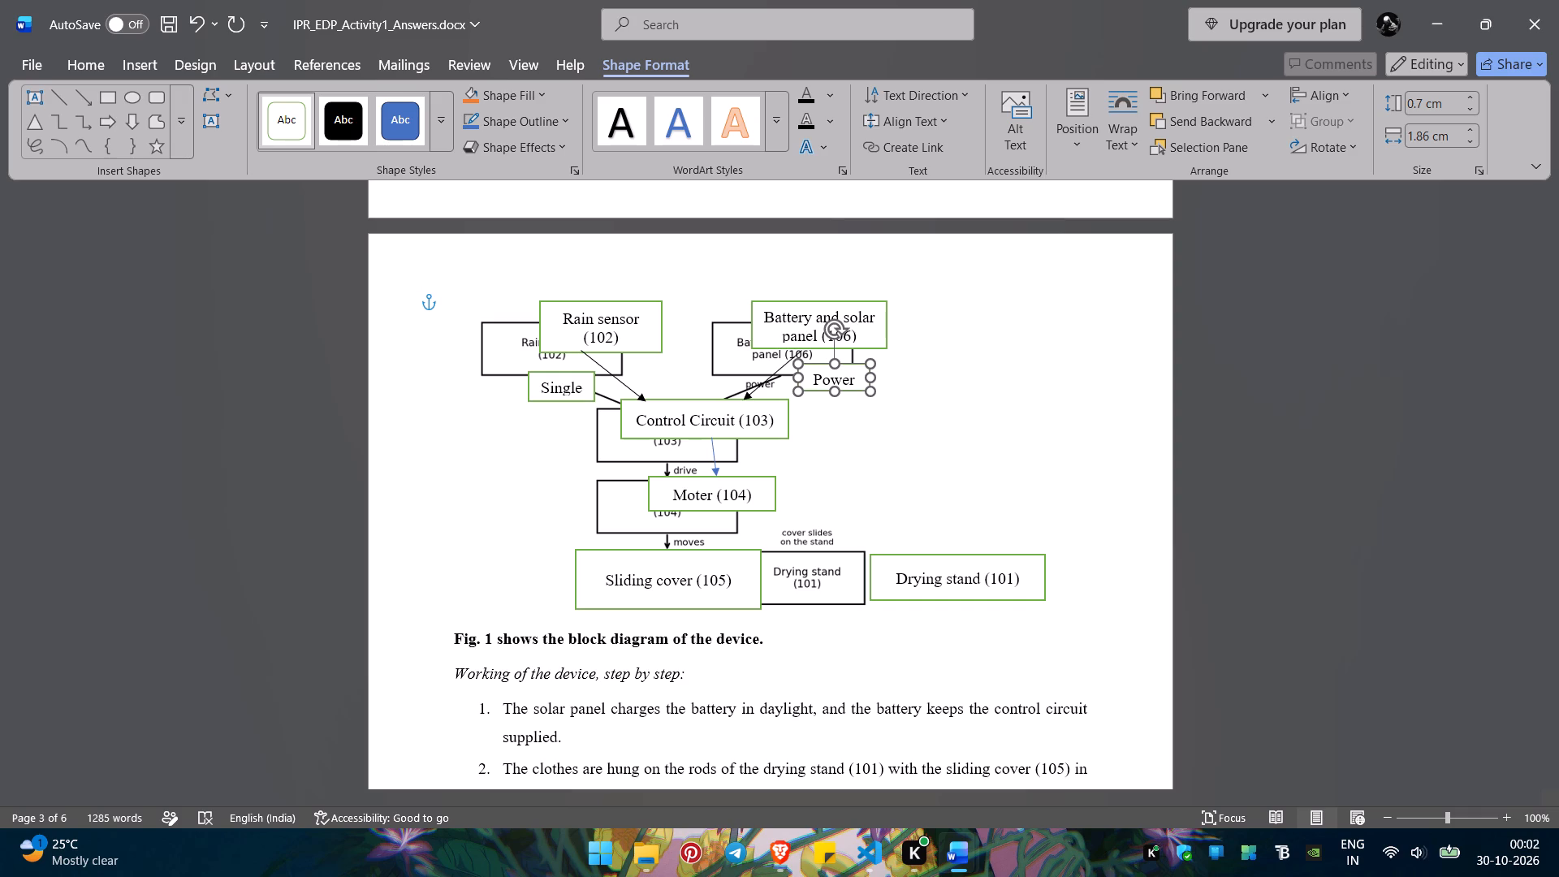
left_click_drag(854, 363, 853, 363)
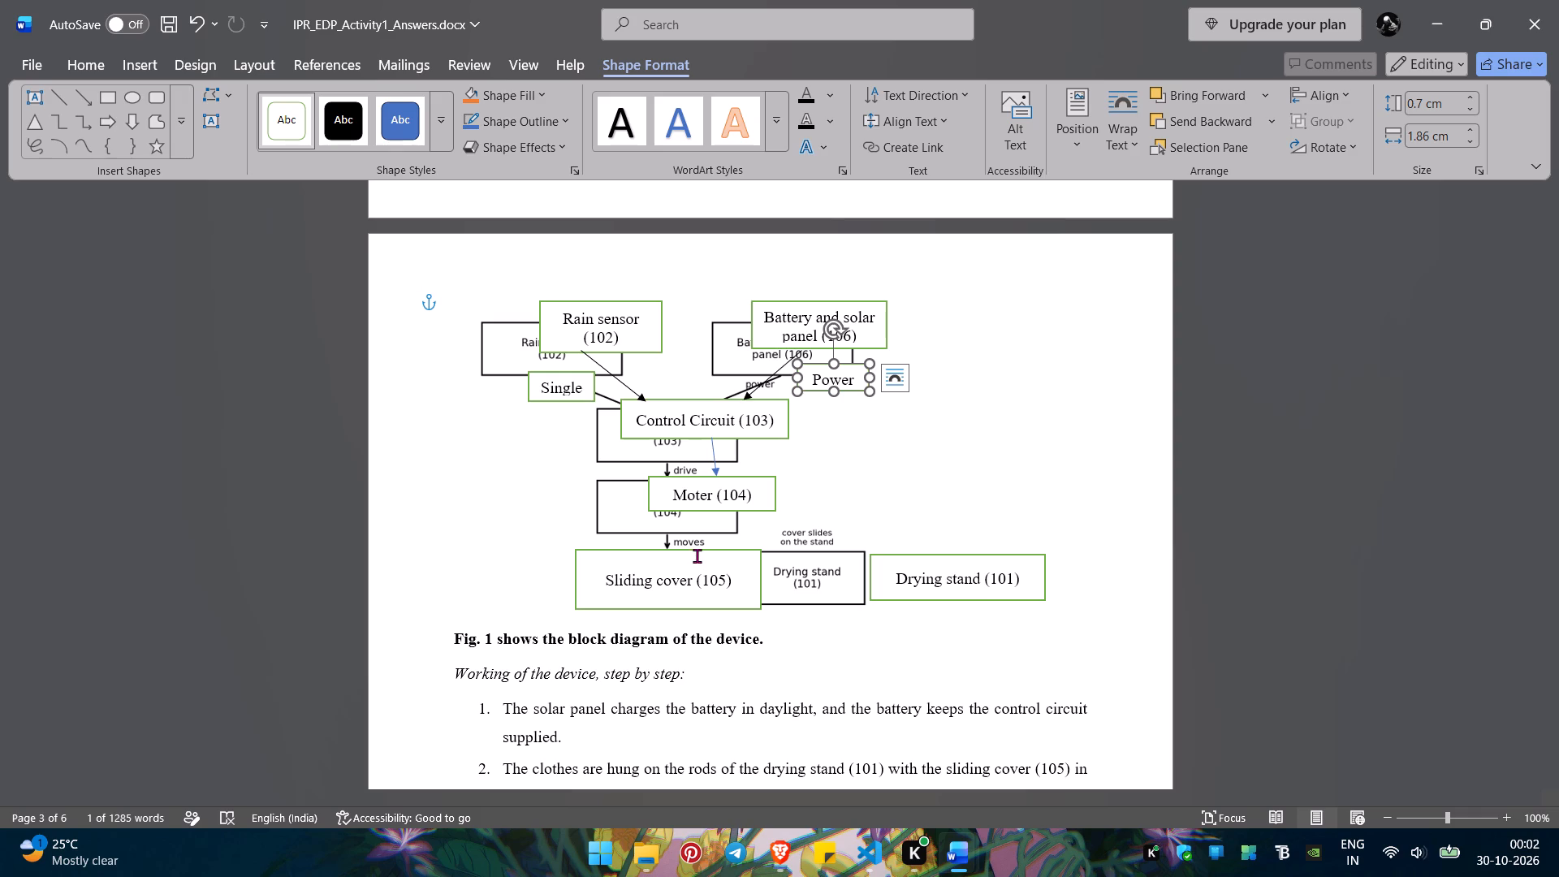
Move the Sliding cover rectangle slightly down and left, keeping it above the Fig. 1 caption.
left_click_drag(702, 551, 719, 603)
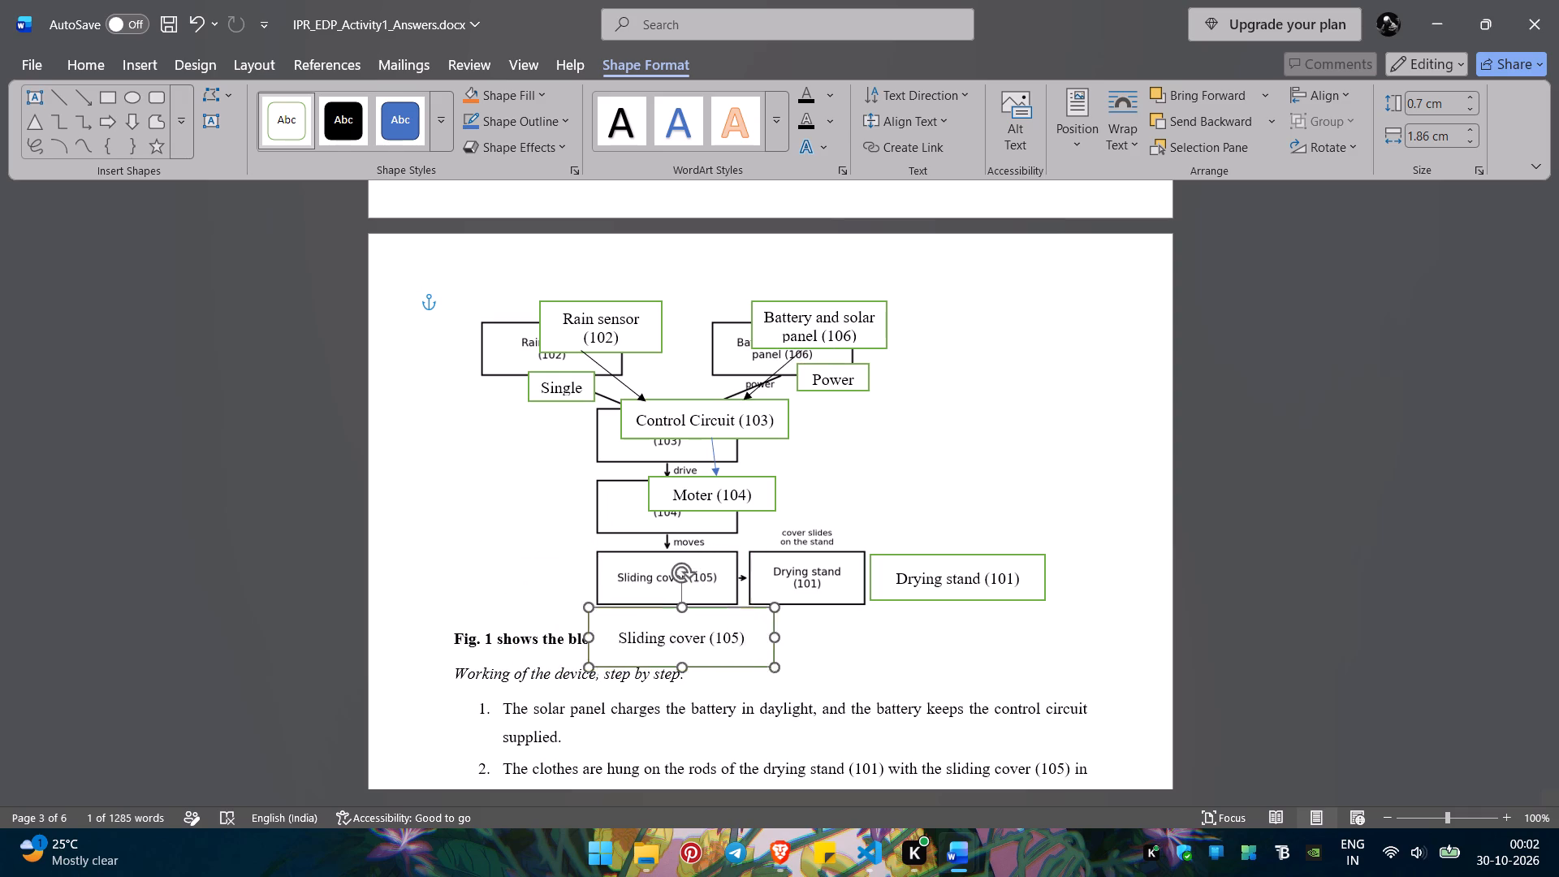
left_click_drag(719, 603, 728, 598)
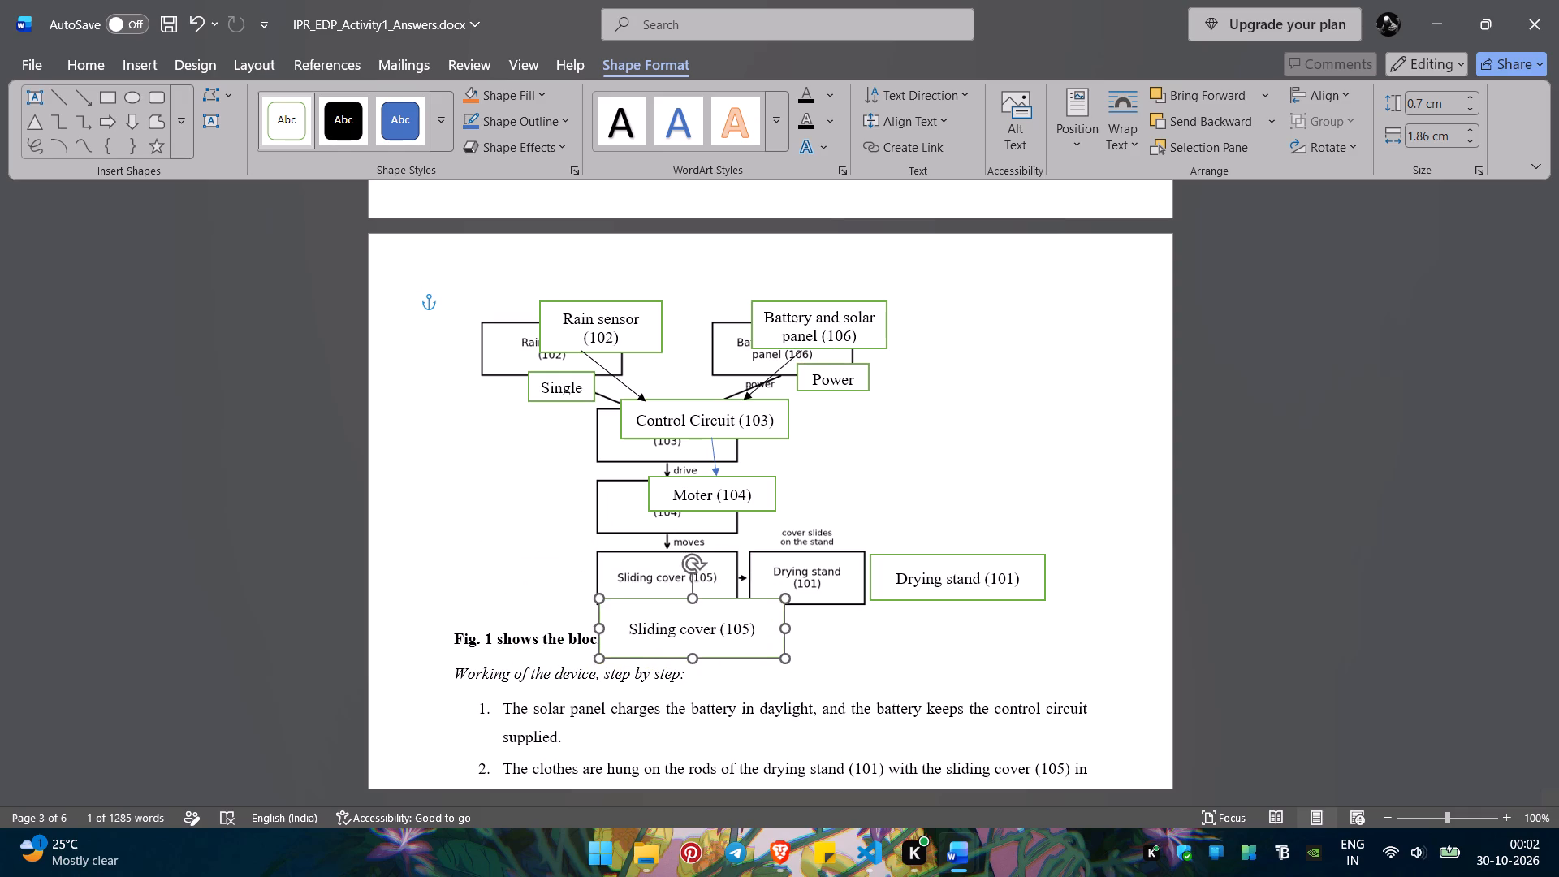
left_click_drag(728, 598, 693, 568)
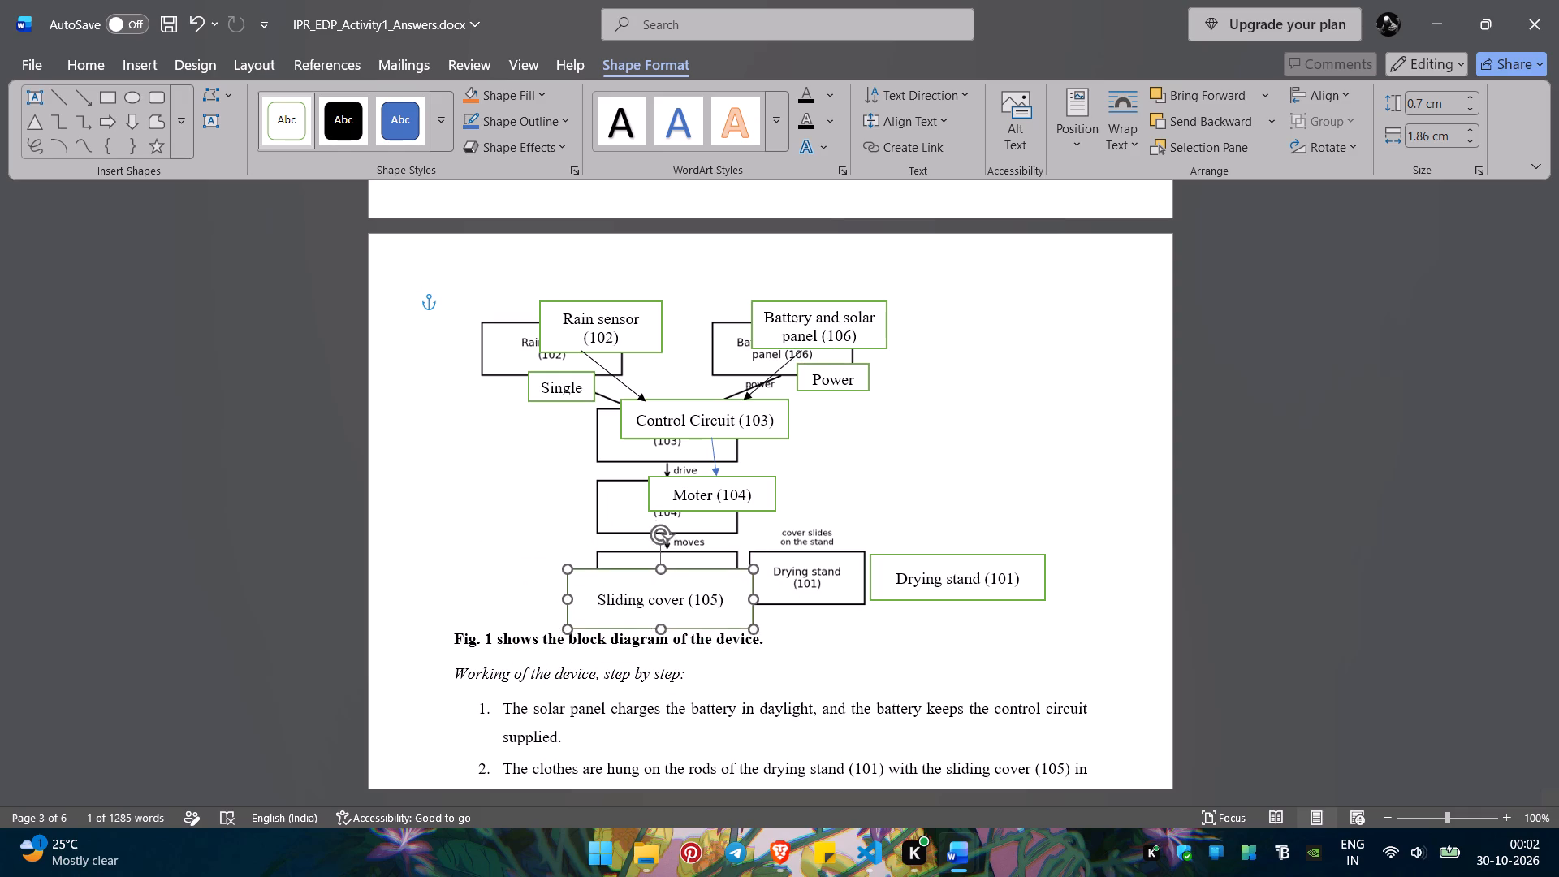
left_click_drag(693, 568, 691, 556)
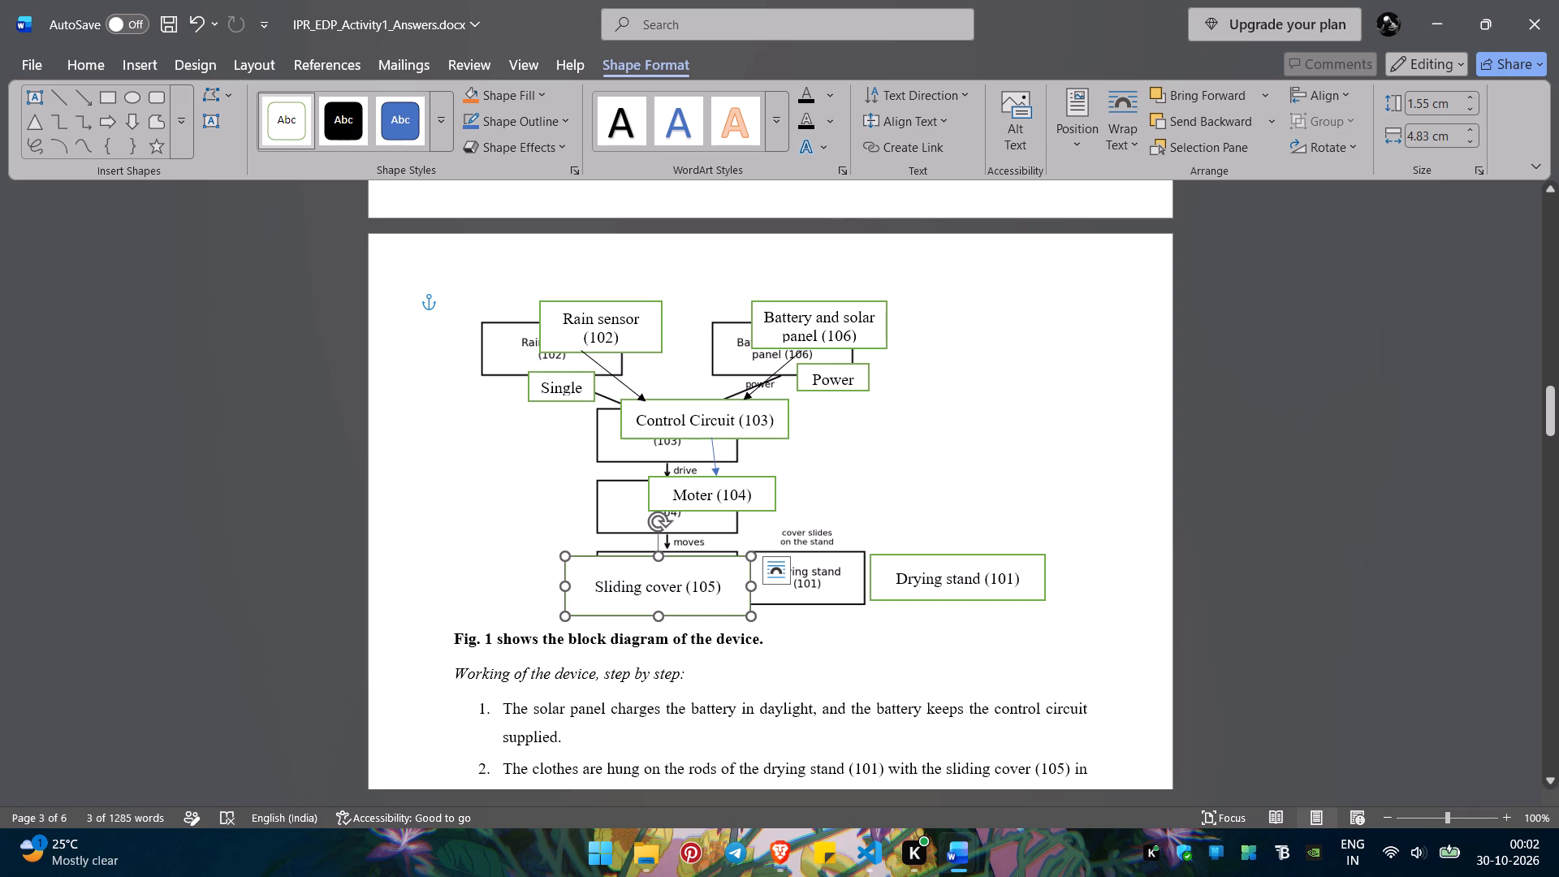
Delete the original block diagram picture behind the new shapes.
left_click(606, 513)
key("Delete")
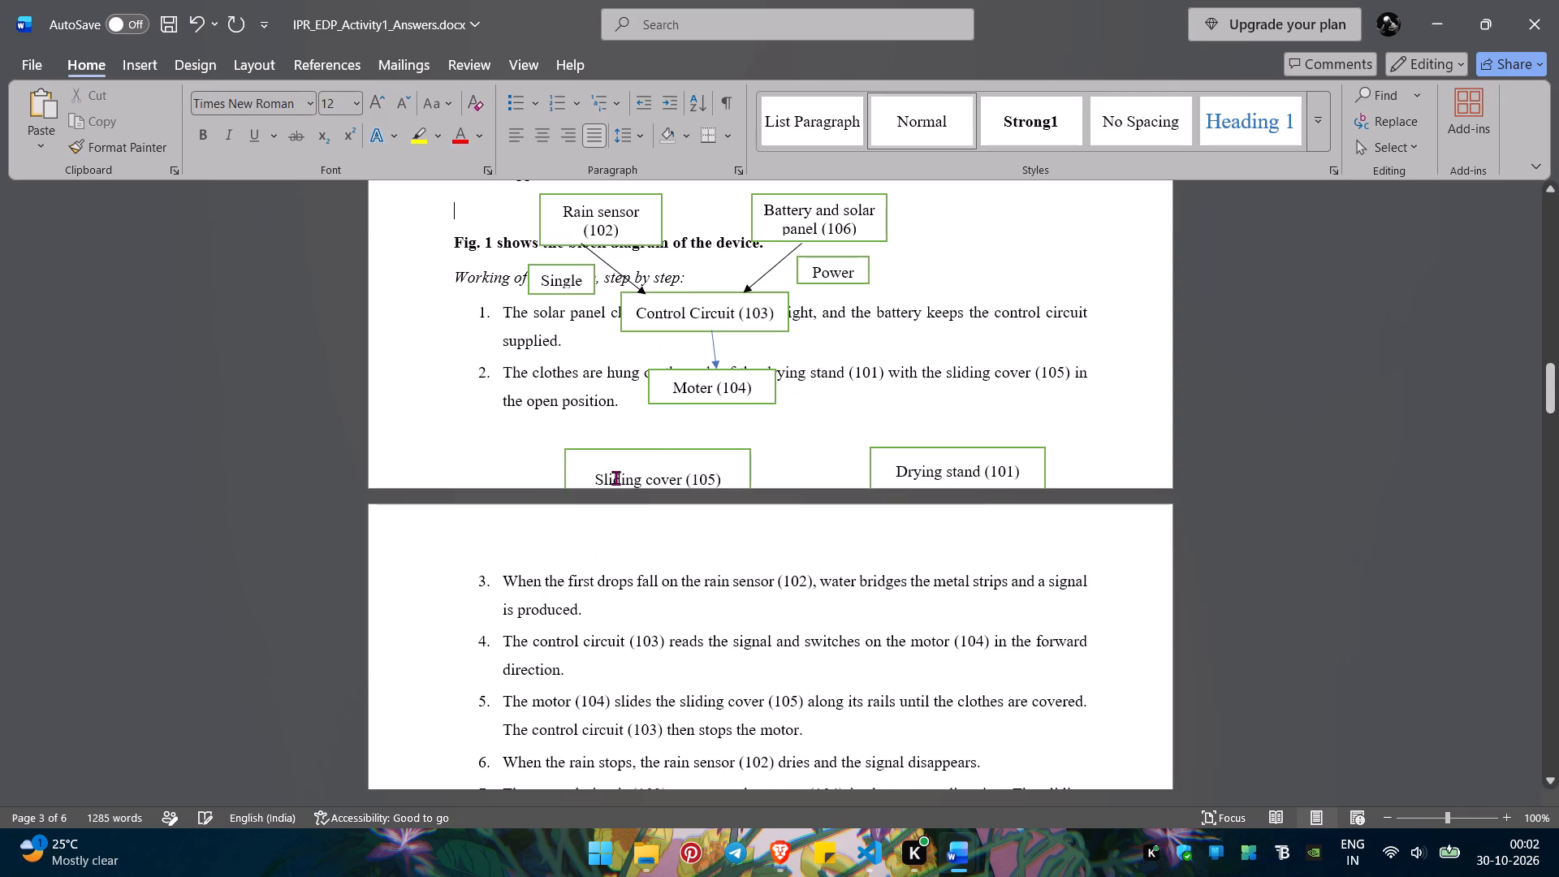
Insert three blank lines between the component list and the Fig. 1 caption to make room for the diagram.
scroll(783, 472, "up", 1)
scroll(783, 472, "down", 1)
scroll(783, 472, "up", 1)
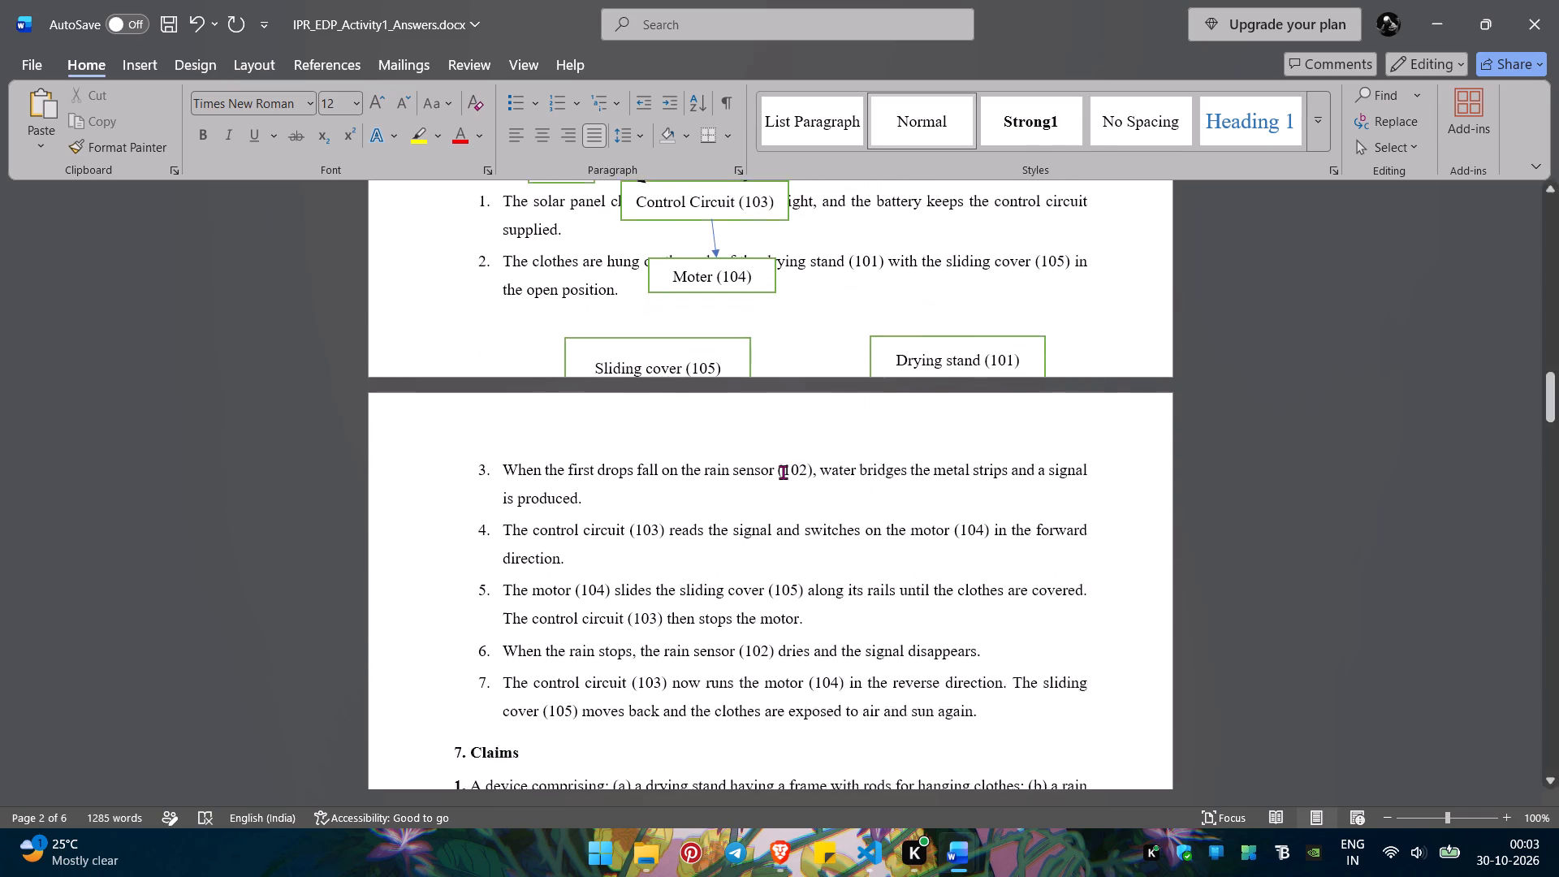
scroll(783, 472, "up", 2)
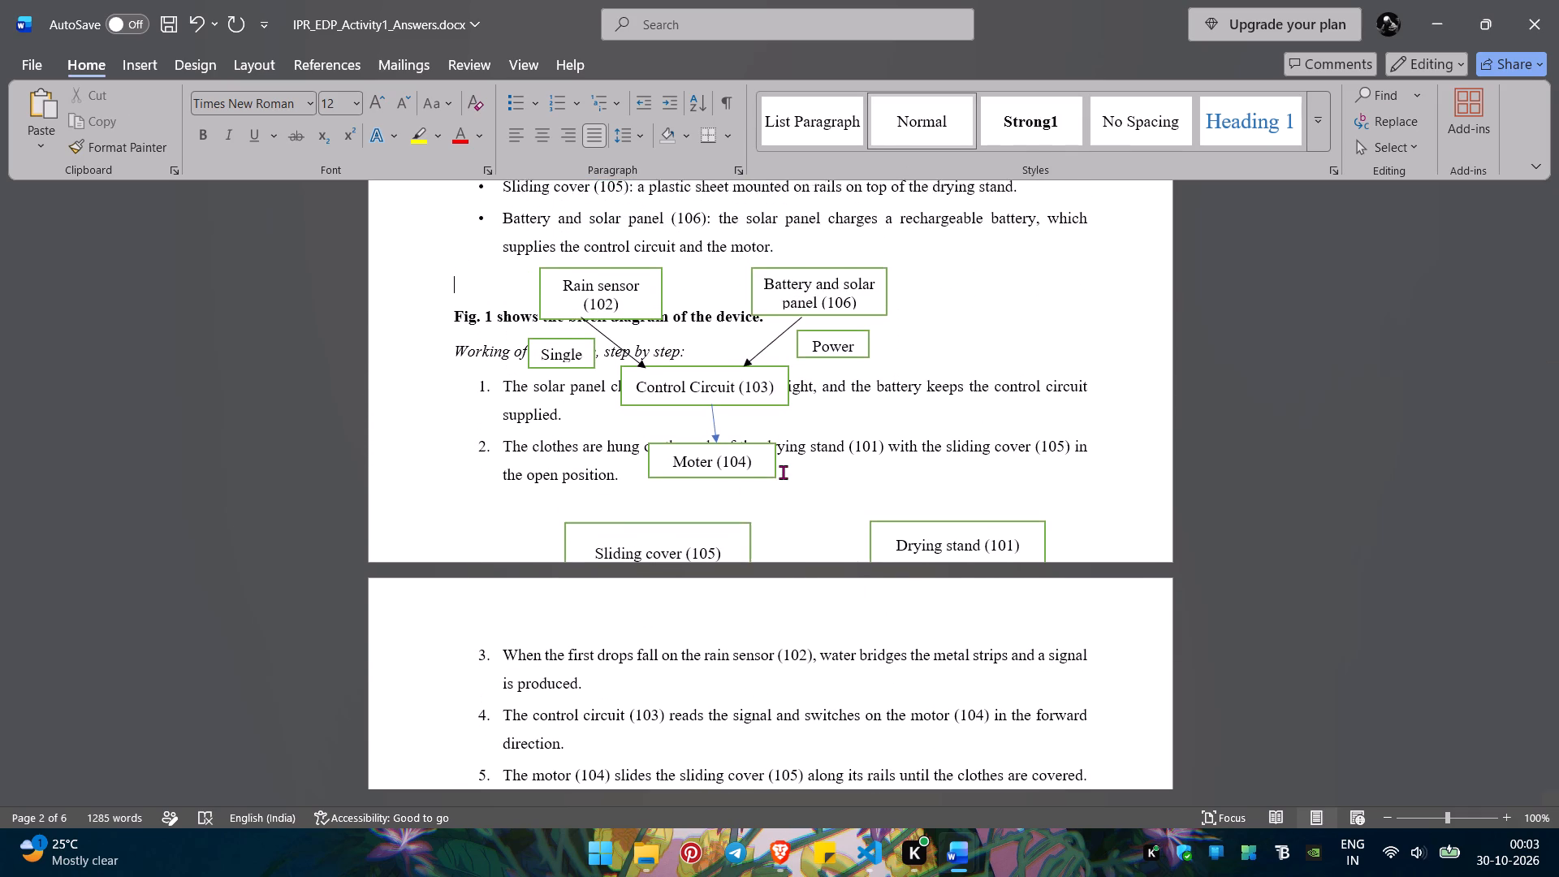
scroll(783, 472, "up", 1)
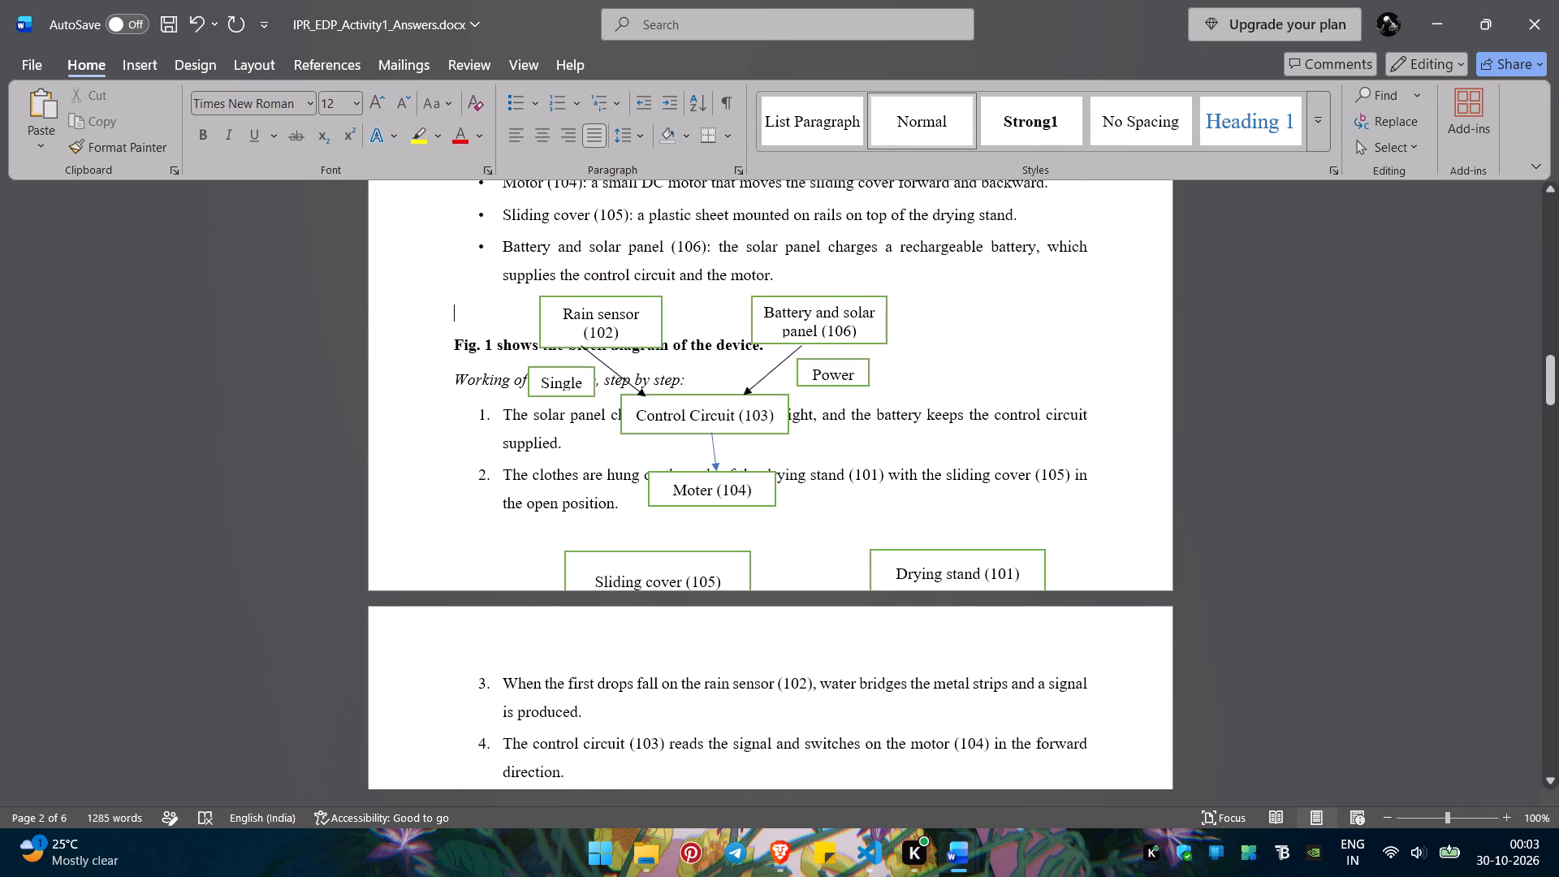
left_click(929, 300)
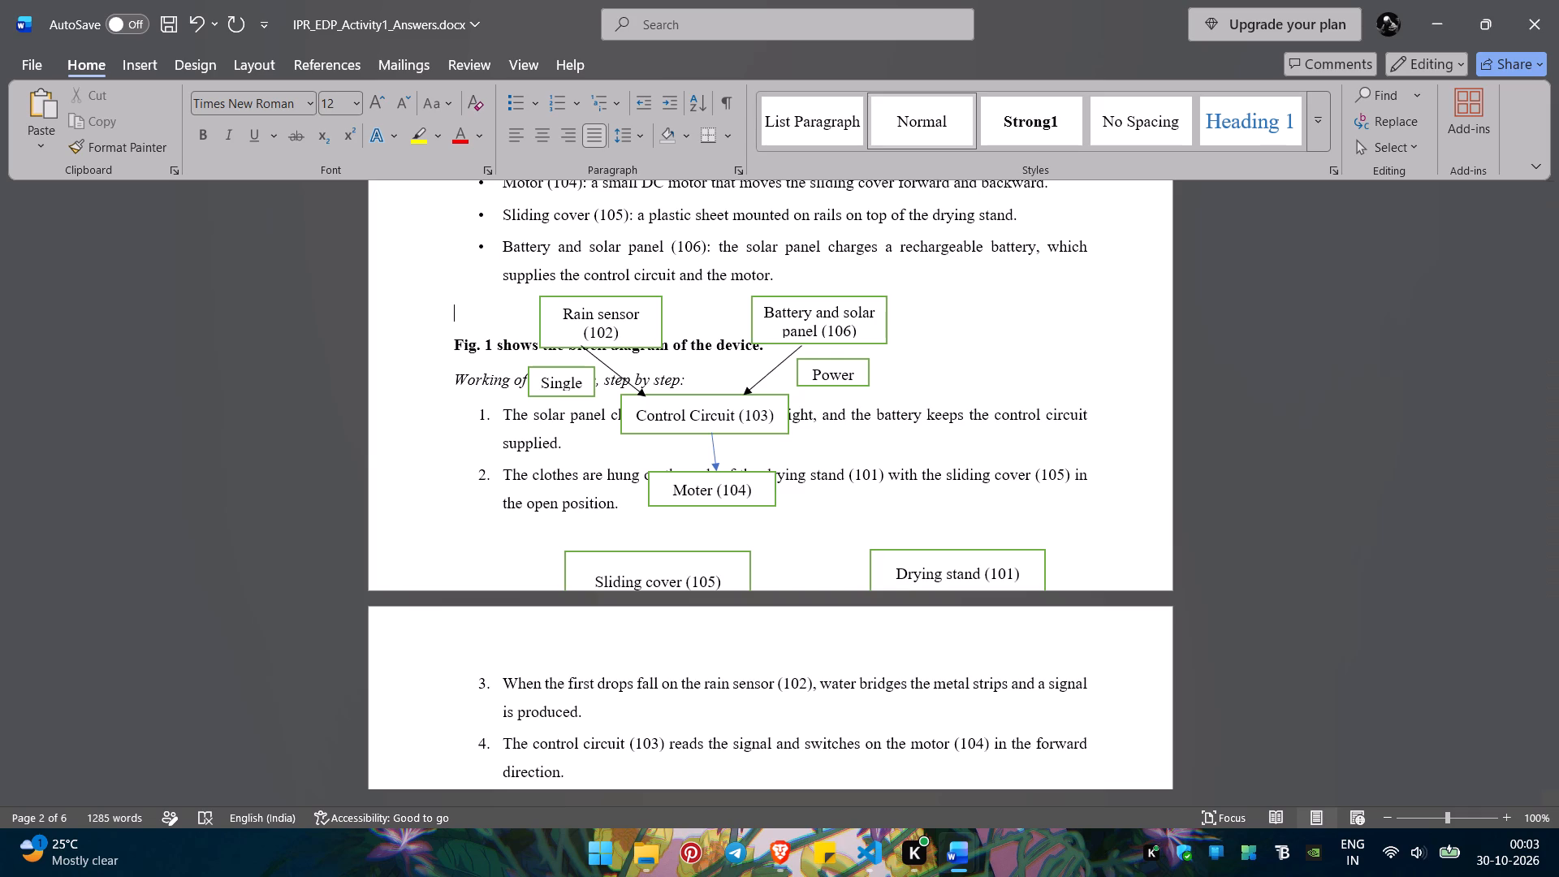
key("Return")
key("Return")
key("Return")
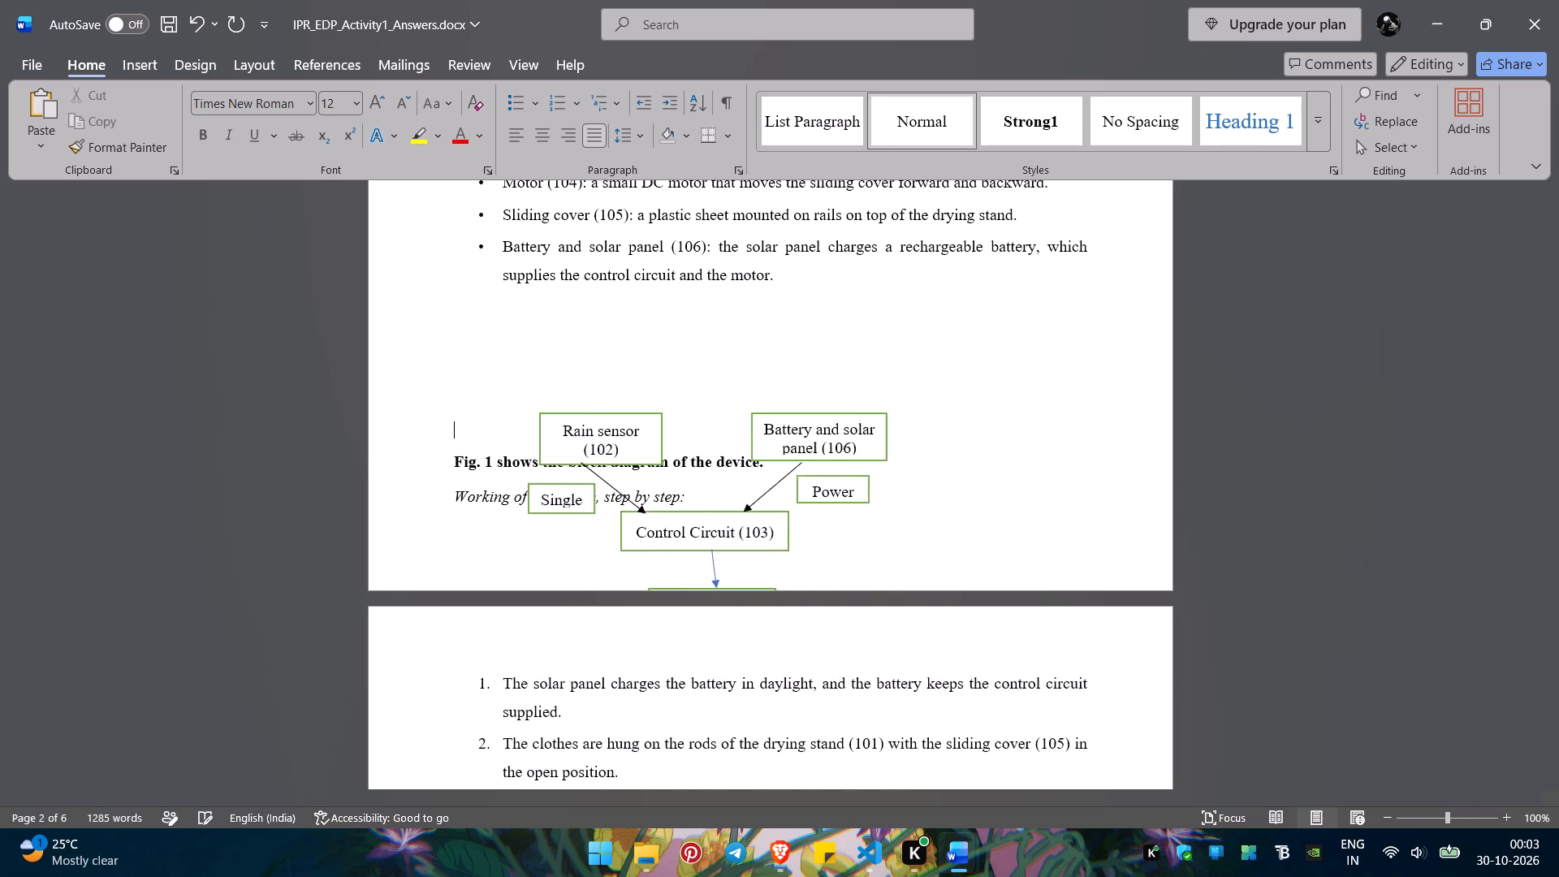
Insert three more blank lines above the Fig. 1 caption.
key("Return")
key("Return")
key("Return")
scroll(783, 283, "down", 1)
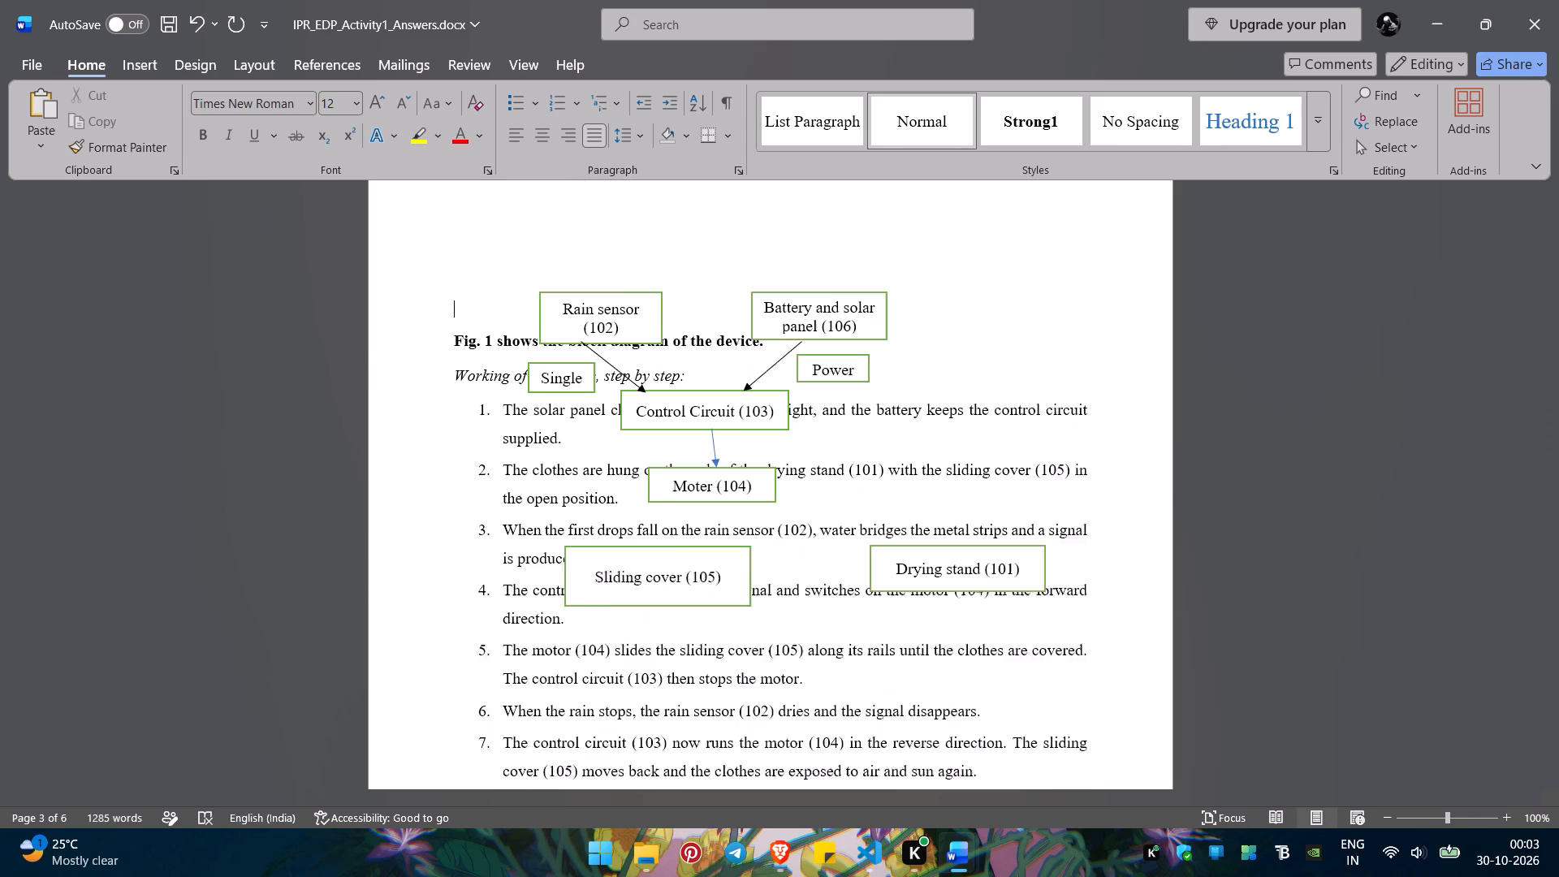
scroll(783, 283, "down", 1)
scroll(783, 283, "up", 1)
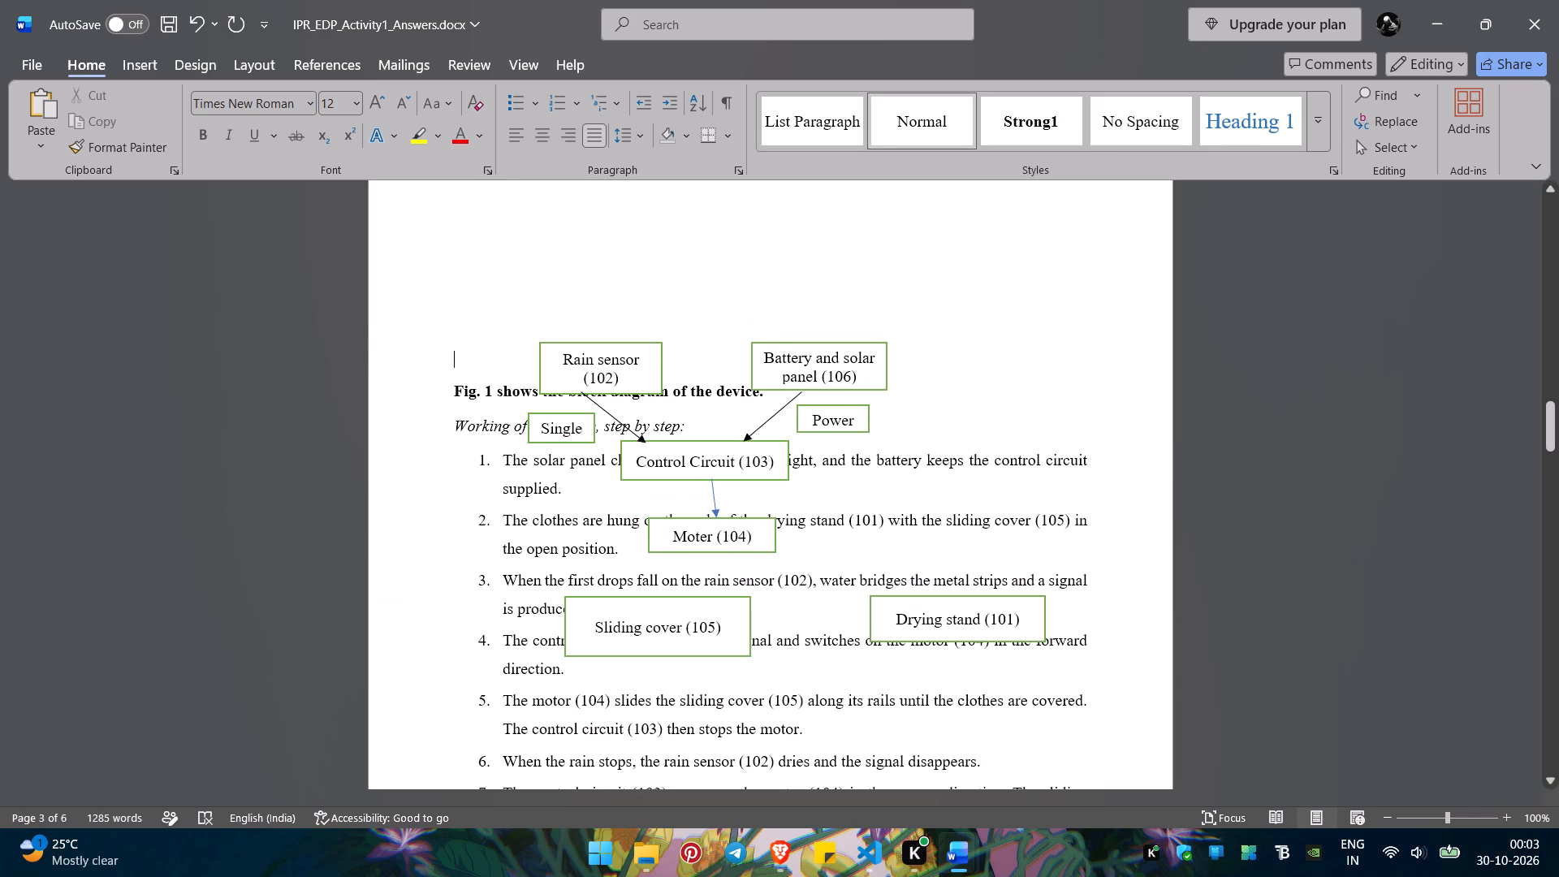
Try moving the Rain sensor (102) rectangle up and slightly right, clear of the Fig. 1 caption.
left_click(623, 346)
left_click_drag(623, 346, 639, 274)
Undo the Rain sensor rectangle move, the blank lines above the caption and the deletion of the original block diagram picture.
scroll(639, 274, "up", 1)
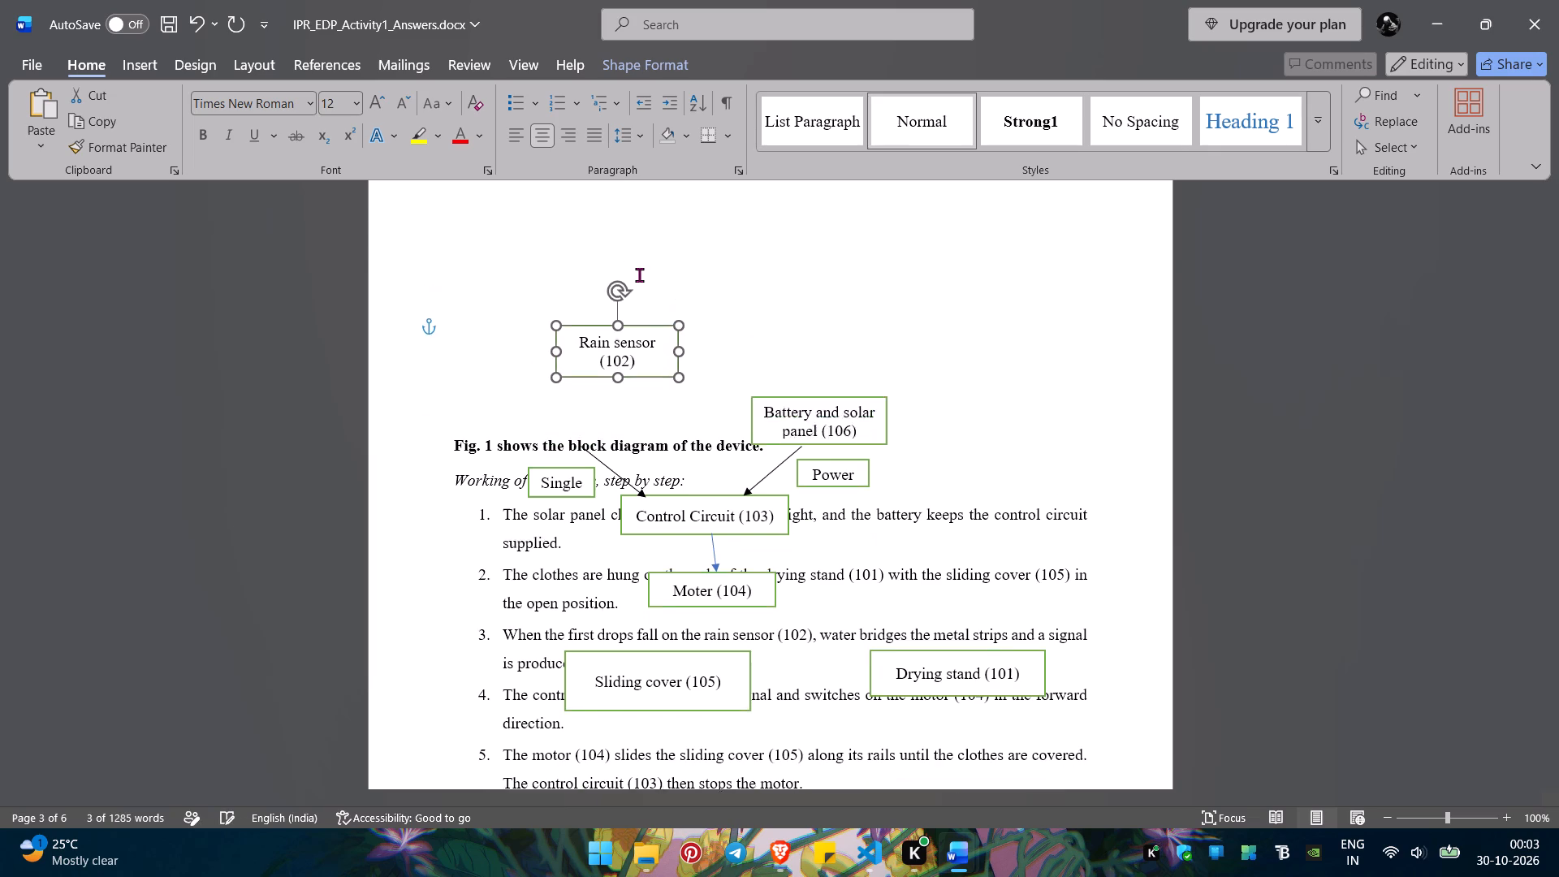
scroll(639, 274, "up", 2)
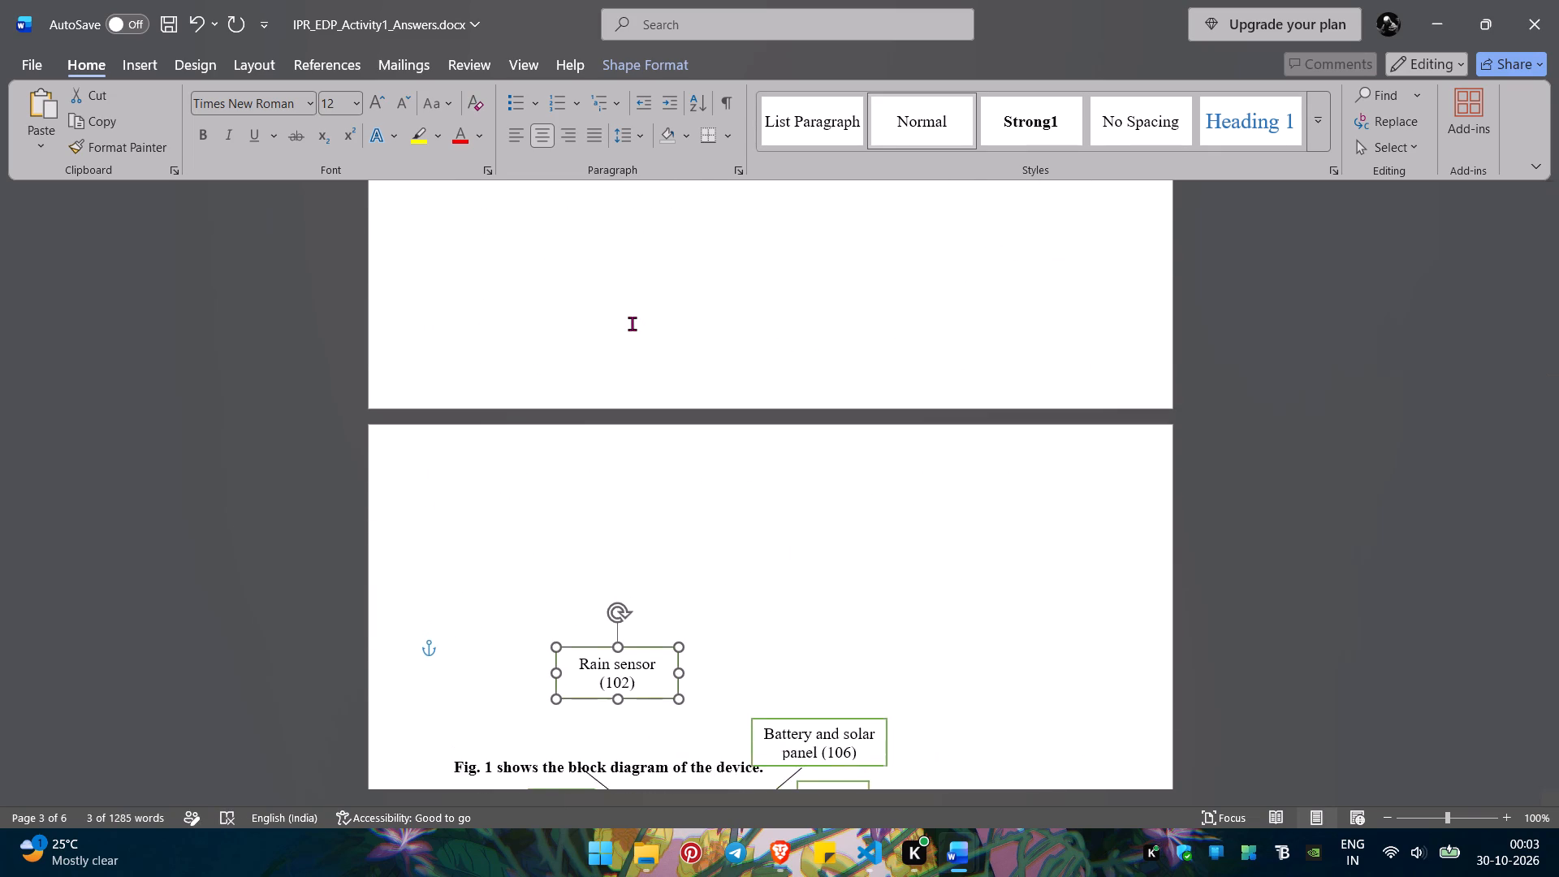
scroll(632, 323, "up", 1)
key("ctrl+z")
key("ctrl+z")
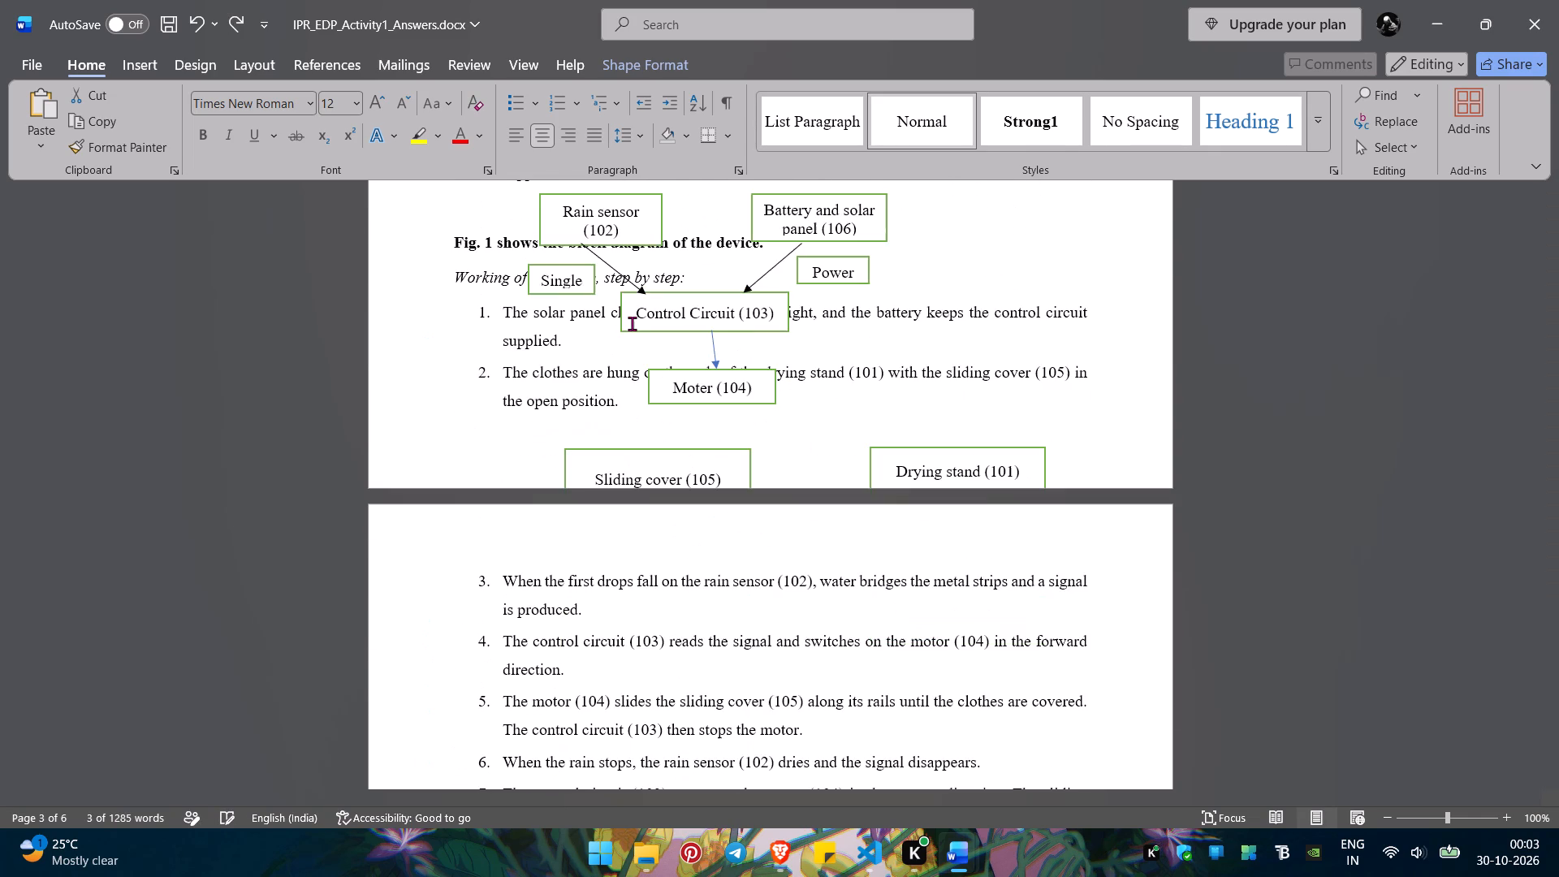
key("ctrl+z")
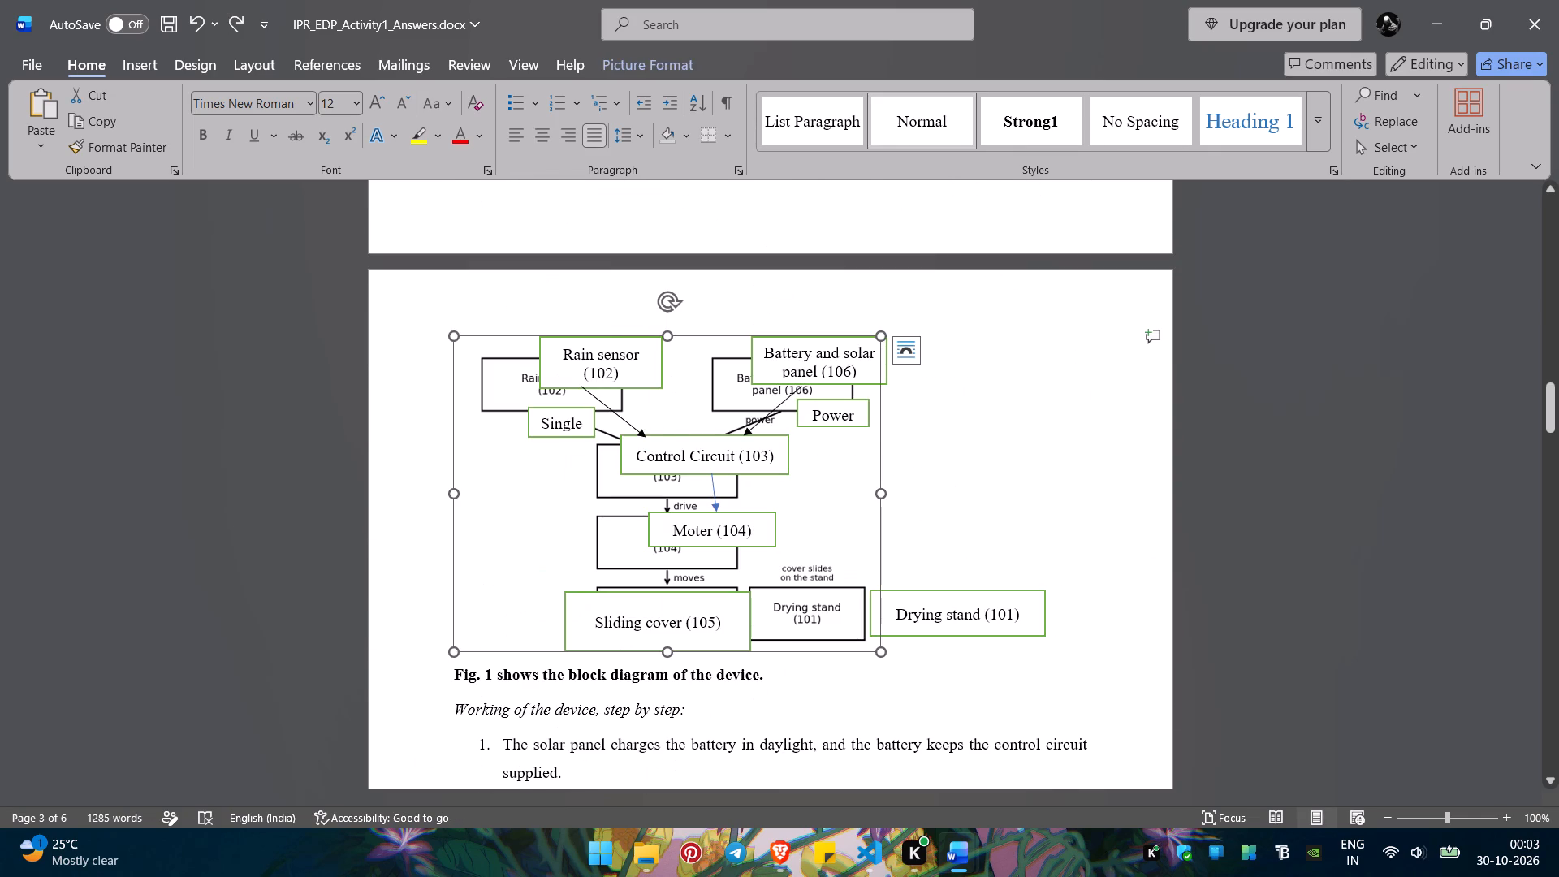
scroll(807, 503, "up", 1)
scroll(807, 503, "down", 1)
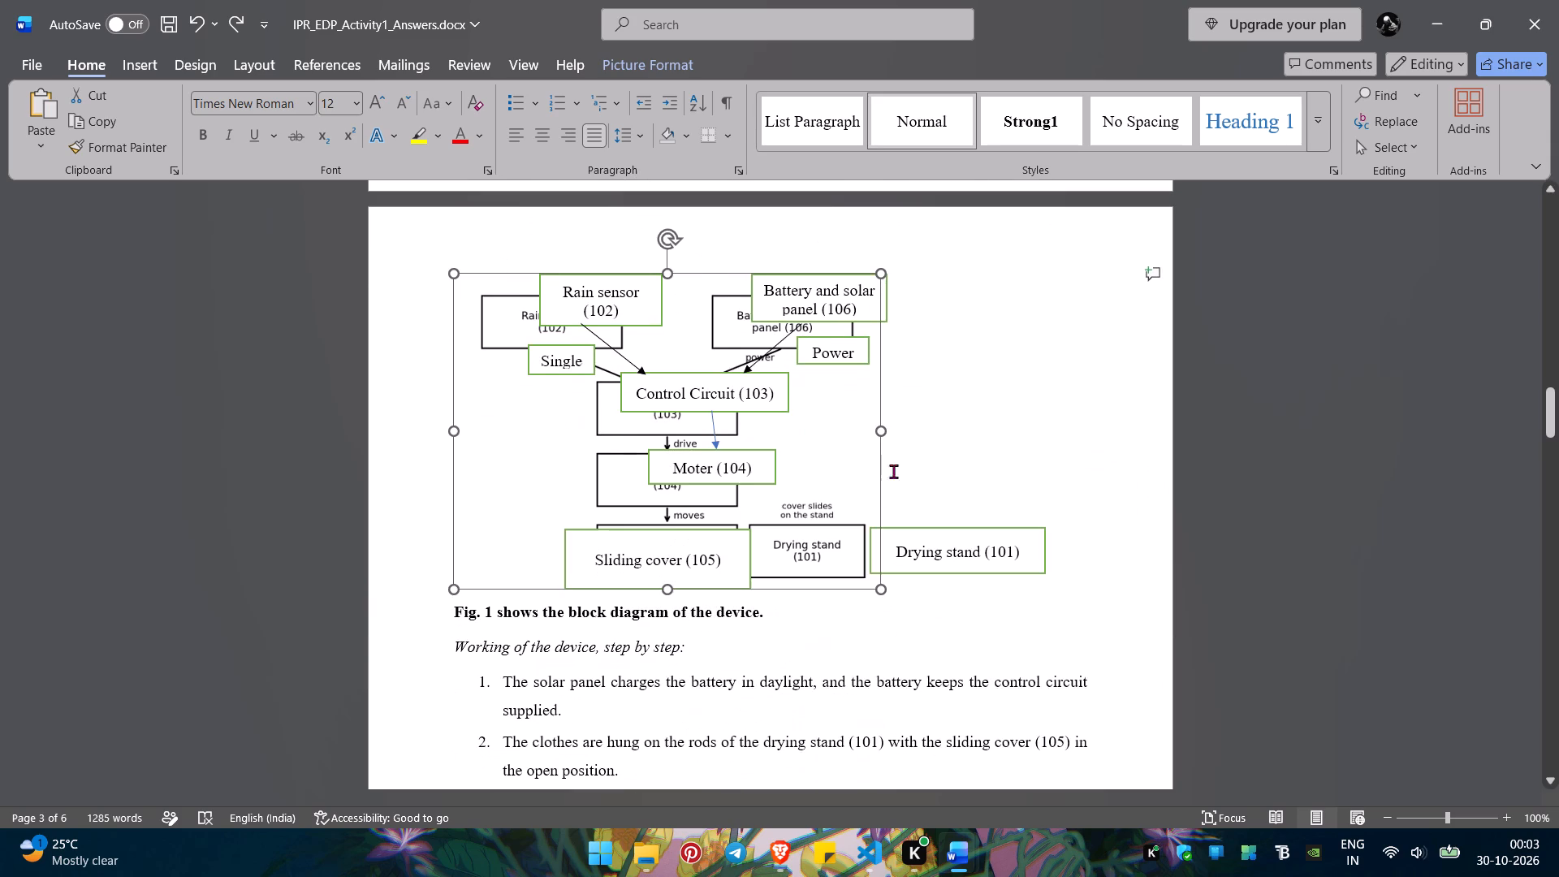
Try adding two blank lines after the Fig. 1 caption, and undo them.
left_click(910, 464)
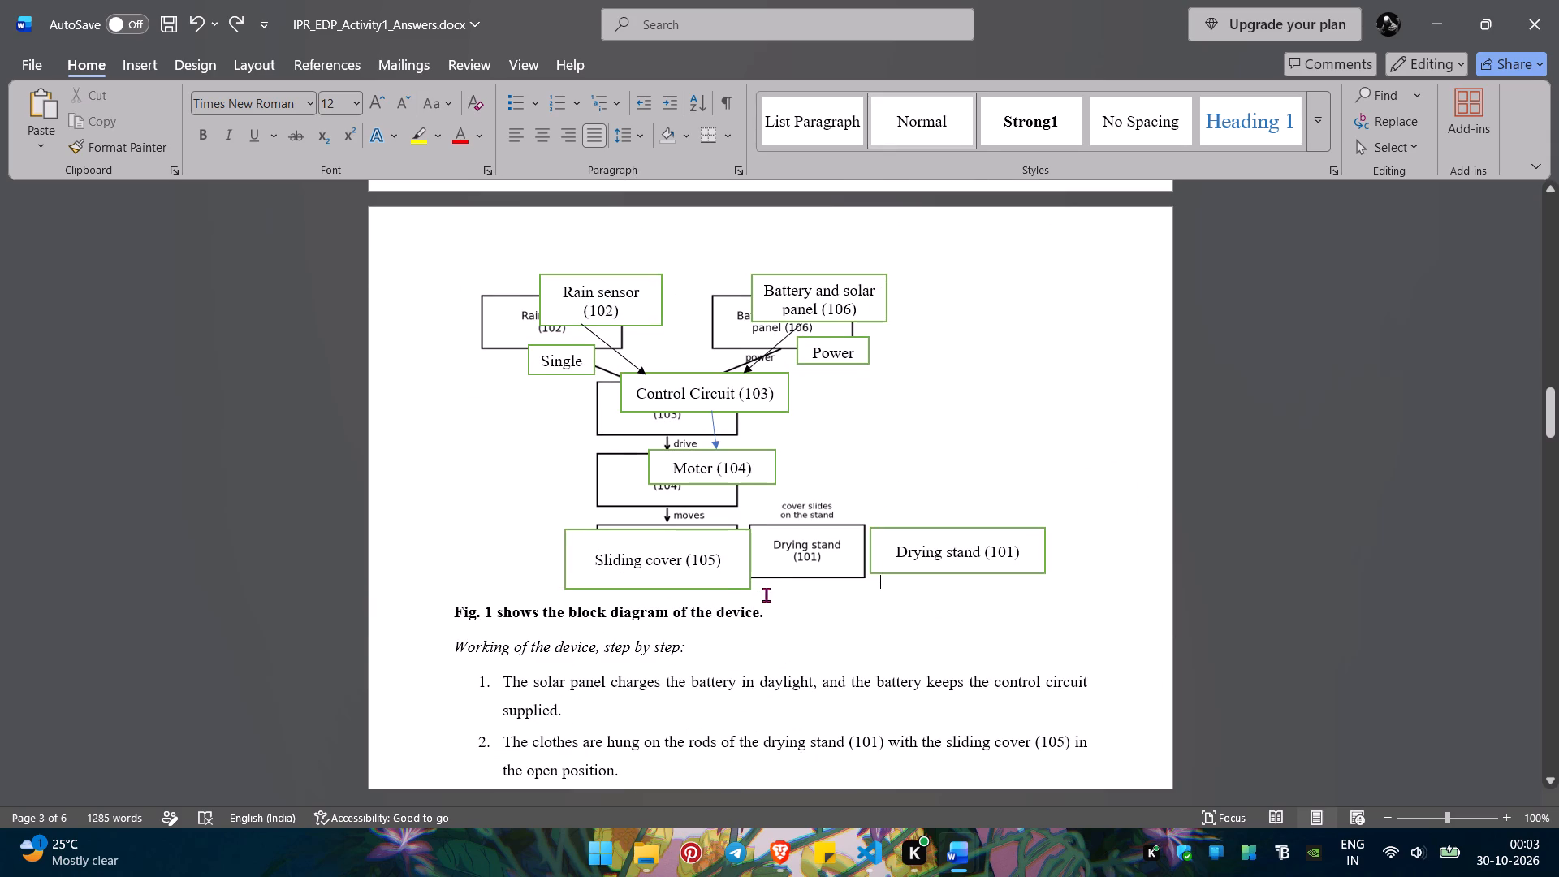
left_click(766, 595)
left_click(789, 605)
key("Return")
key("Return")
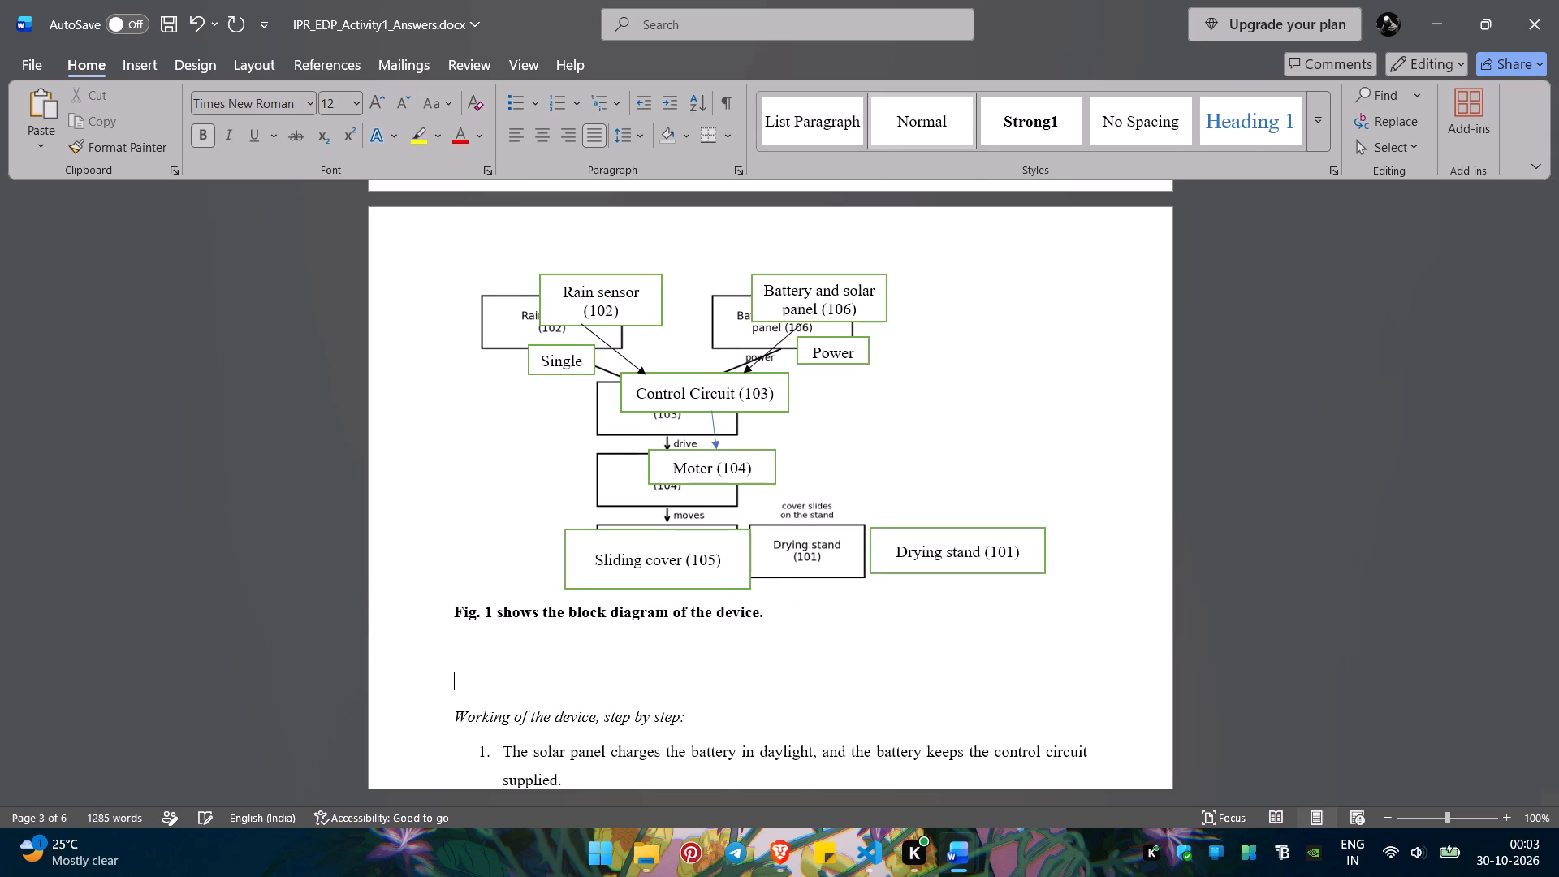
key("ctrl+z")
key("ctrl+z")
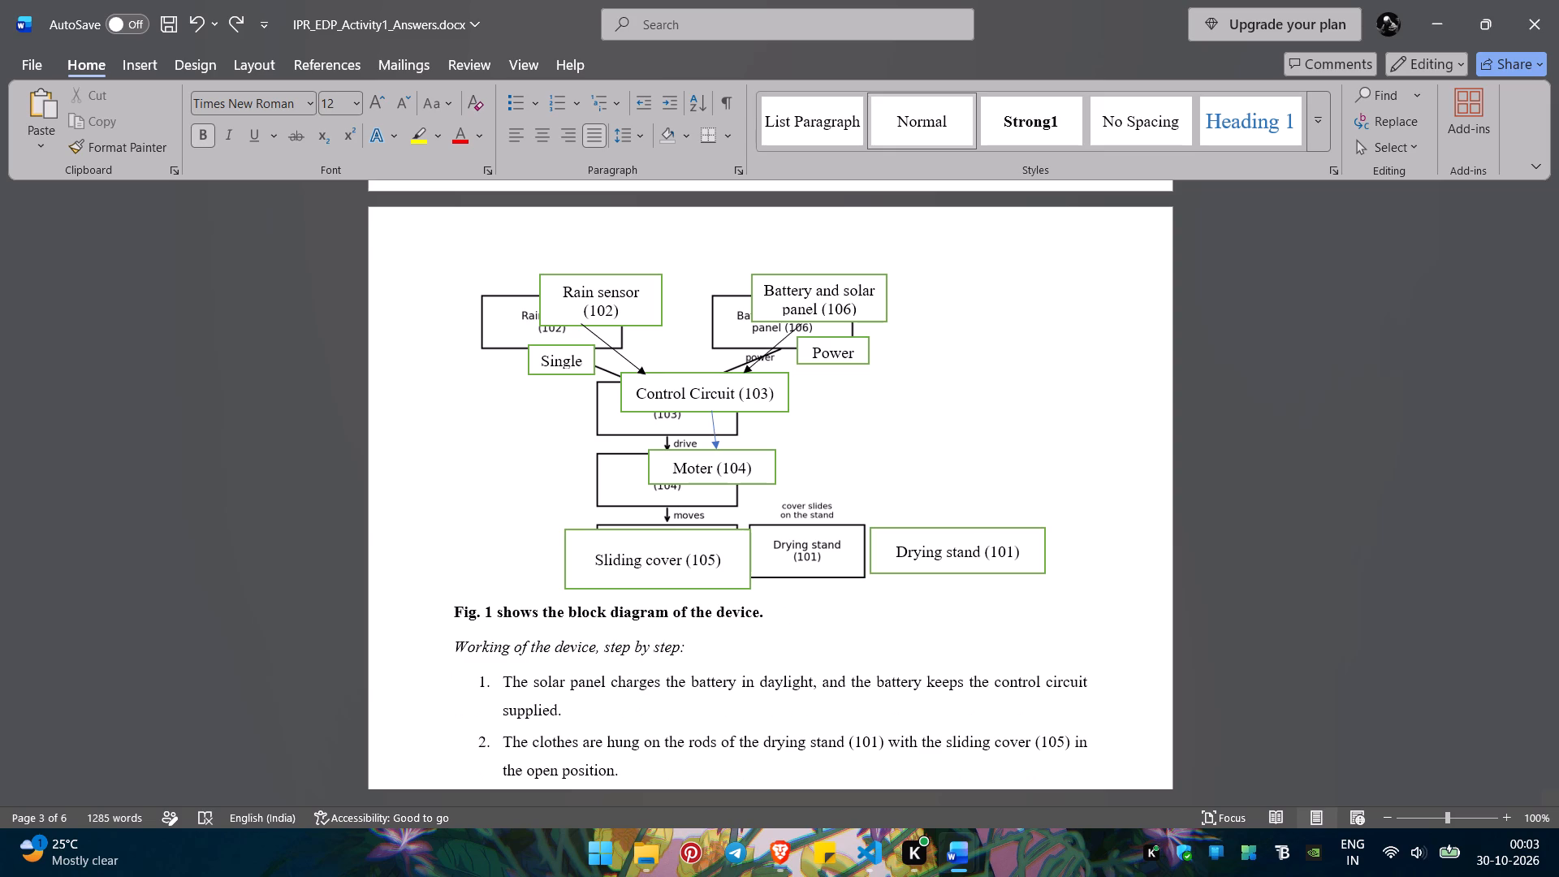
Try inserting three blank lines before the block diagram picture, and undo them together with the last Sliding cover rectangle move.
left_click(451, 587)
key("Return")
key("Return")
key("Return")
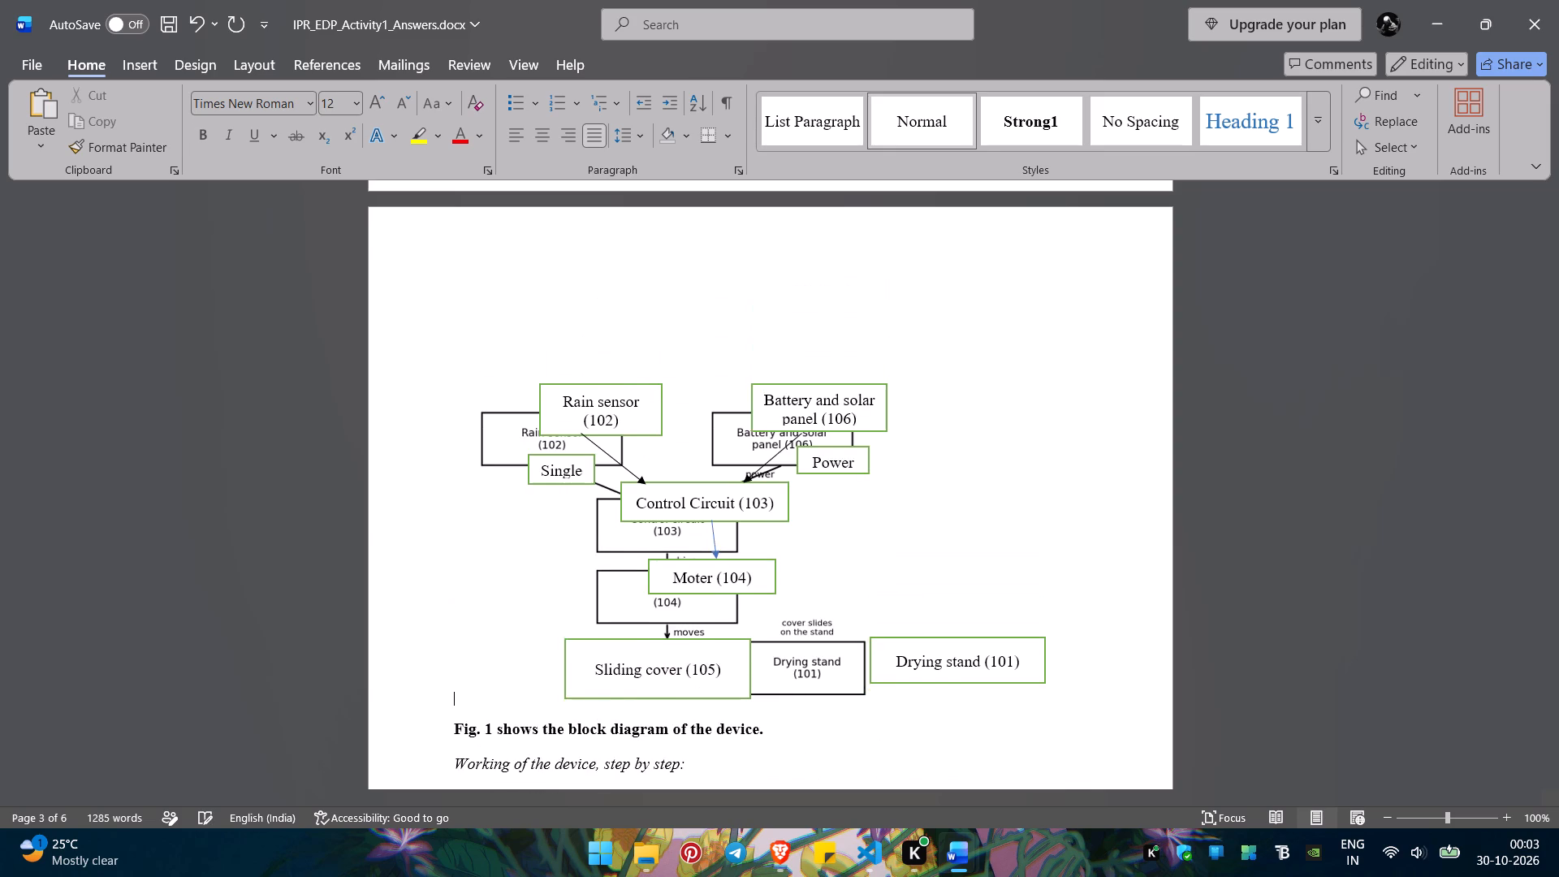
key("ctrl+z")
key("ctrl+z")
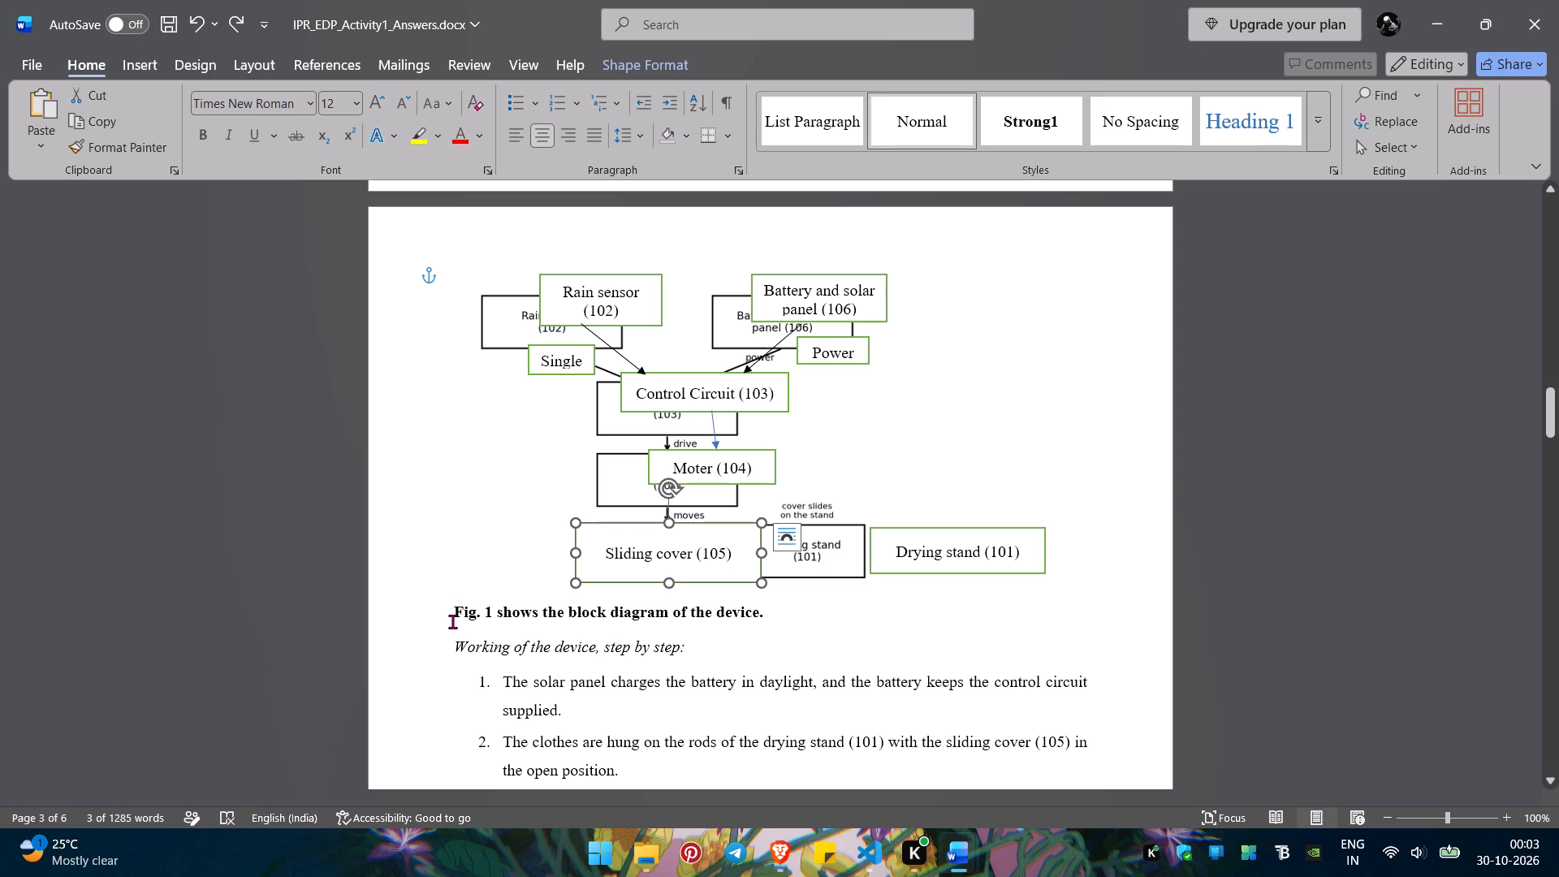
Insert nine blank lines between the block diagram picture and the Fig. 1 caption.
left_click(1054, 582)
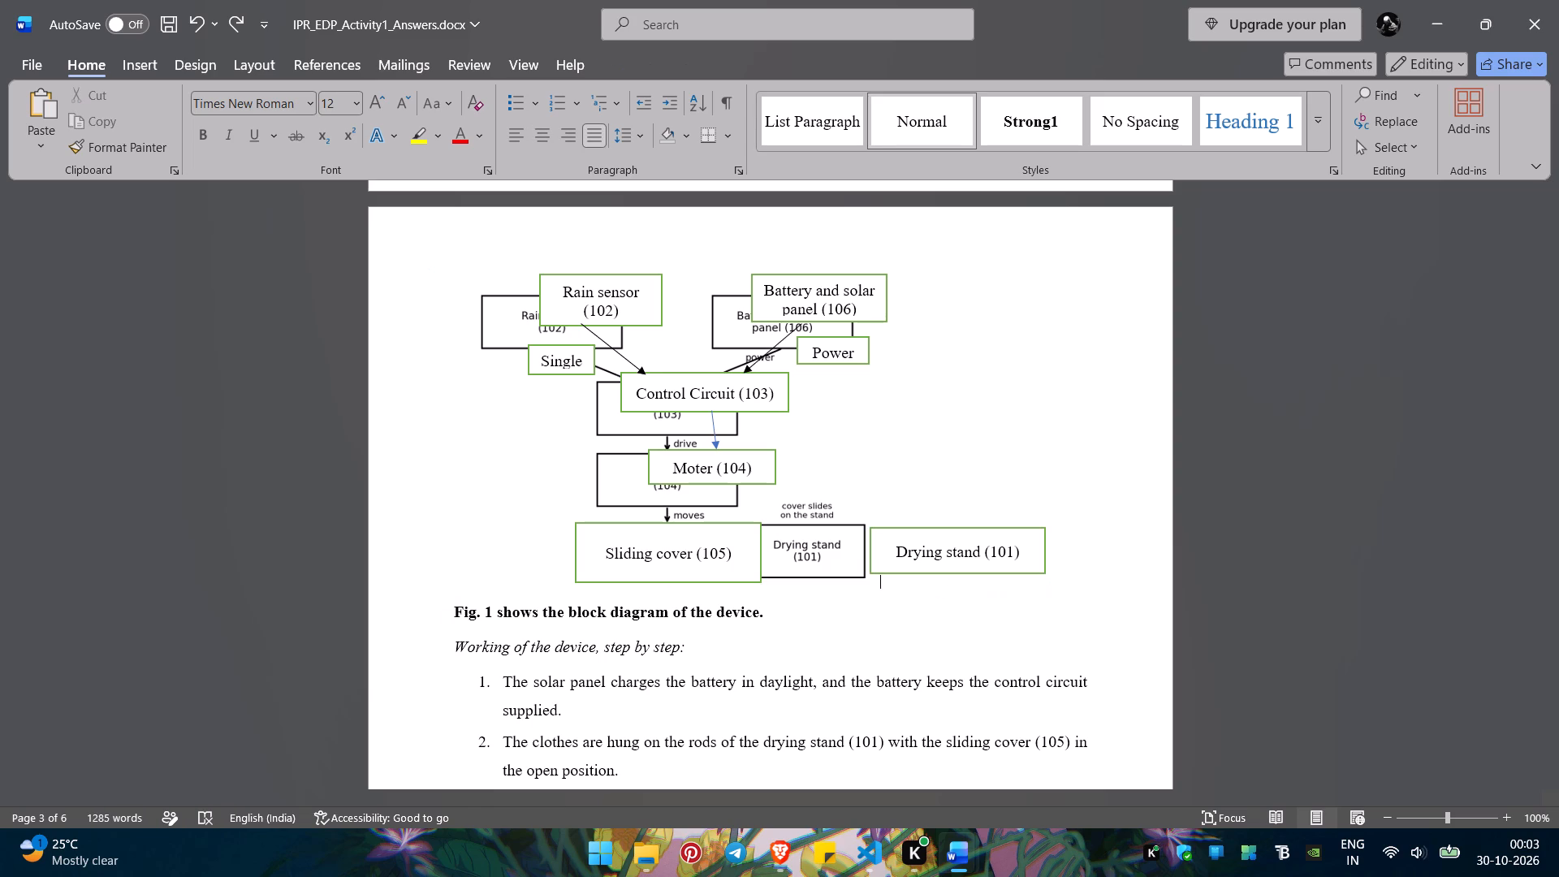
key("Return")
key("Return")
key("Return")
key("Return")
key("Return")
key("Return")
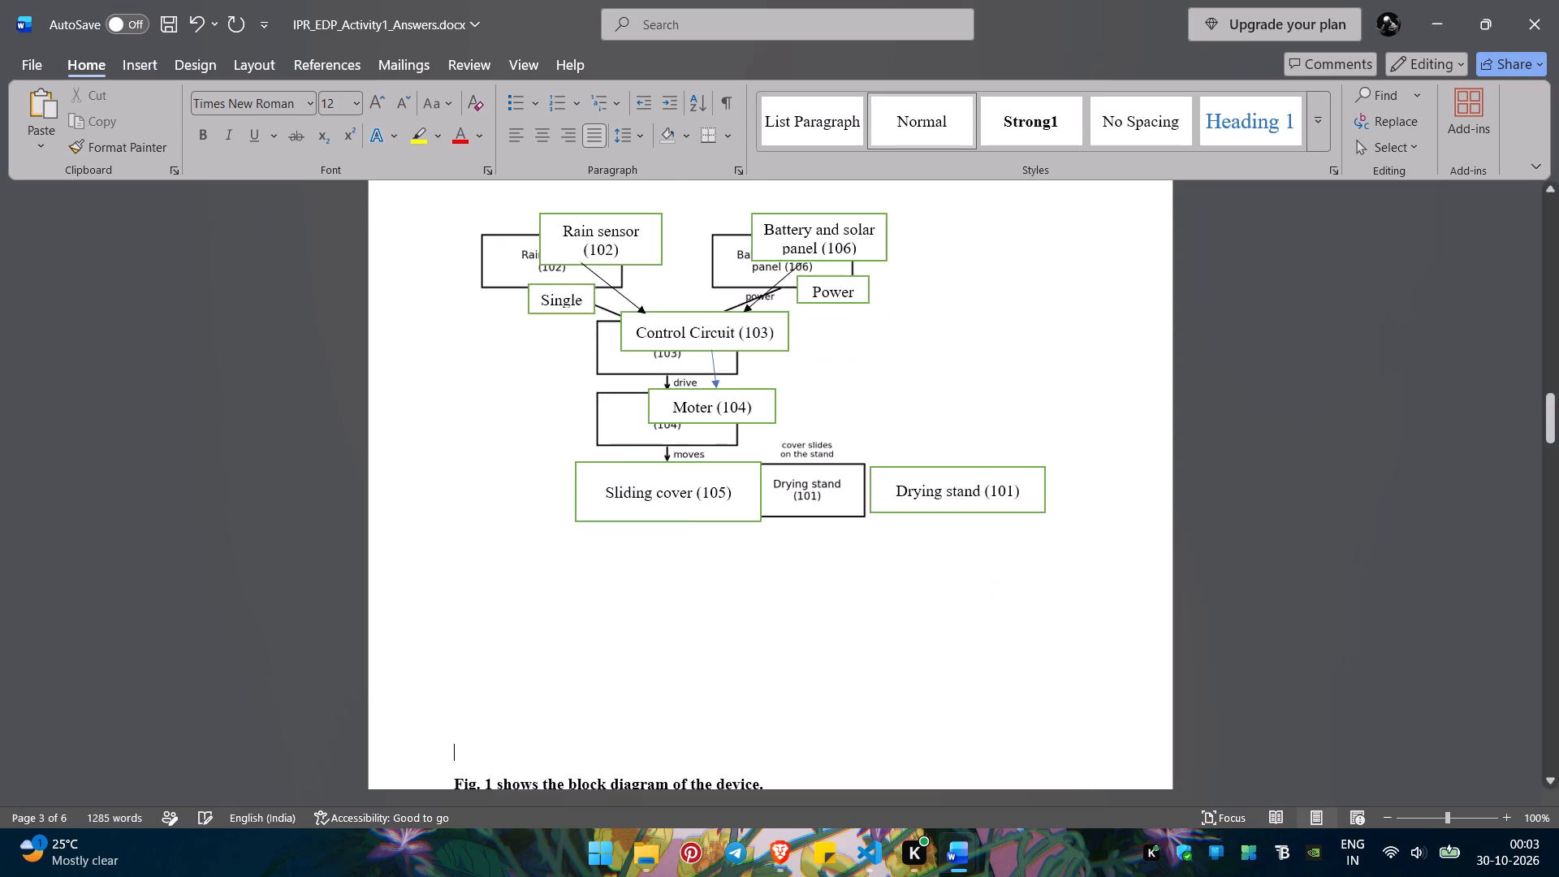
key("Return")
key("Return")
key("Return")
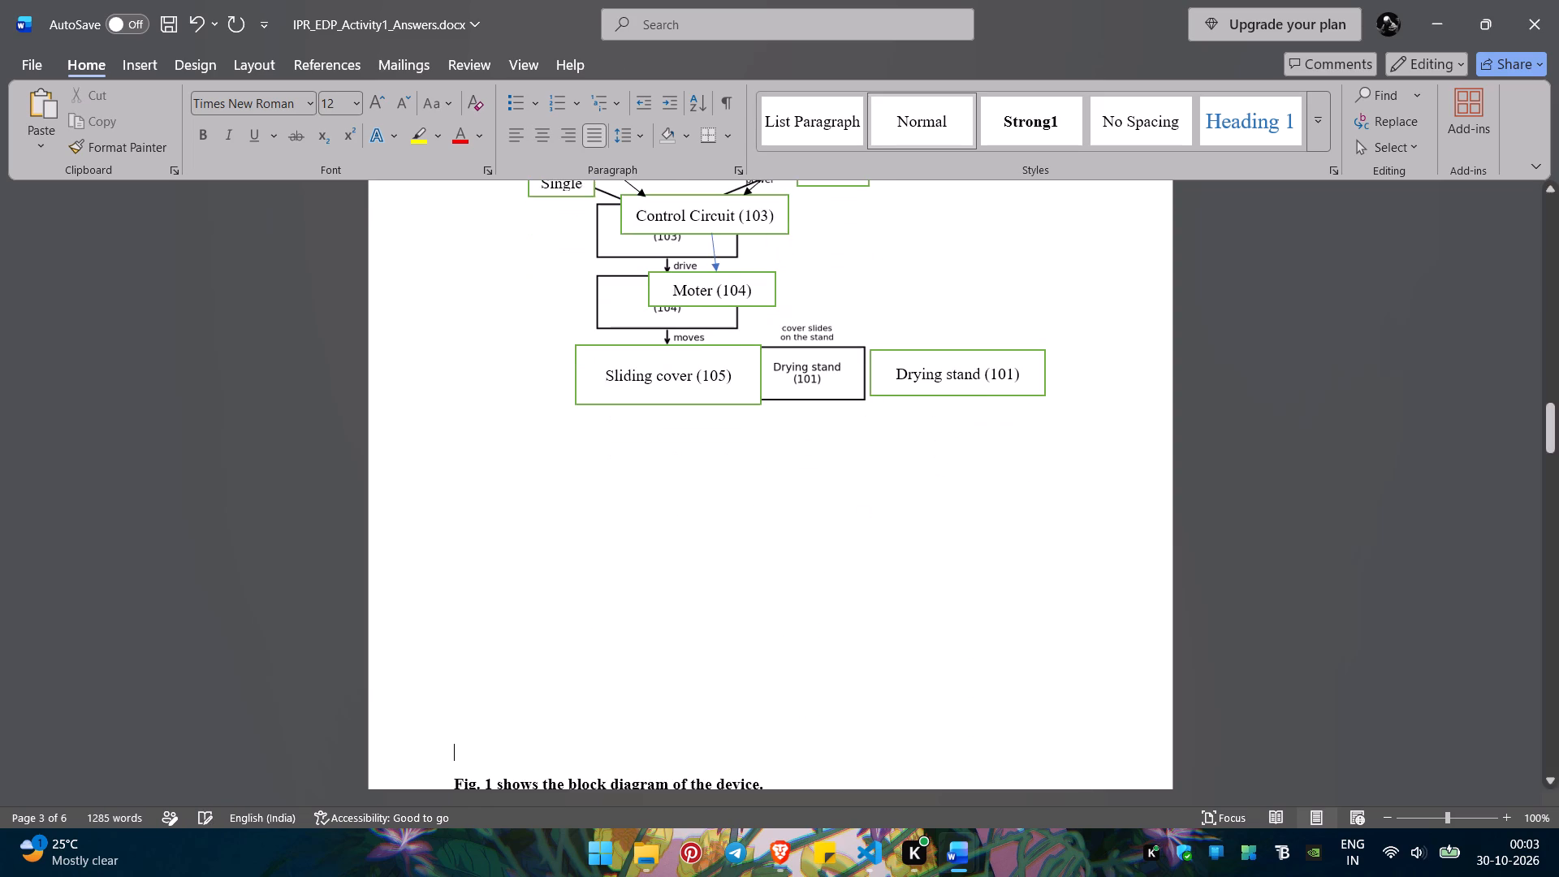
Delete the original block diagram picture behind the new shapes.
scroll(881, 708, "up", 1)
left_click(502, 719)
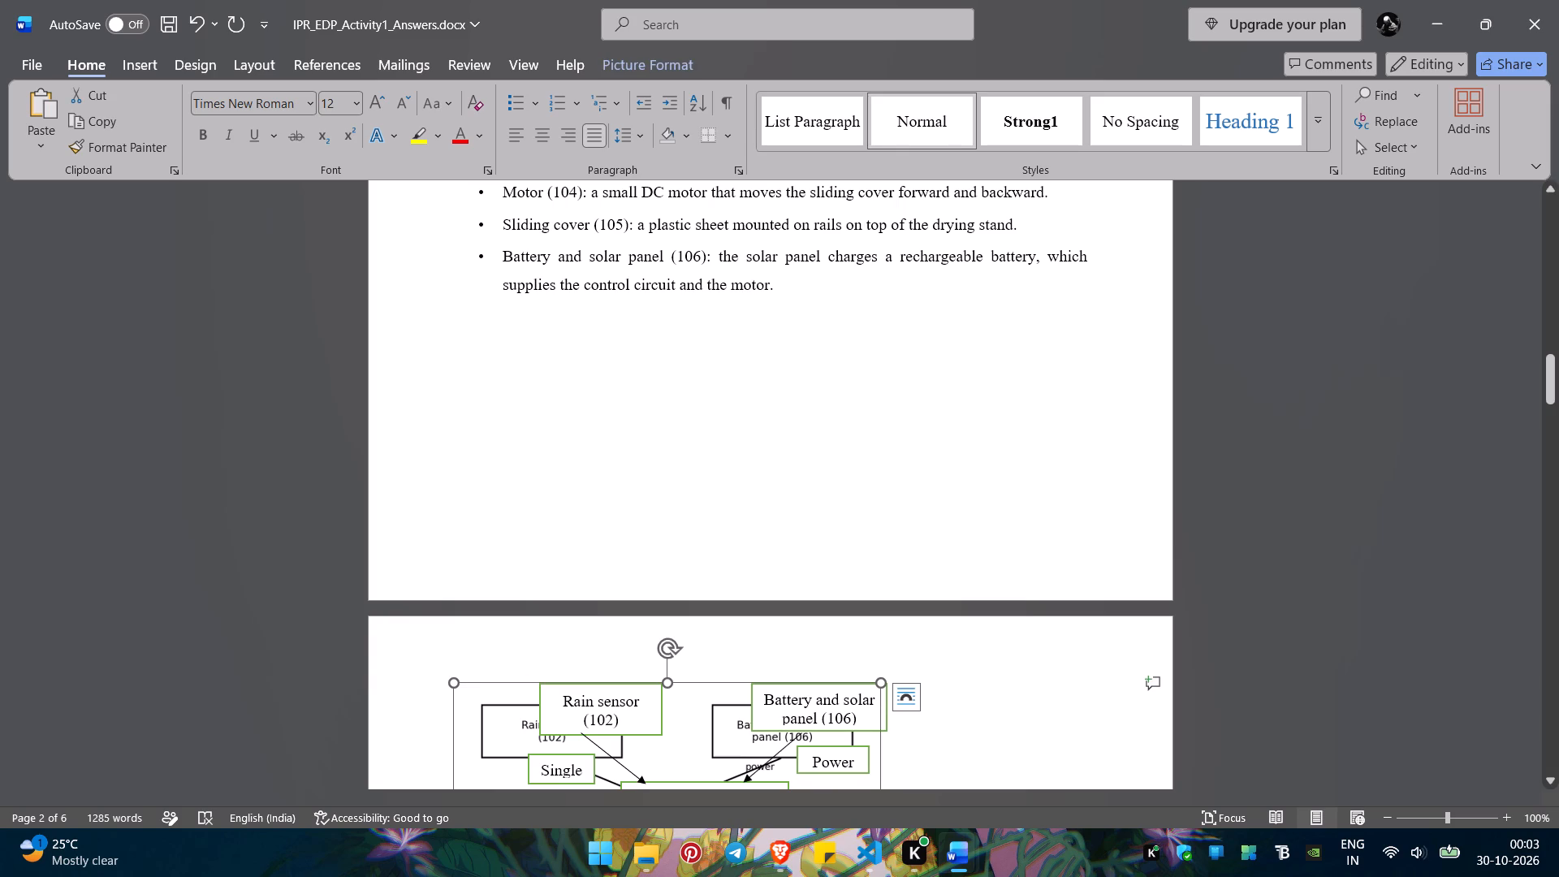
key("Delete")
scroll(651, 624, "down", 1)
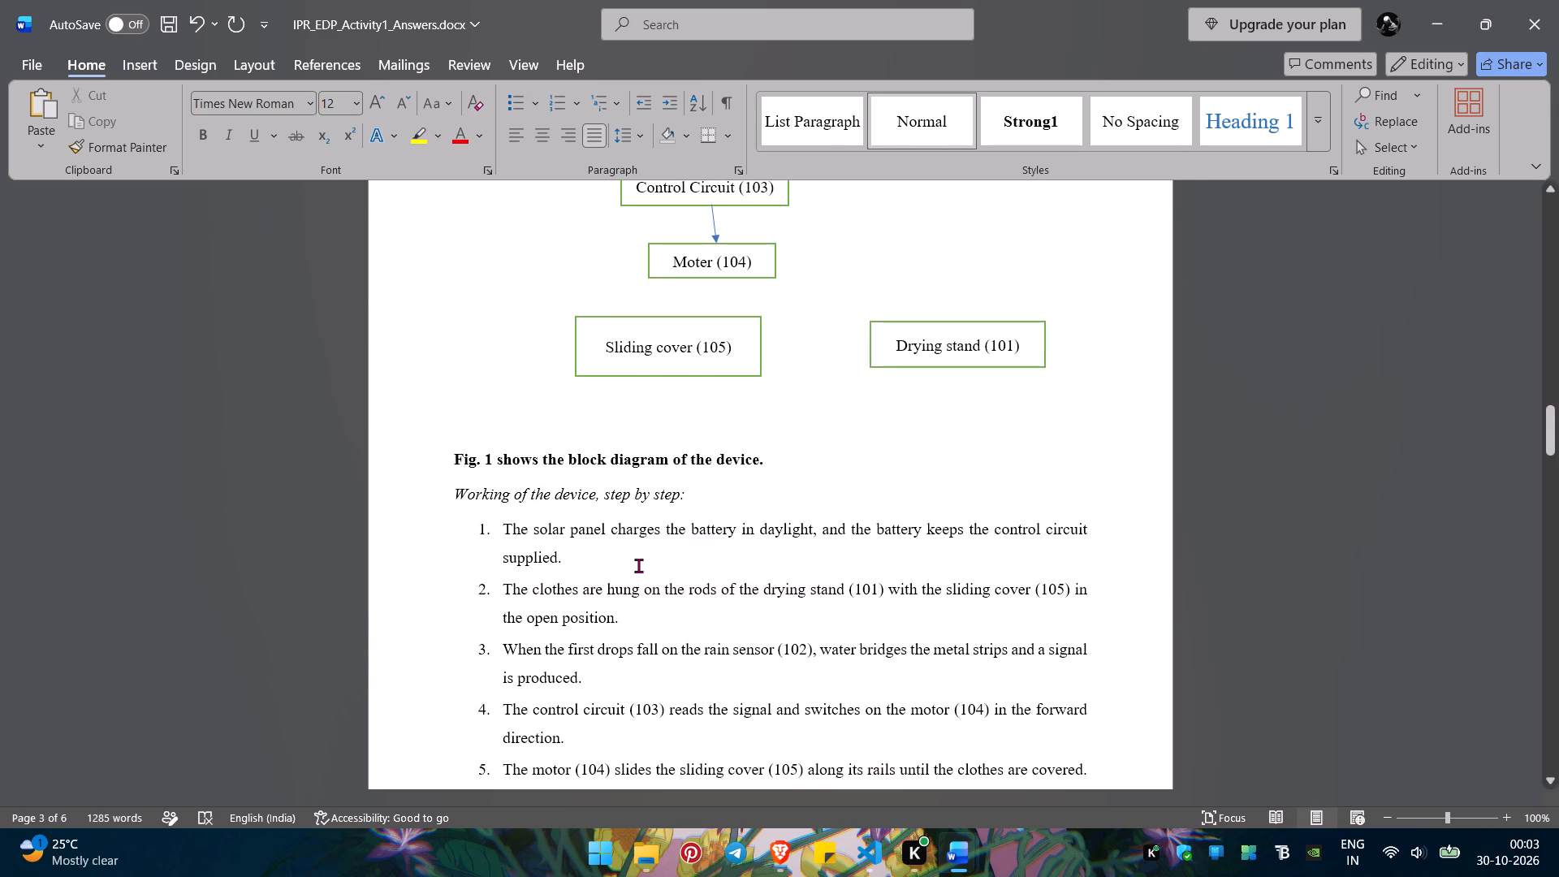
scroll(638, 565, "up", 1)
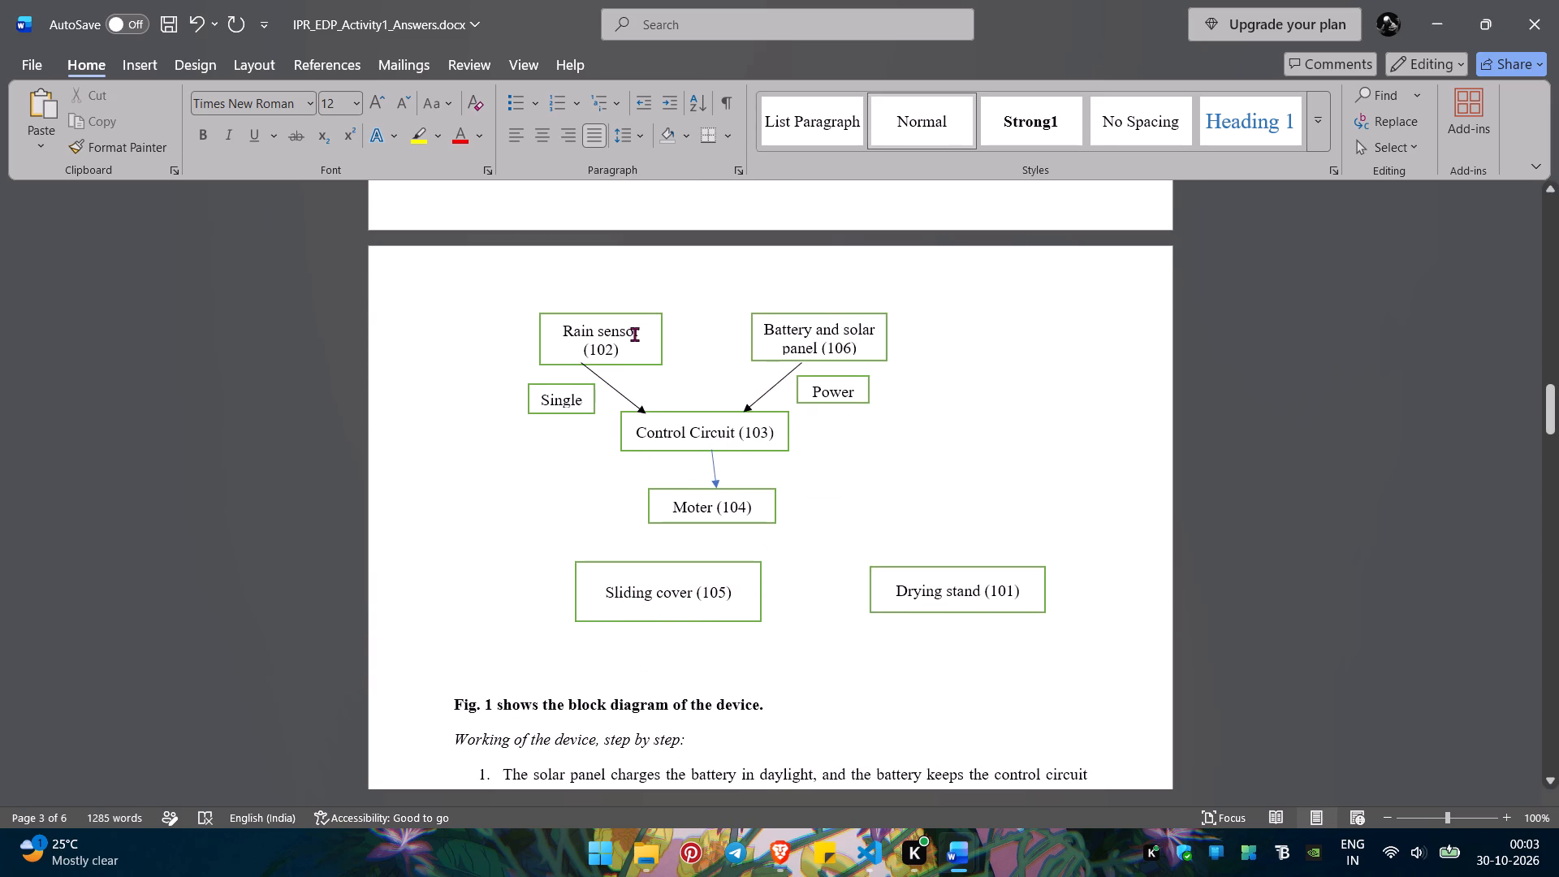
Shift the Rain sensor (102) and Battery and solar panel (106) rectangles slightly left.
left_click_drag(627, 317, 613, 302)
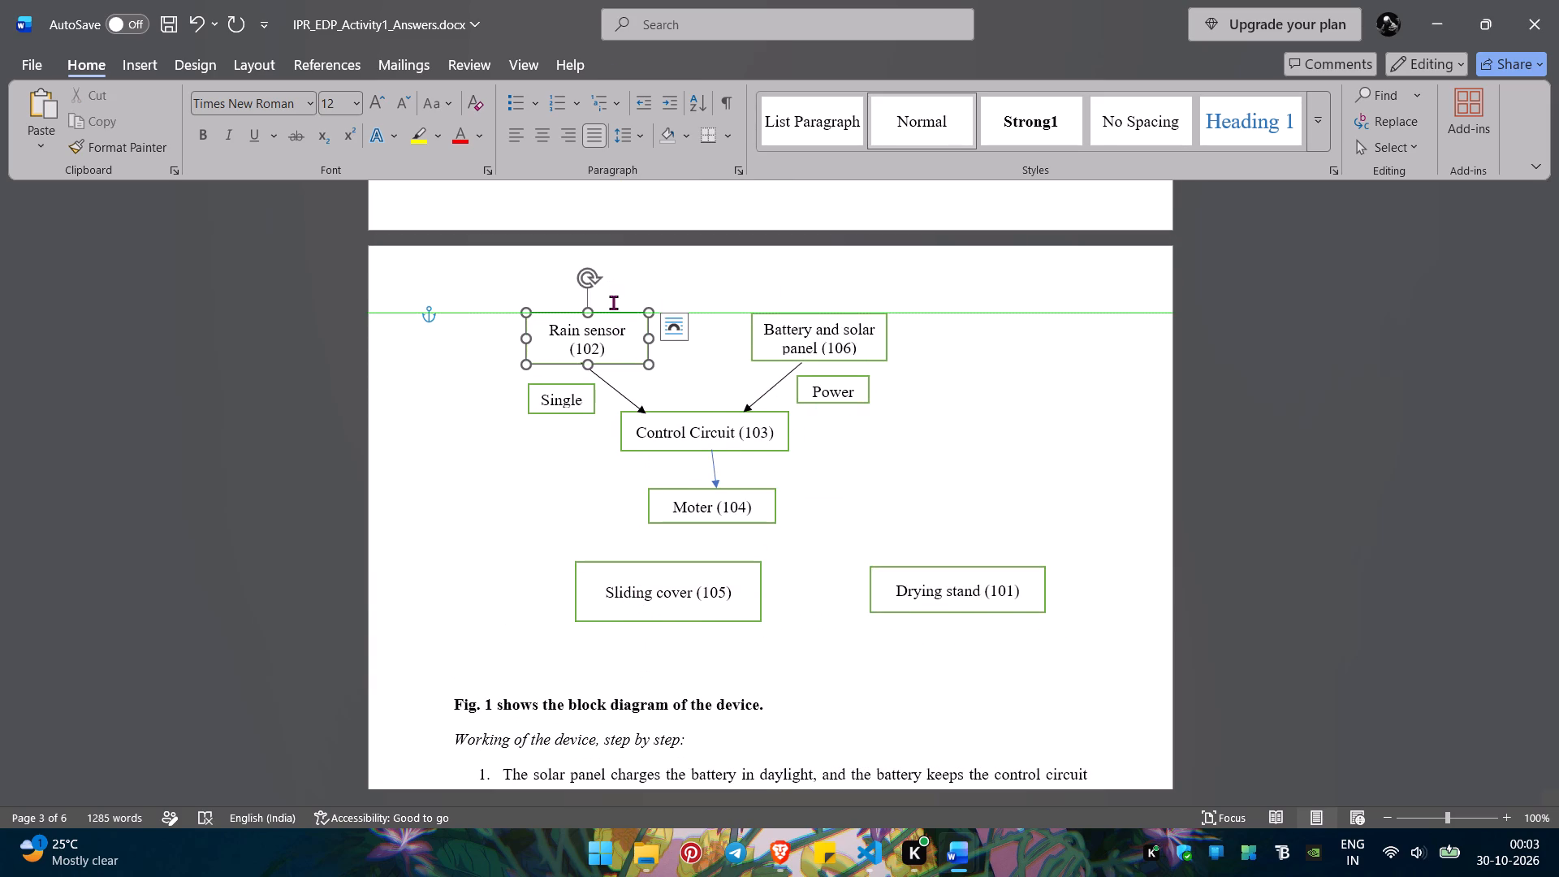
left_click_drag(826, 314, 822, 300)
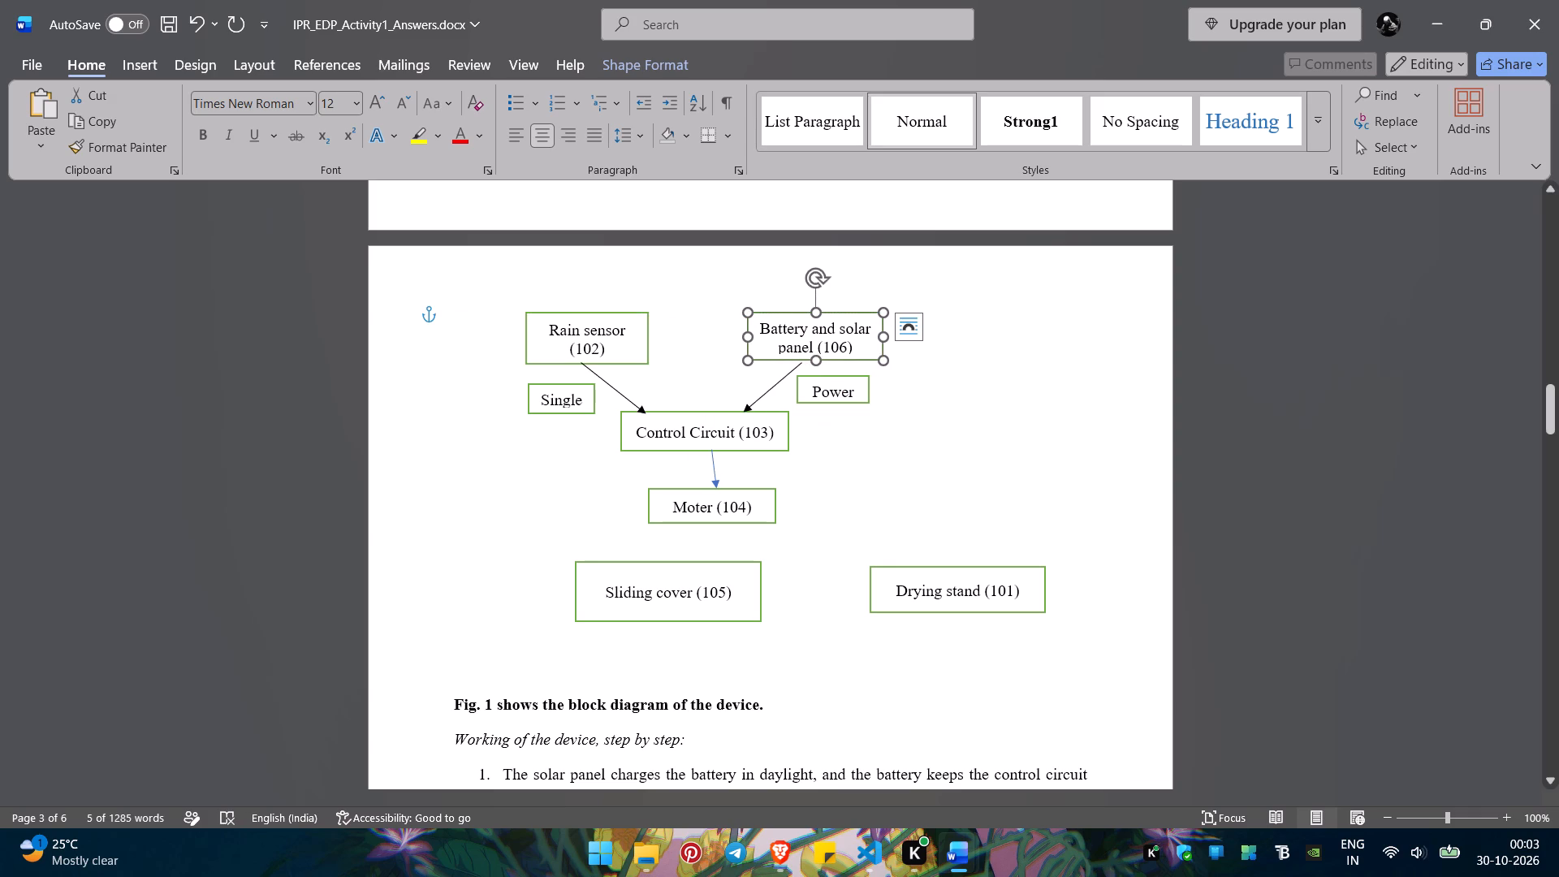
Draw a black arrow about 1.06 cm long from the Control Circuit (103) rectangle down to Moter (104), beside the blue arrow.
left_click(710, 466)
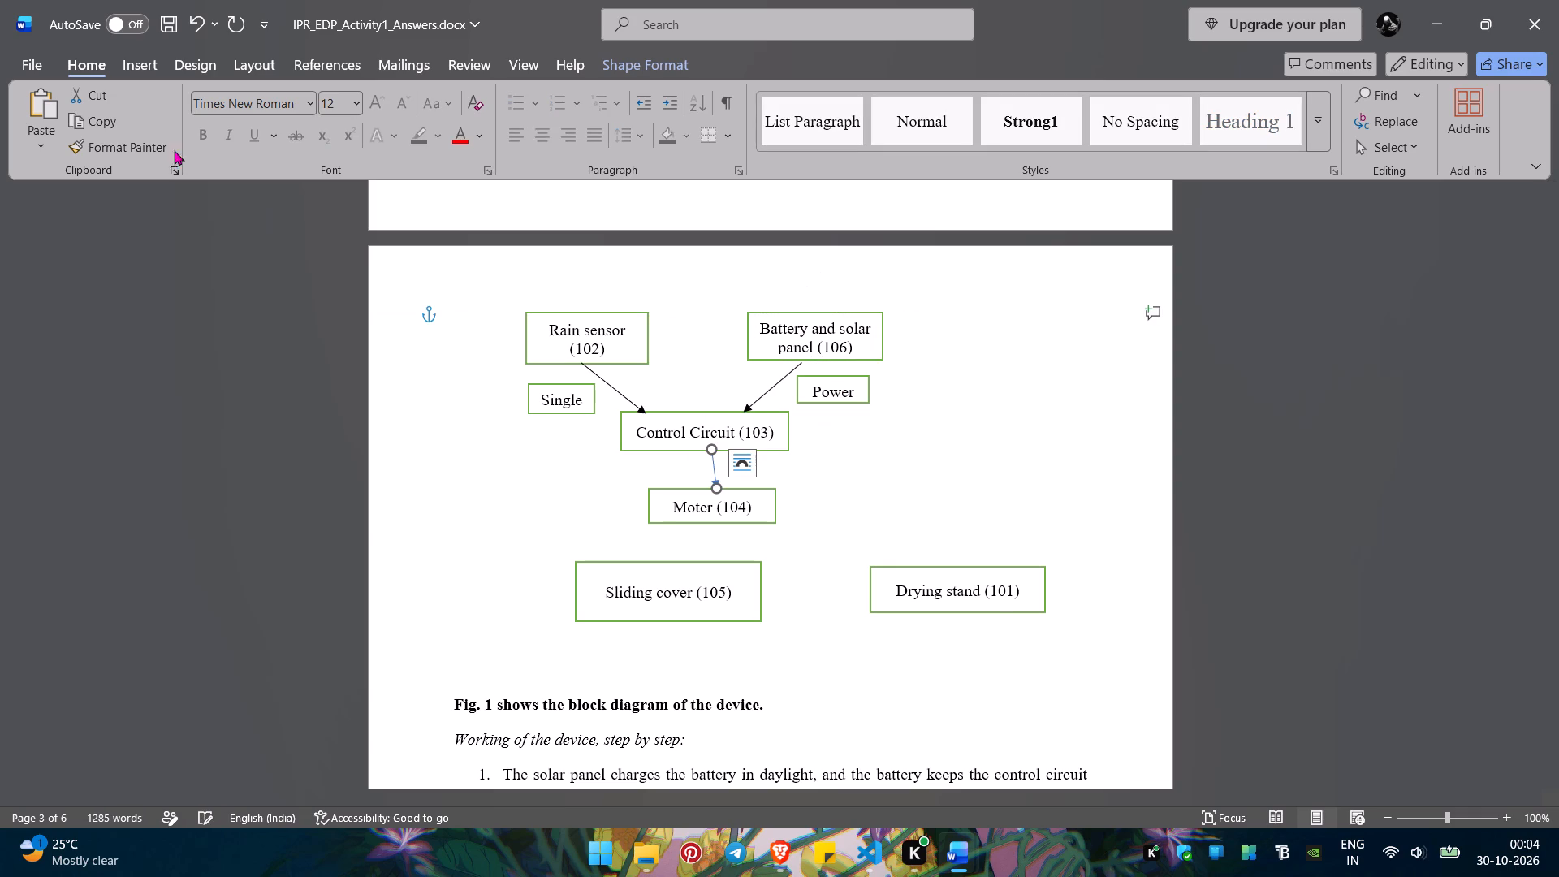
left_click(139, 63)
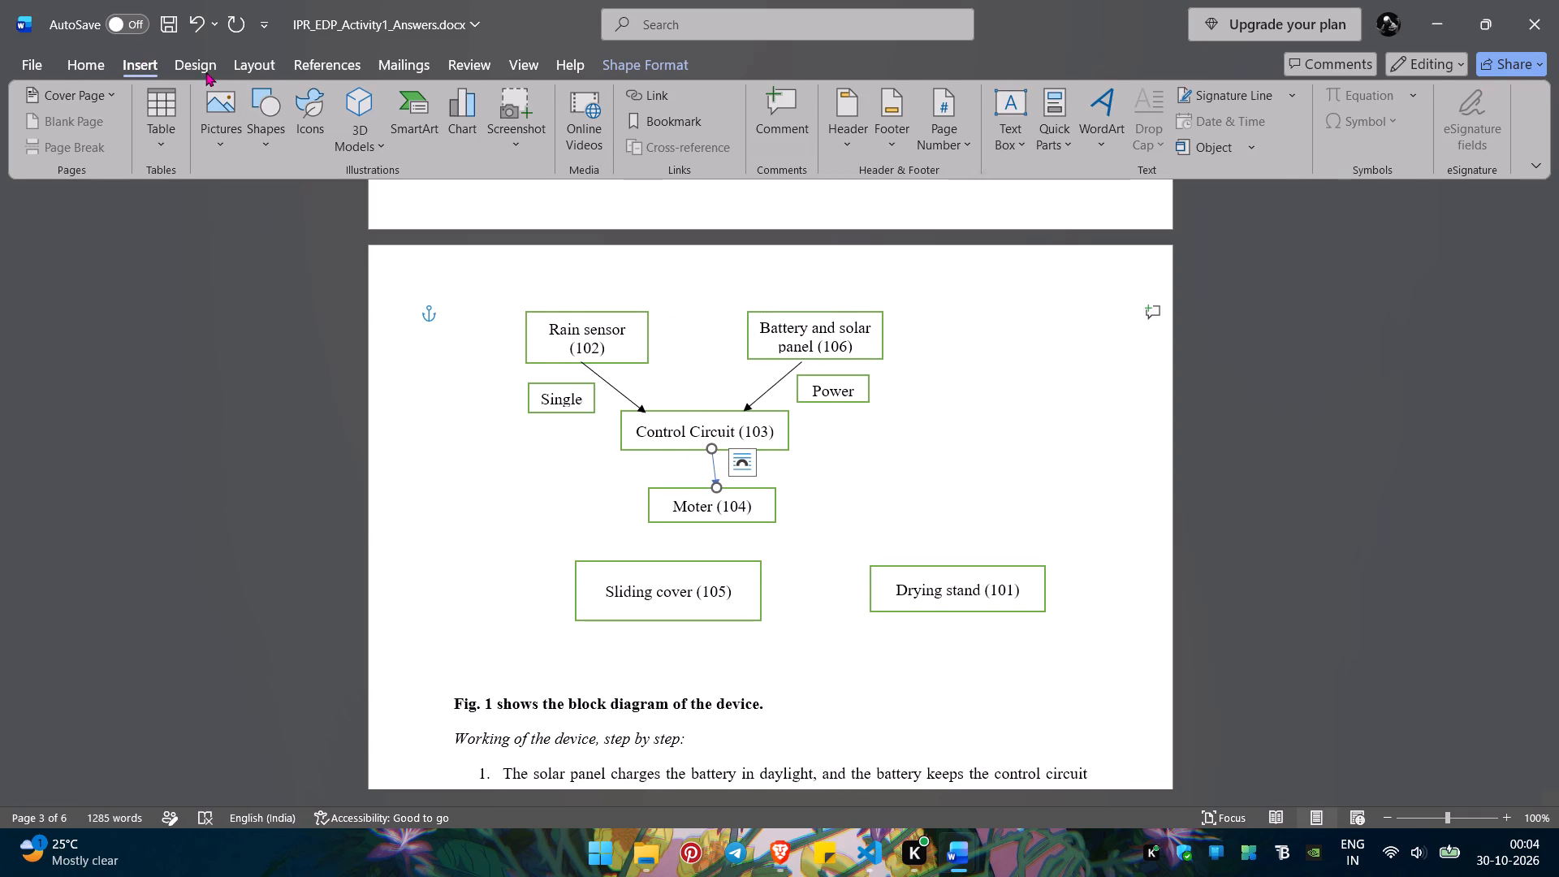
left_click(205, 71)
left_click(136, 67)
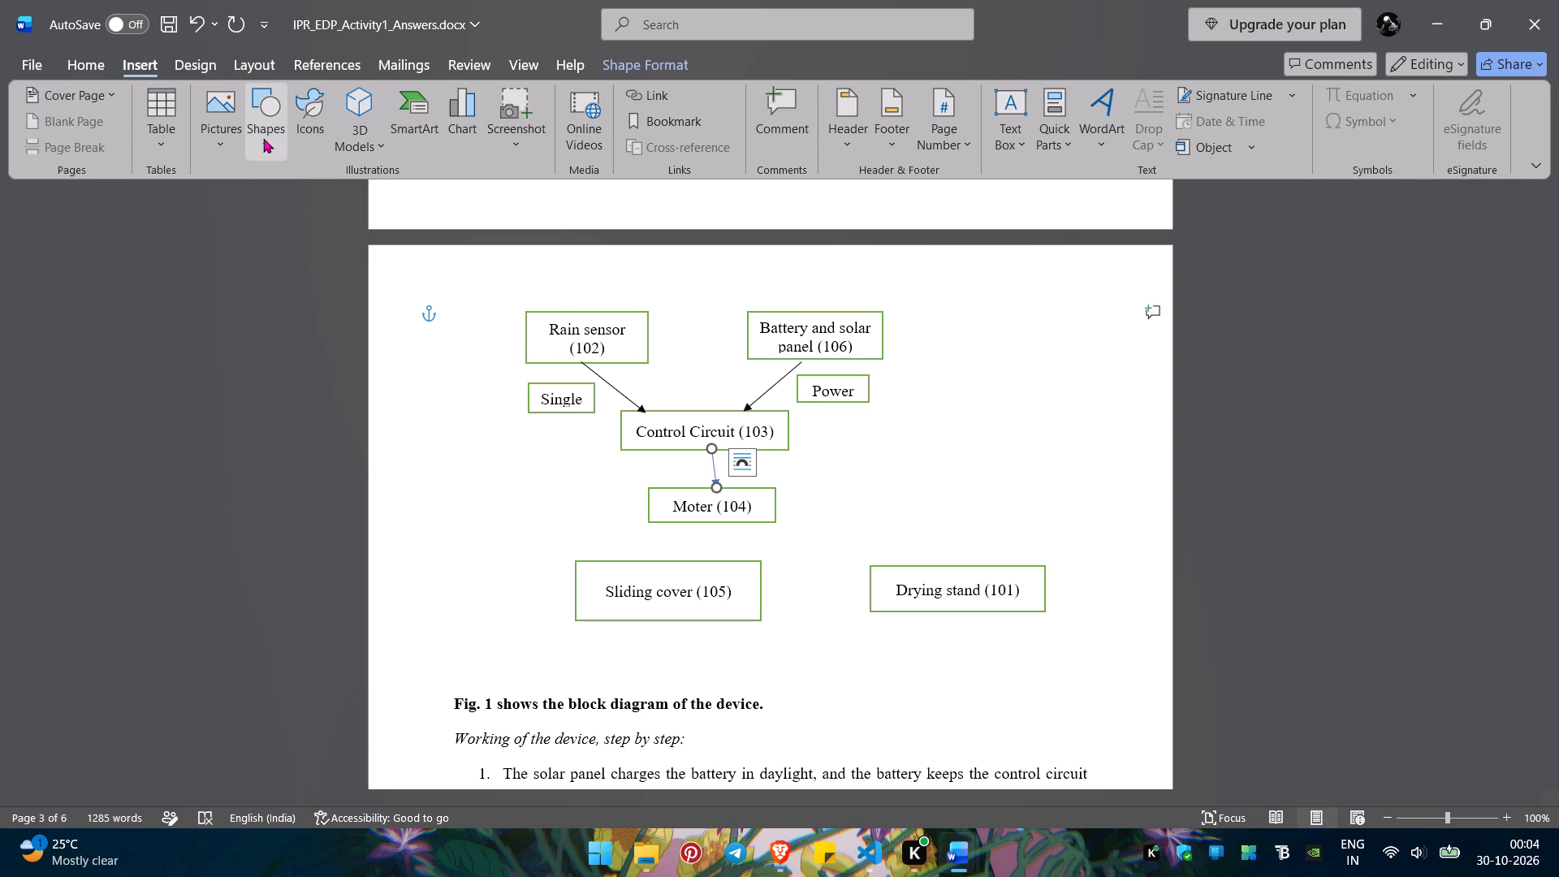
left_click(261, 138)
left_click(317, 207)
left_click_drag(687, 451, 688, 491)
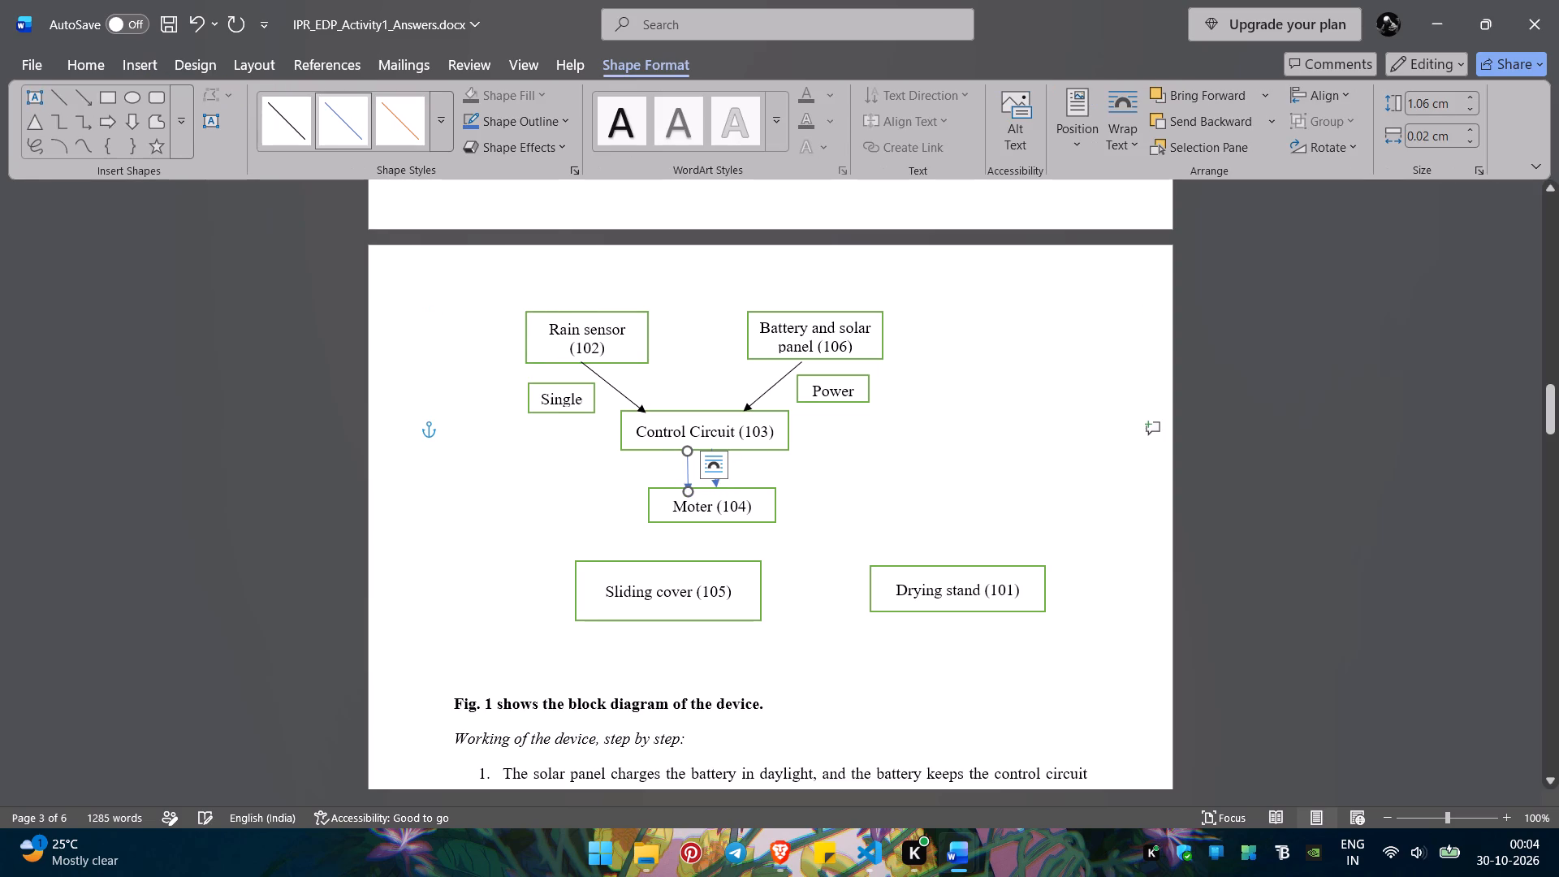
left_click(296, 130)
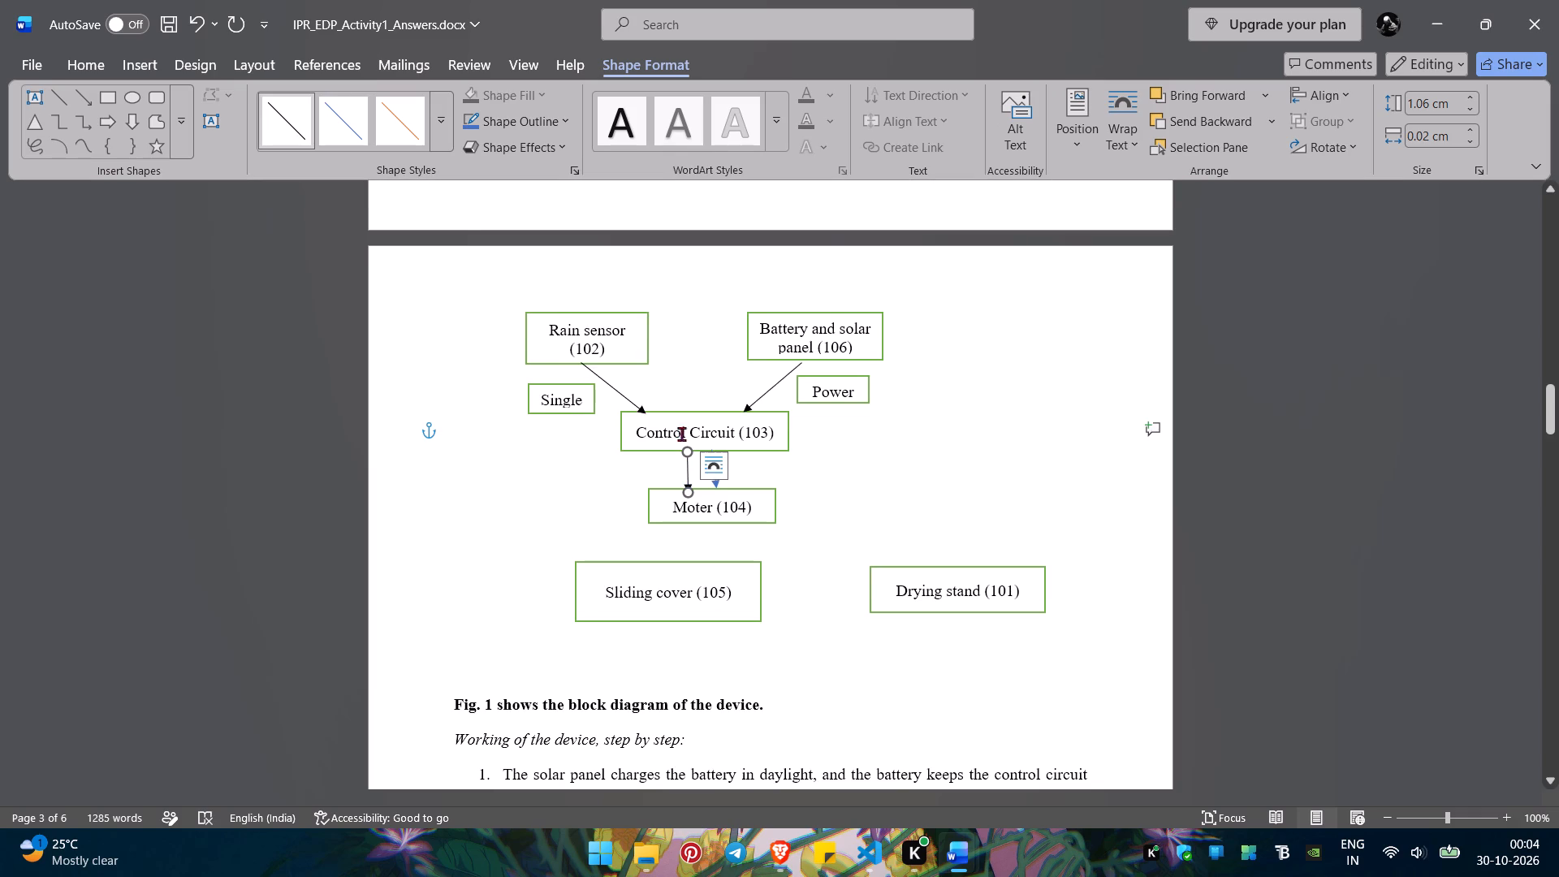
left_click(754, 478)
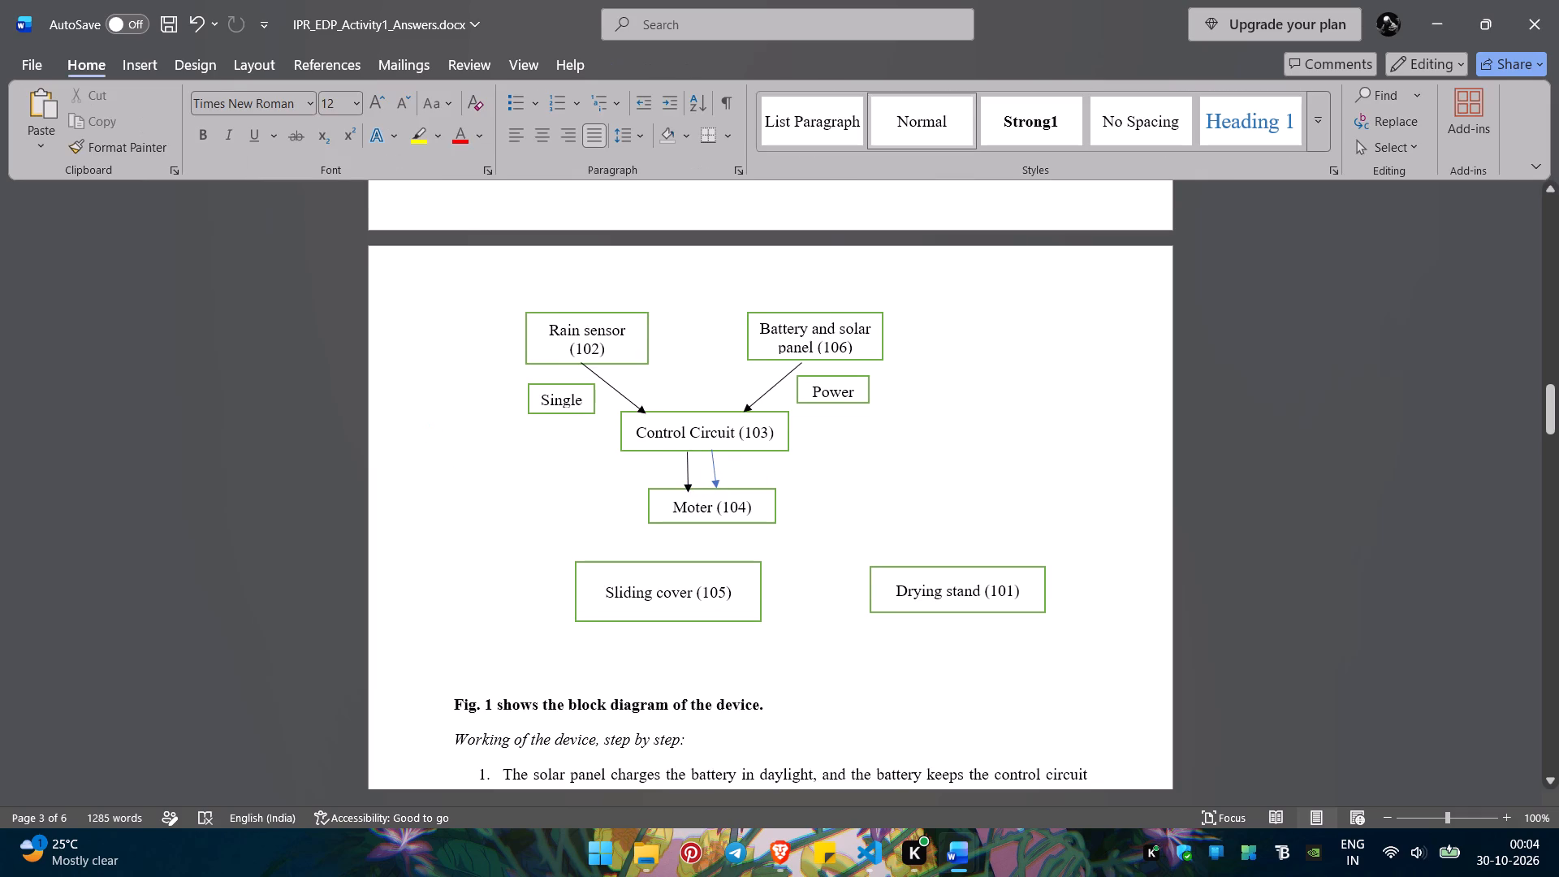
Delete the blue arrow between Control Circuit and Moter, and shift the black arrow right towards the centre of the rectangles.
left_click(714, 468)
key("Delete")
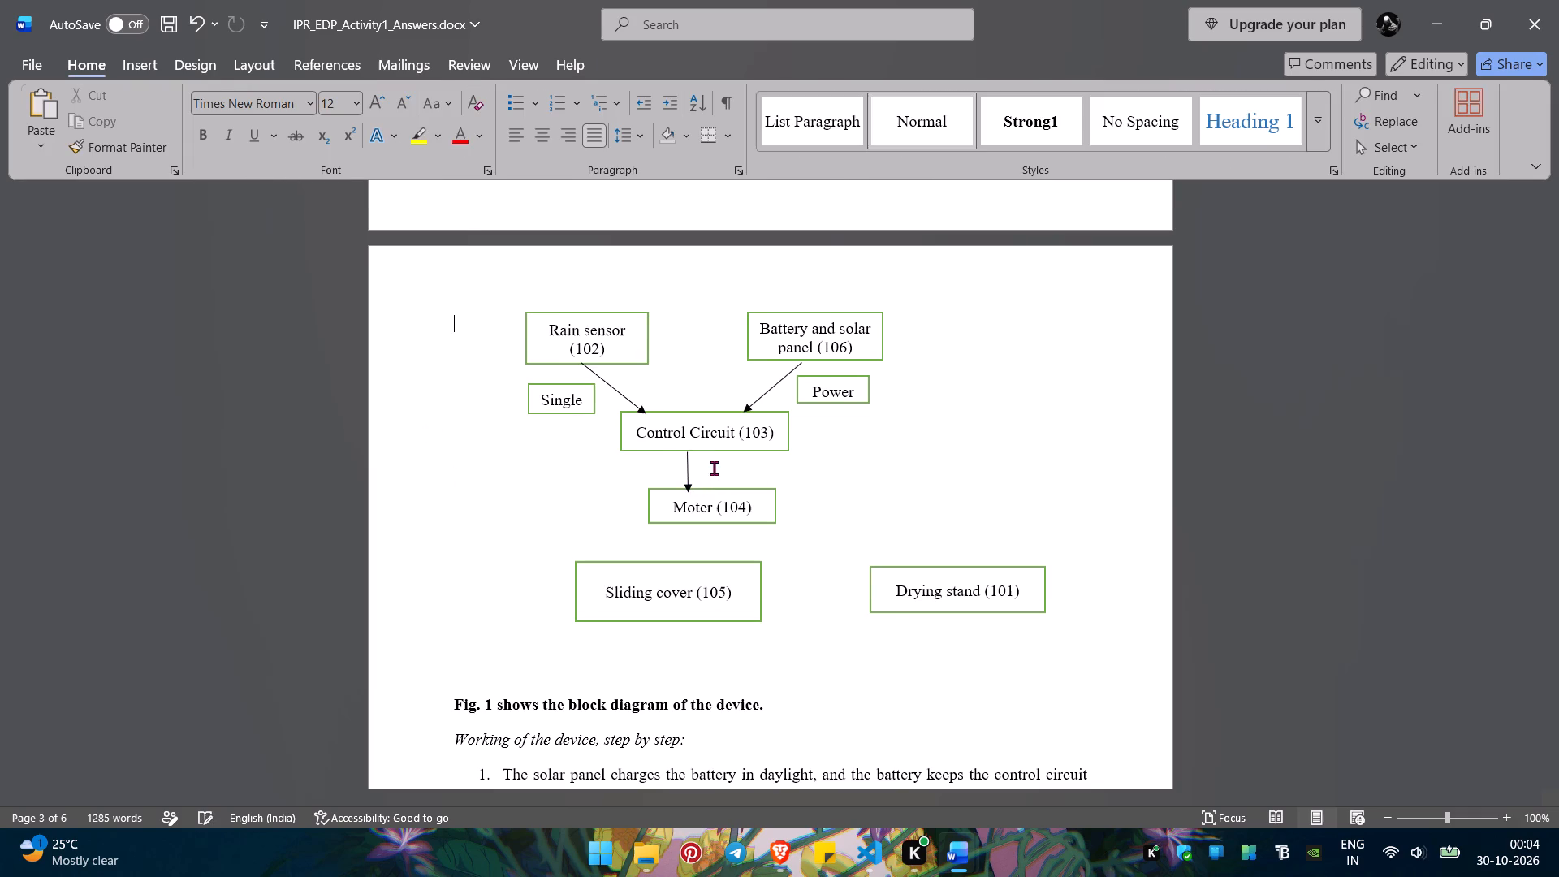
left_click_drag(689, 456, 706, 457)
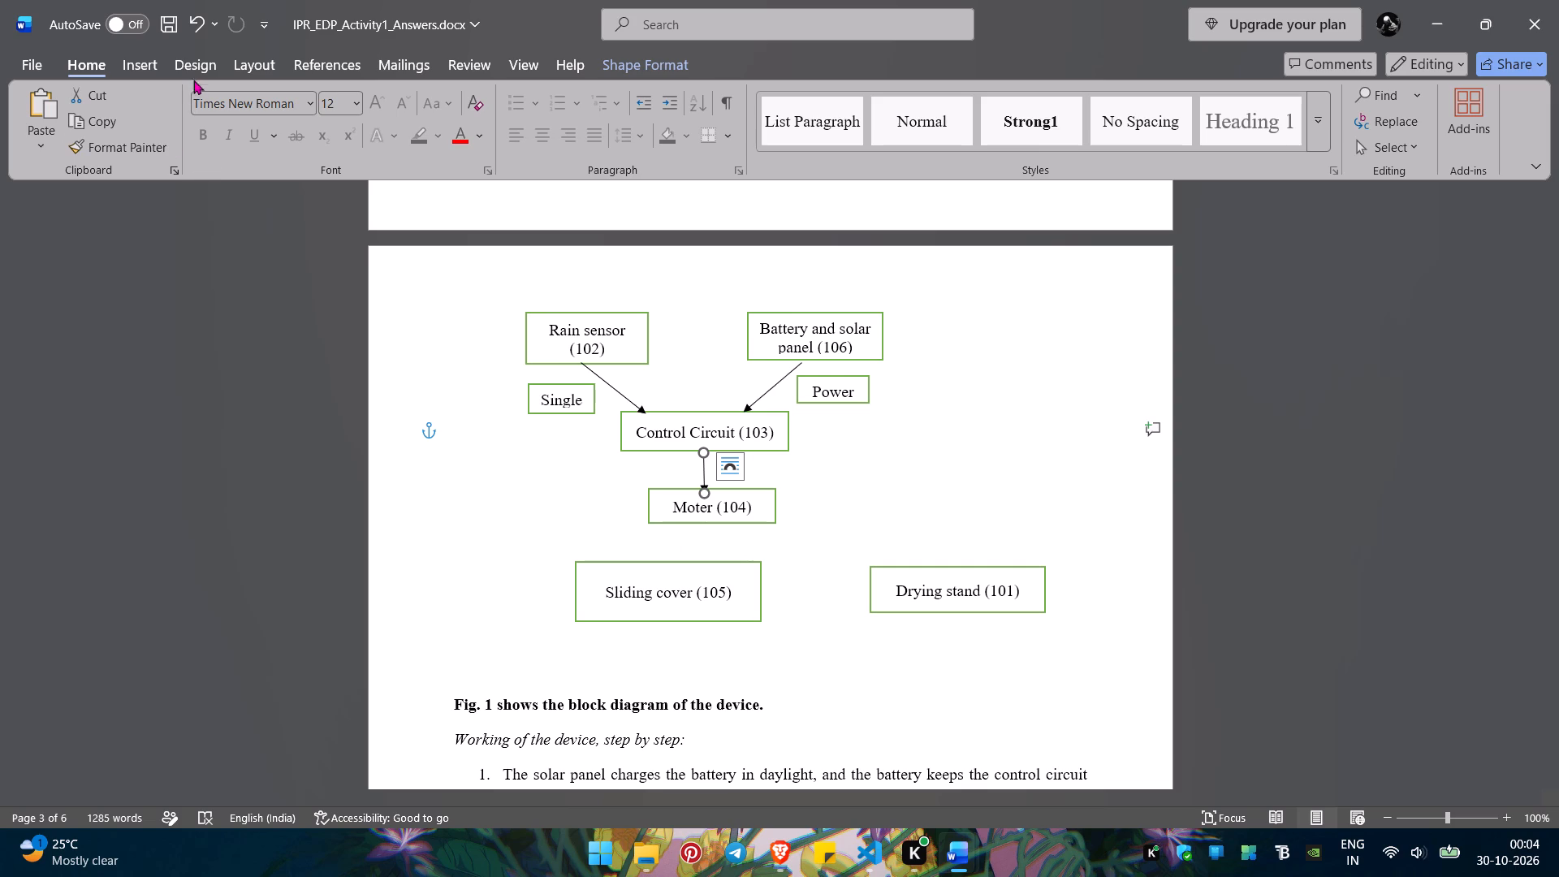
Draw a black arrow about 1.04 cm long from the Moter (104) rectangle down to Sliding cover (105).
left_click(141, 63)
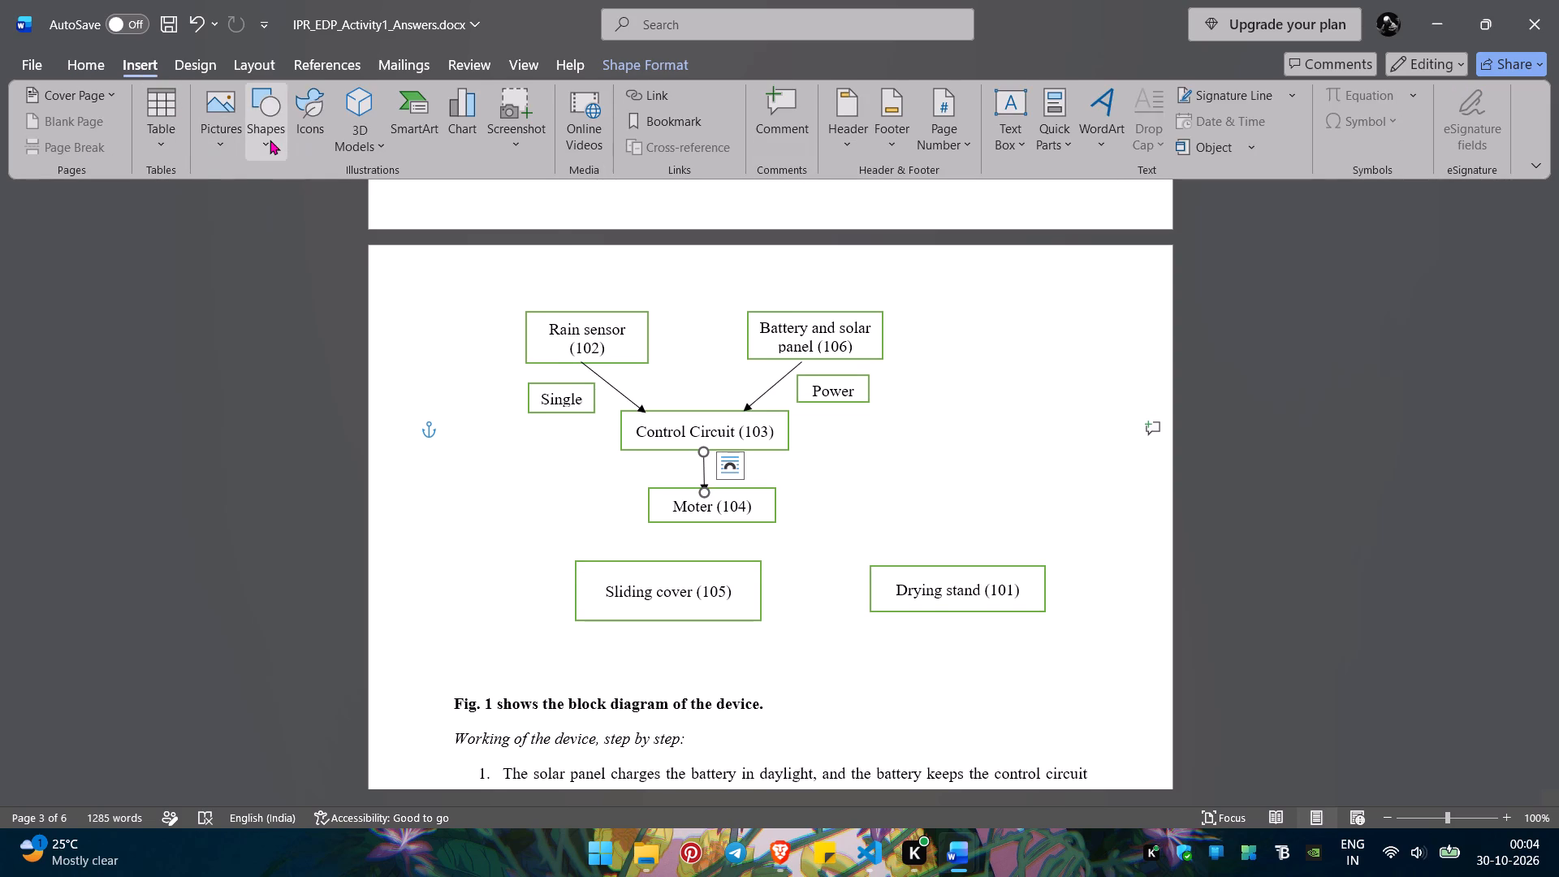
left_click(270, 140)
left_click(314, 206)
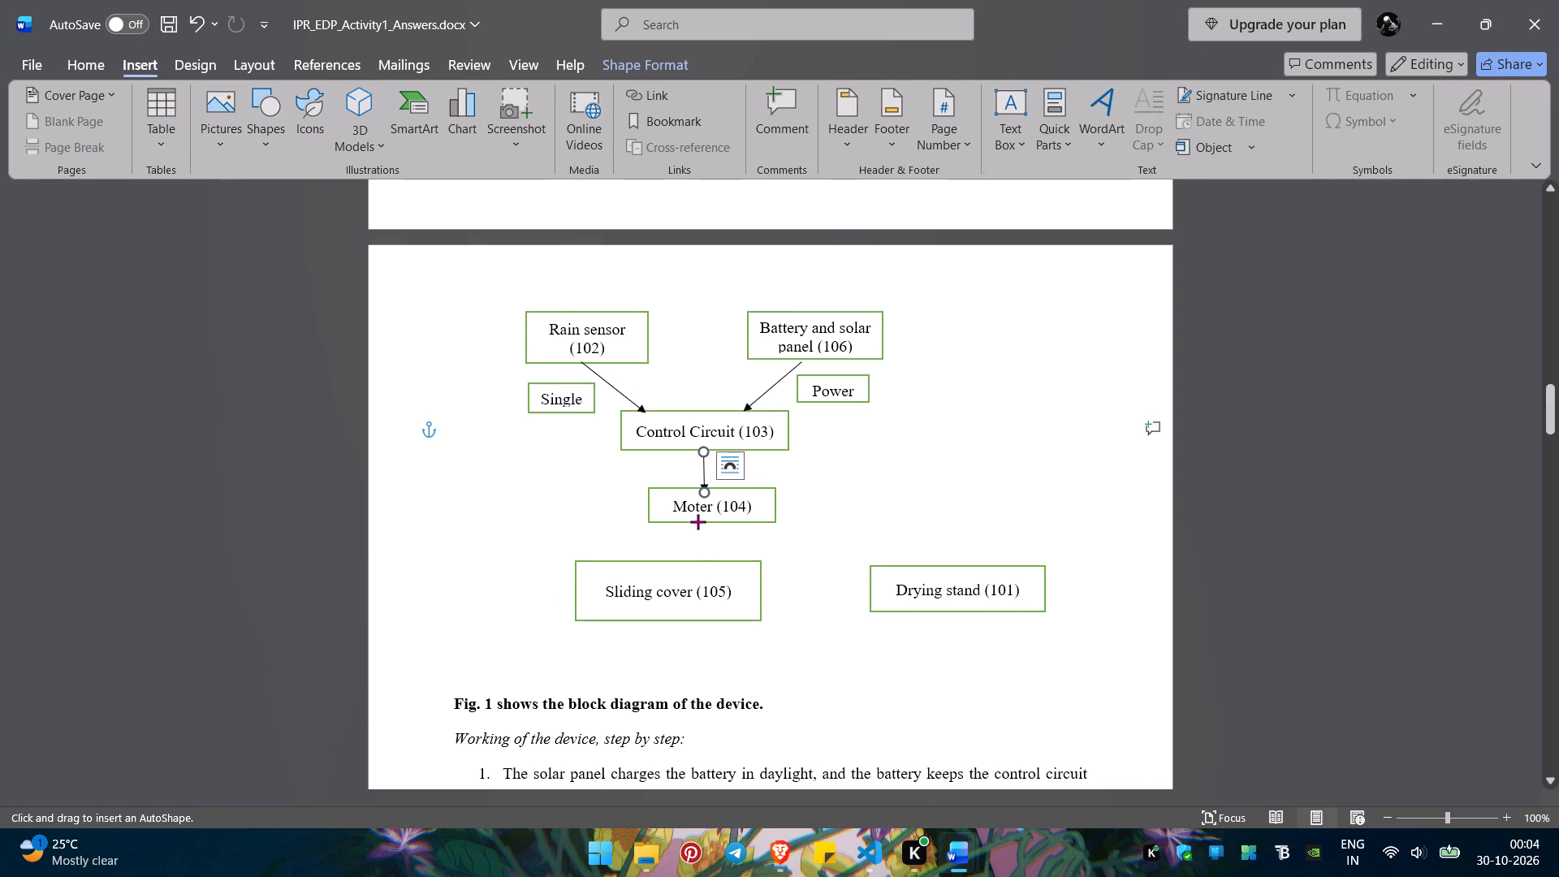
left_click_drag(697, 521, 699, 561)
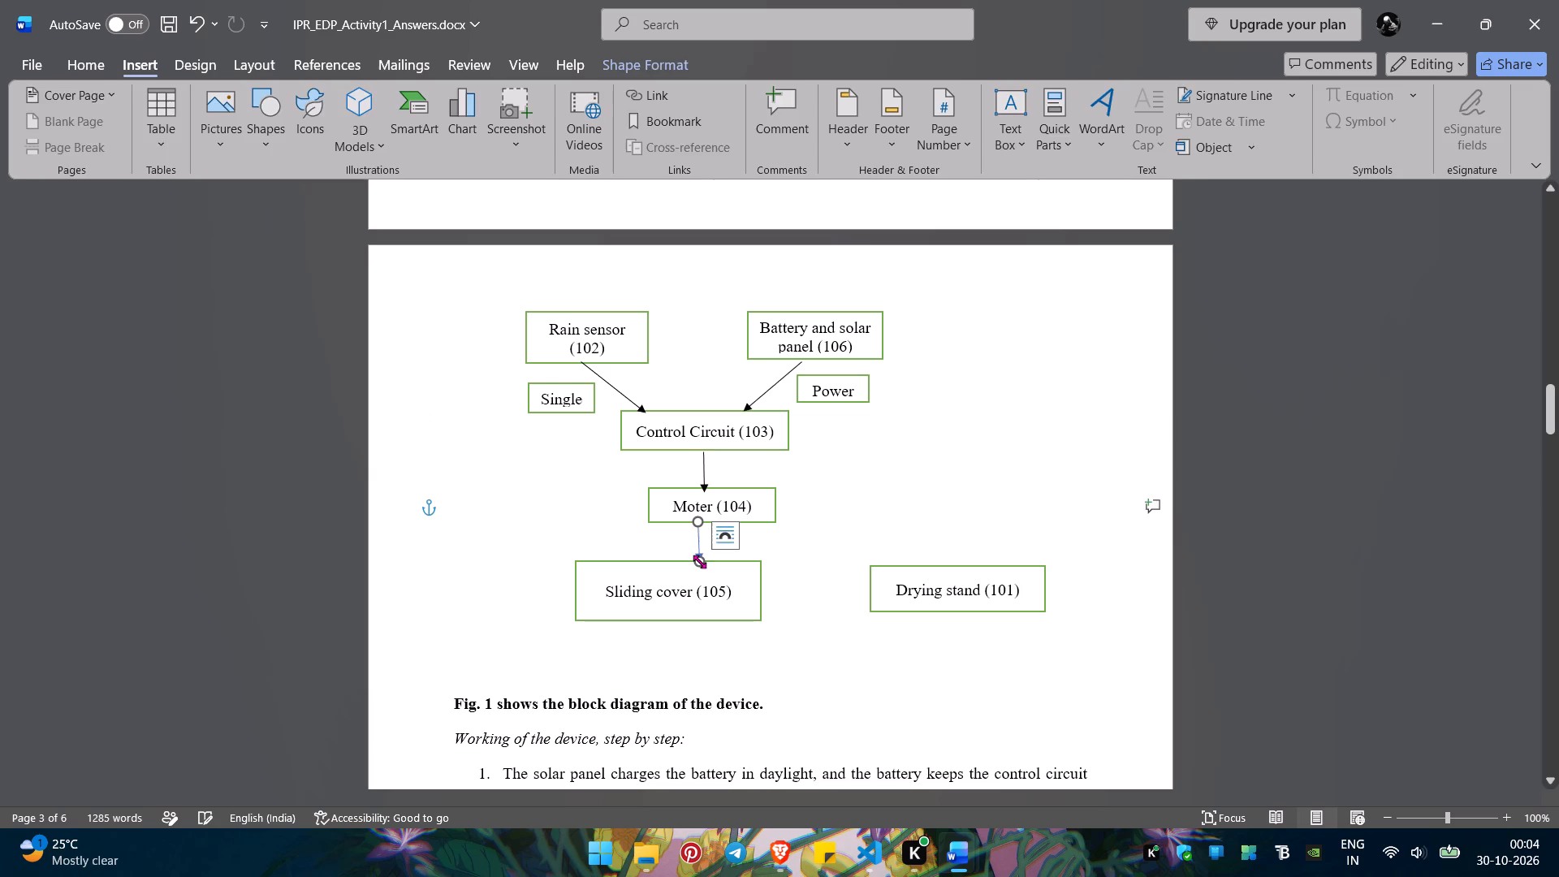
left_click(262, 129)
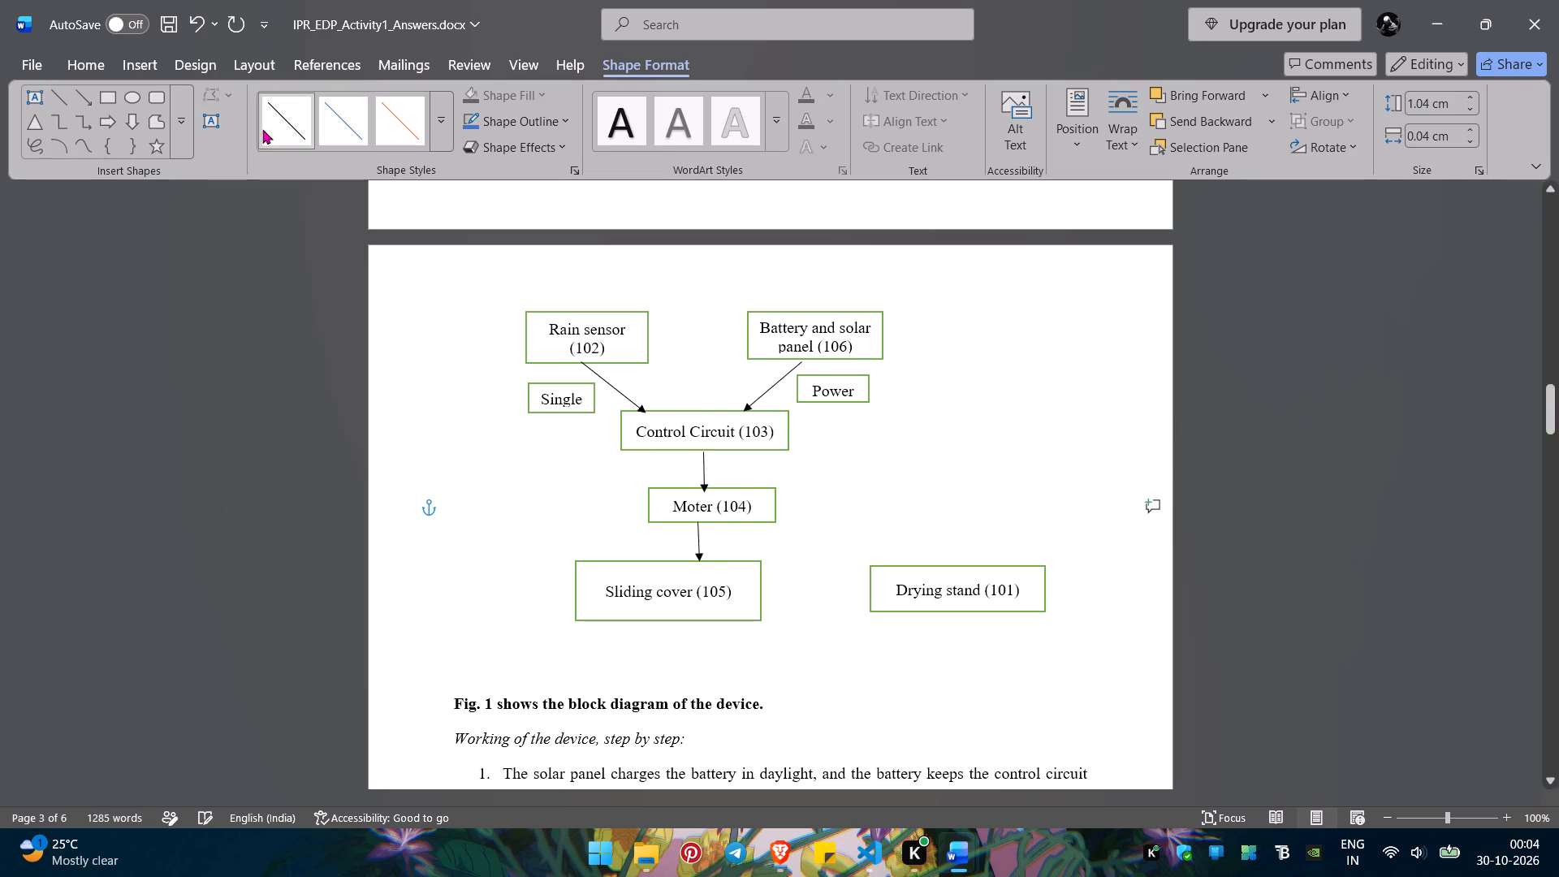
Shift the Sliding cover (105) rectangle right so that it sits centred beneath the Moter (104) rectangle and its arrow.
left_click_drag(724, 564, 749, 567)
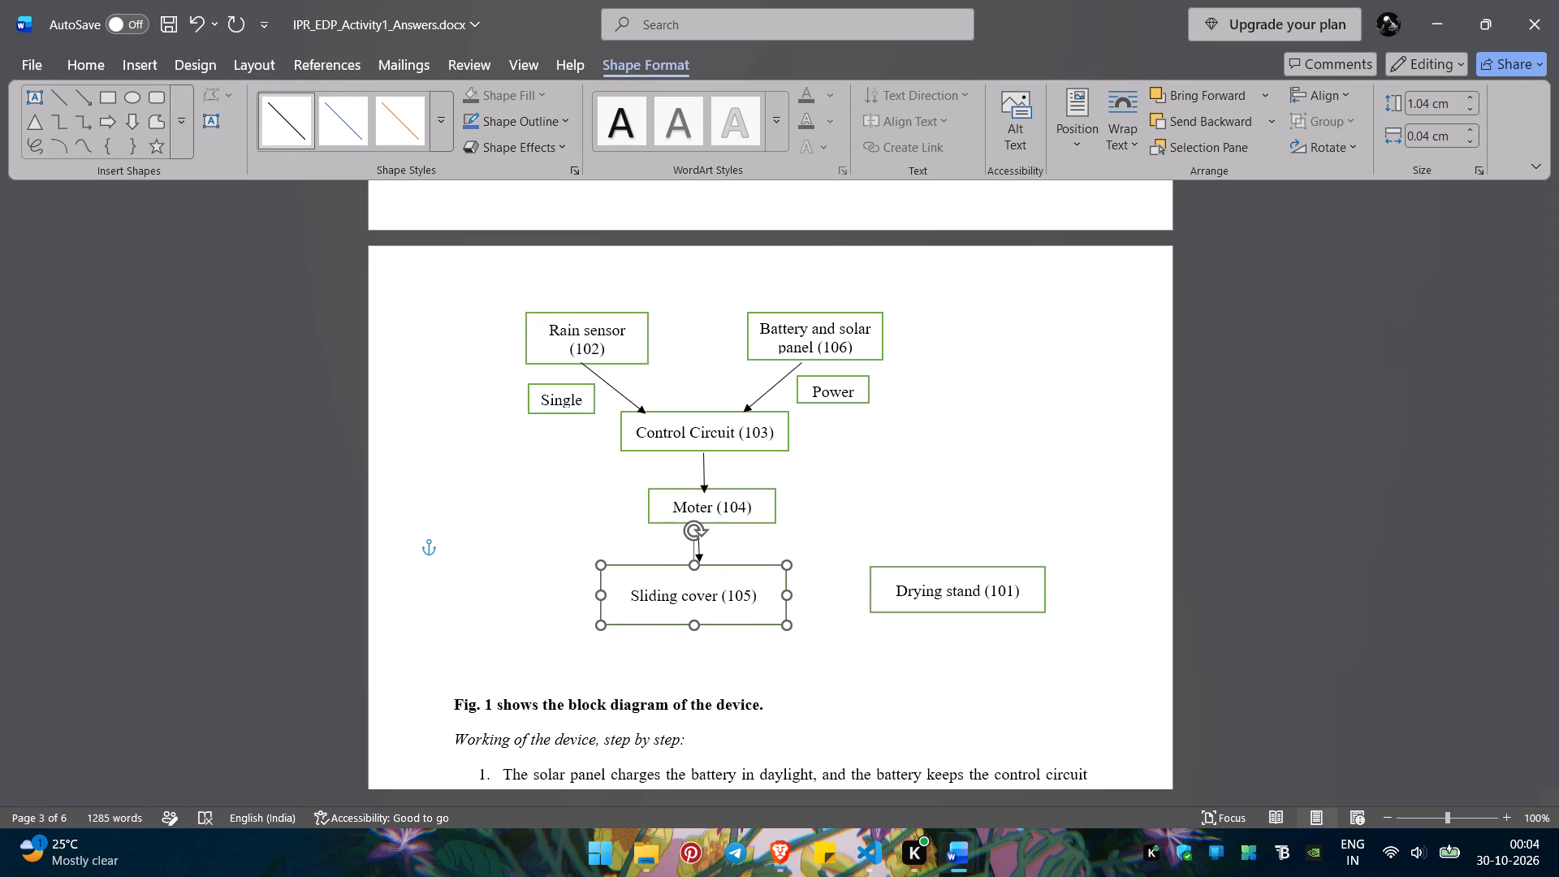
left_click_drag(749, 567, 758, 565)
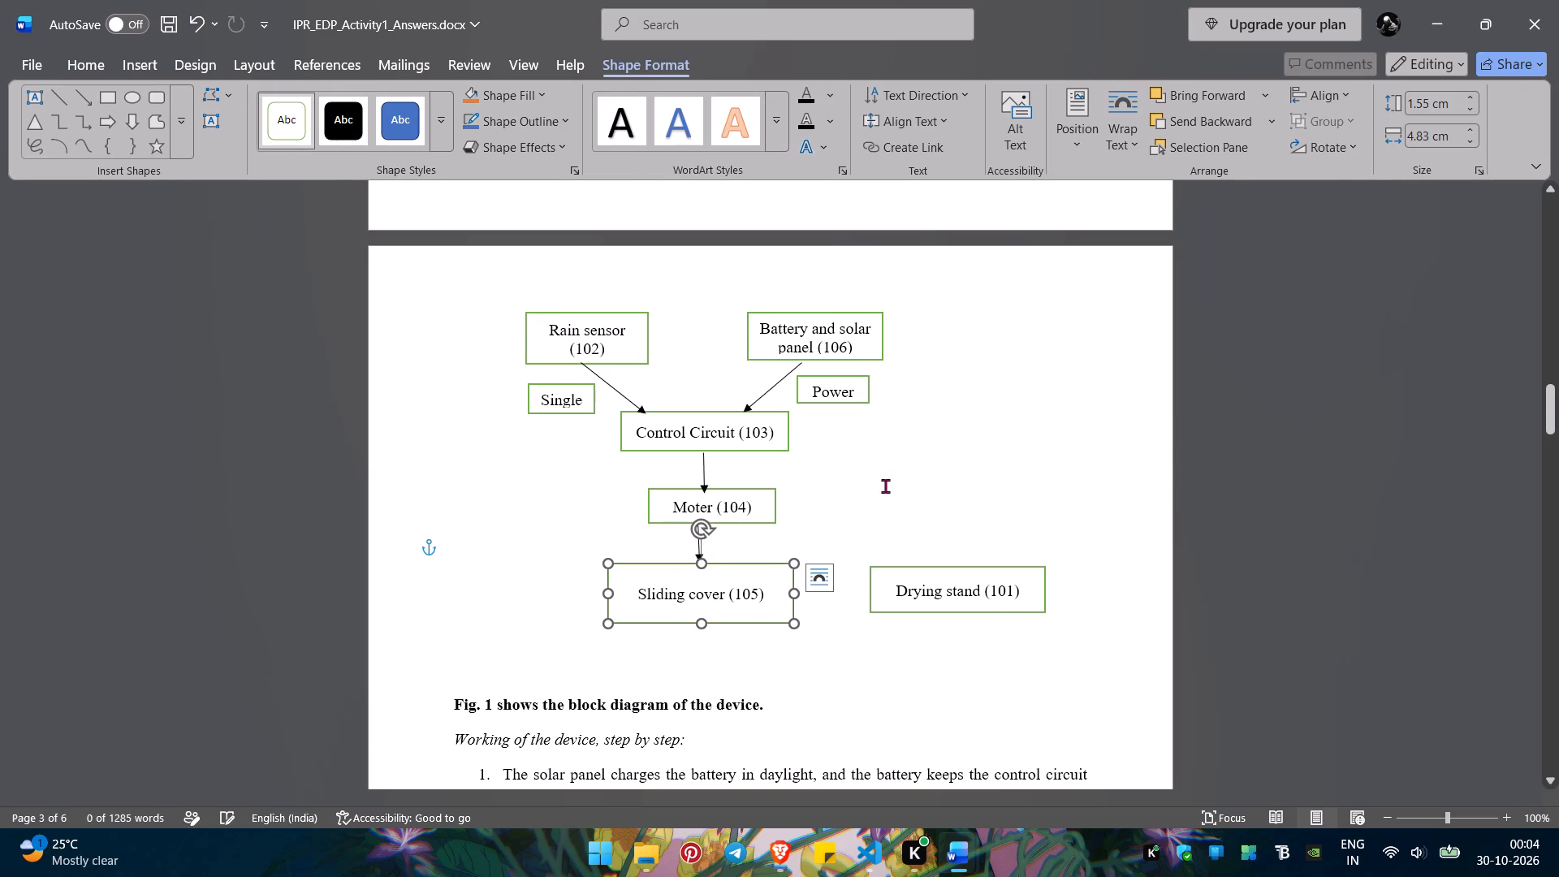
left_click(885, 486)
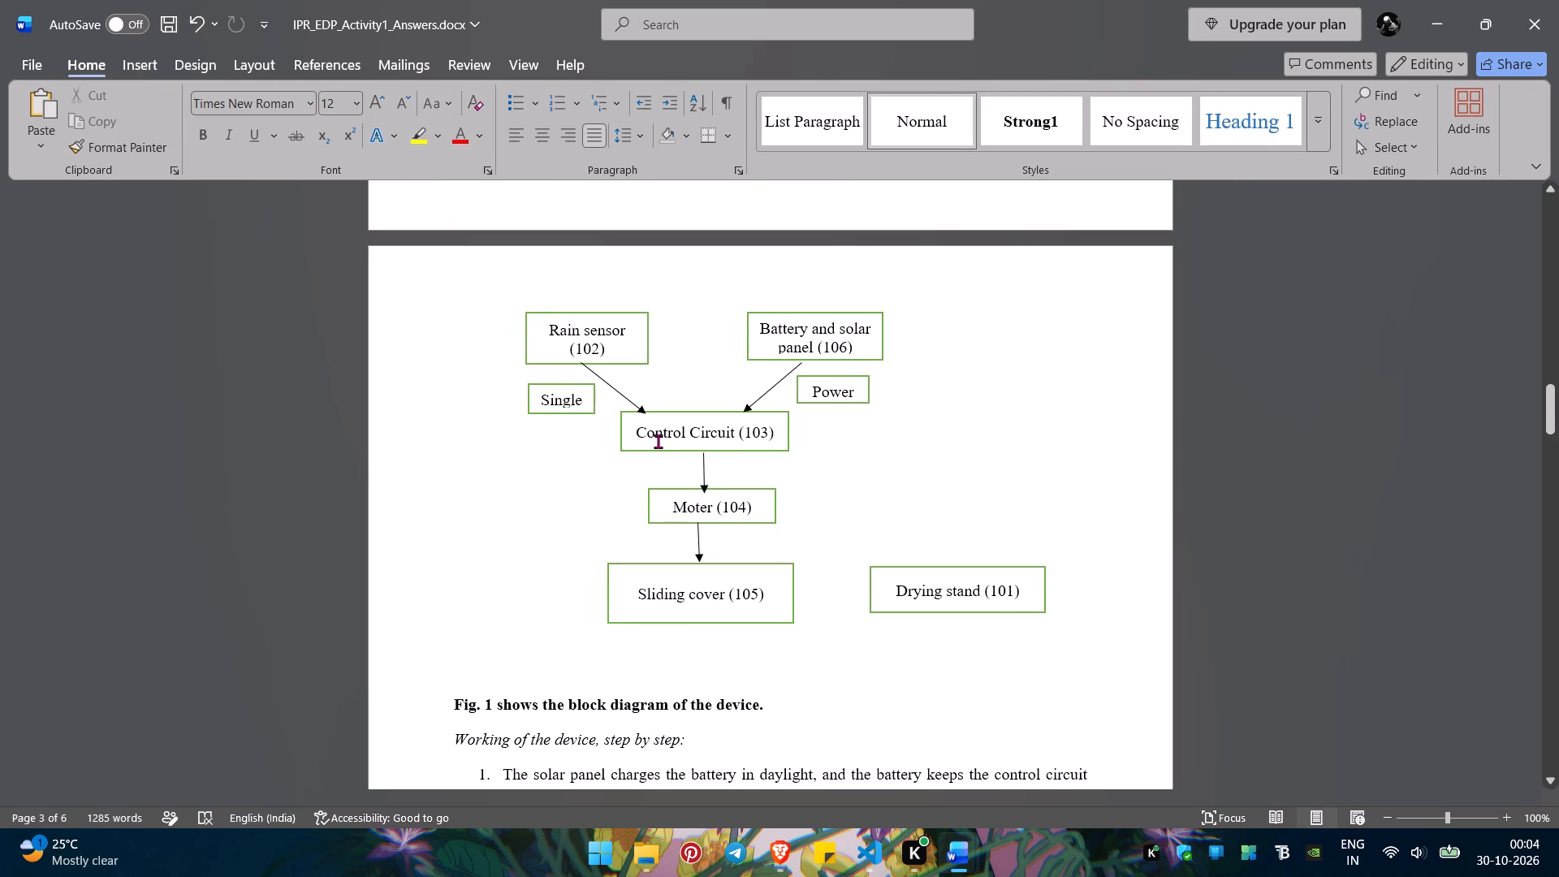
Shift the black arrow between Control Circuit (103) and Moter (104) slightly left, in line with the arrow below it.
left_click_drag(702, 467, 693, 463)
left_click(892, 532)
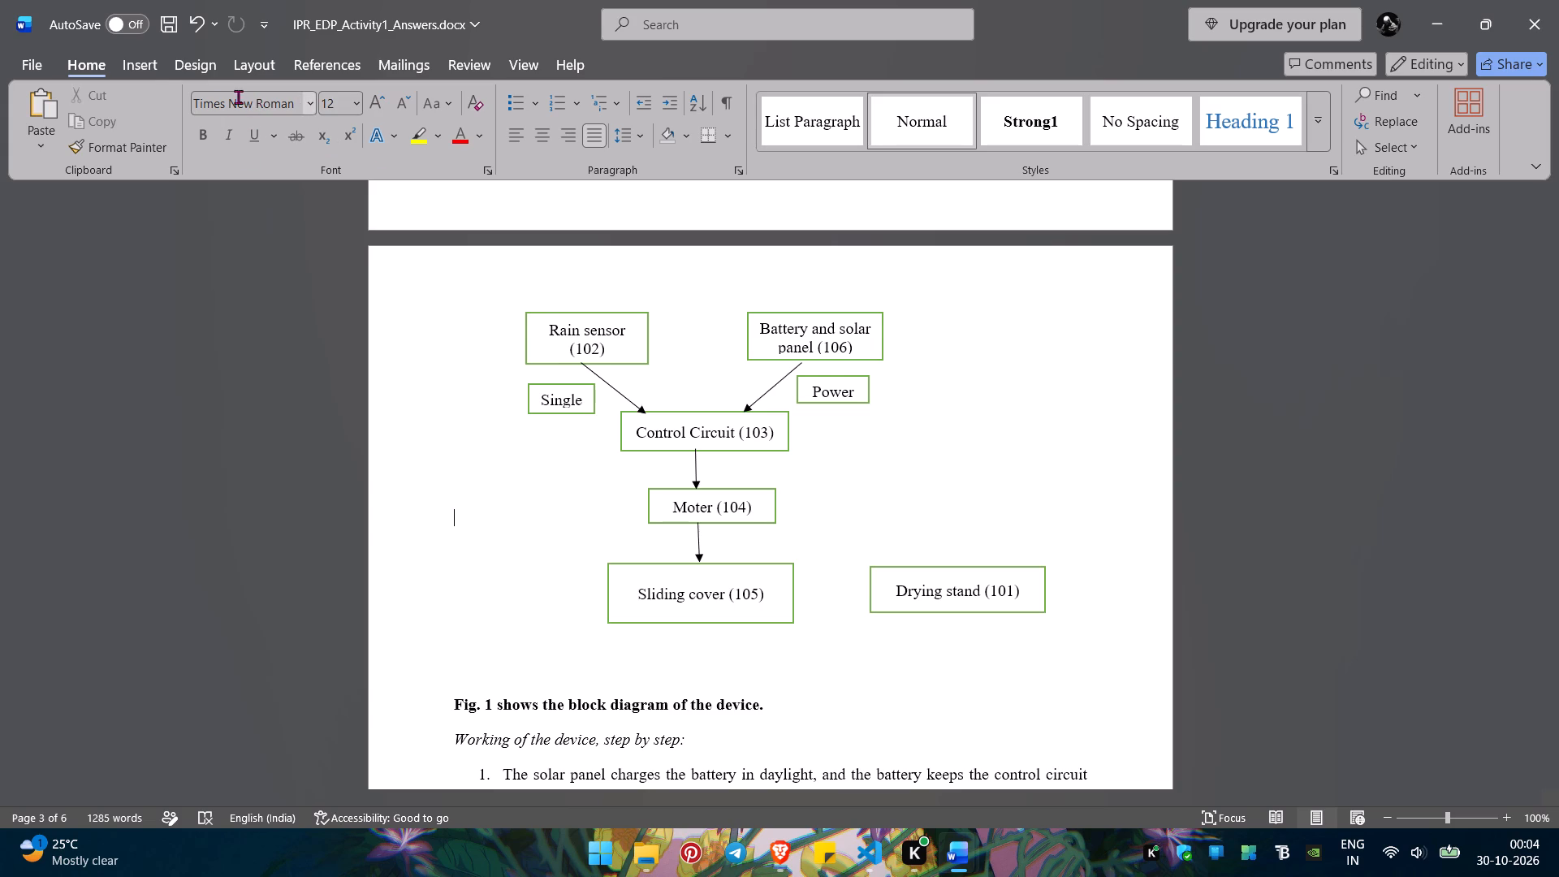
Draw a horizontal black arrow about 2.03 cm long from the Sliding cover (105) rectangle to Drying stand (101).
left_click(148, 74)
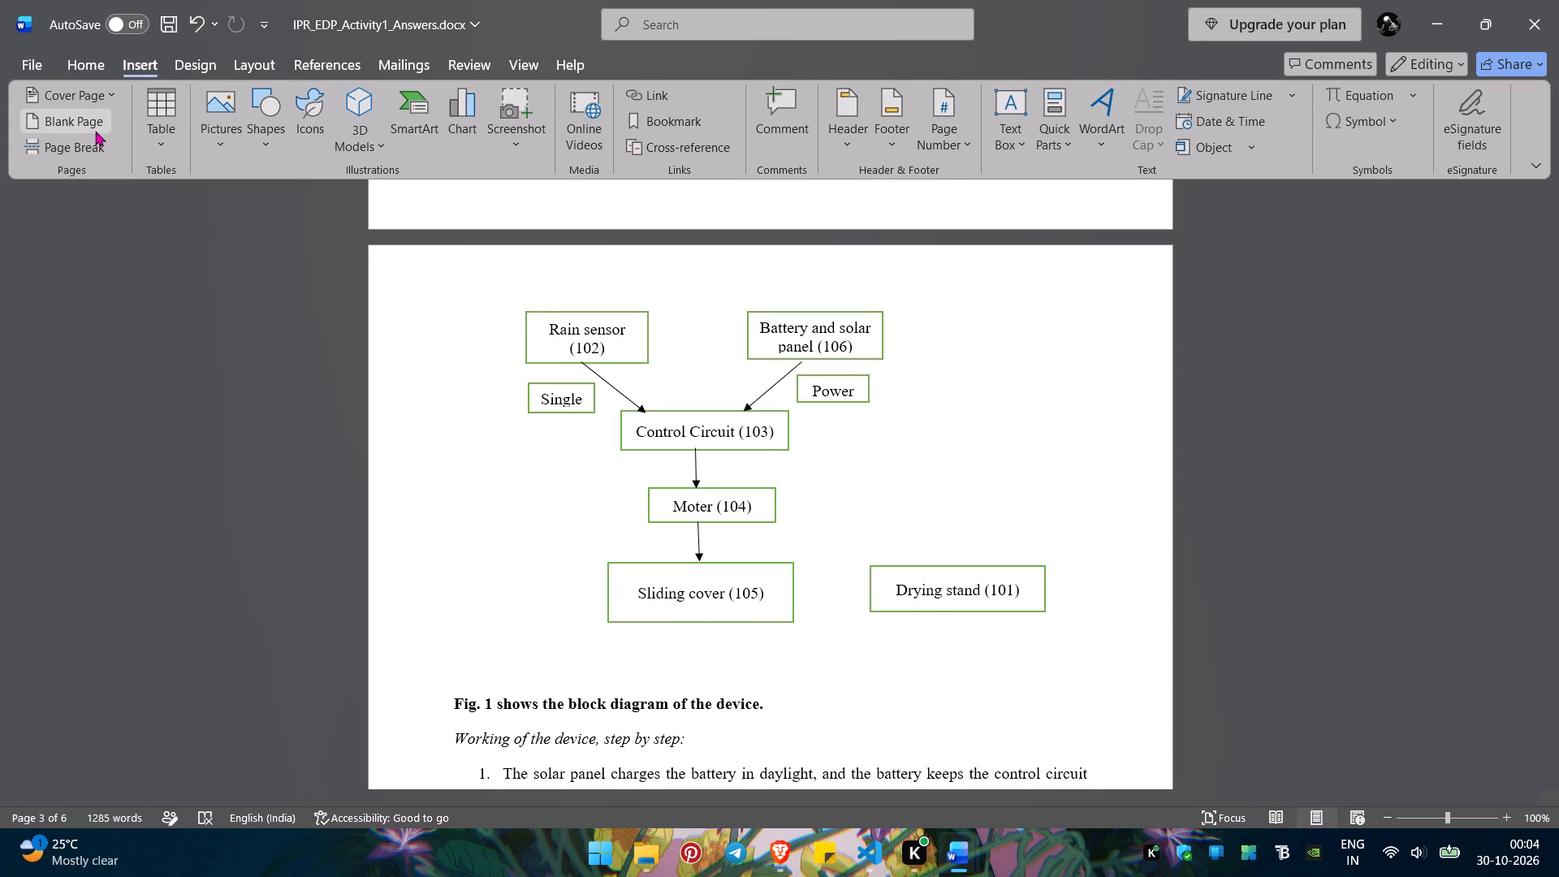
left_click(270, 150)
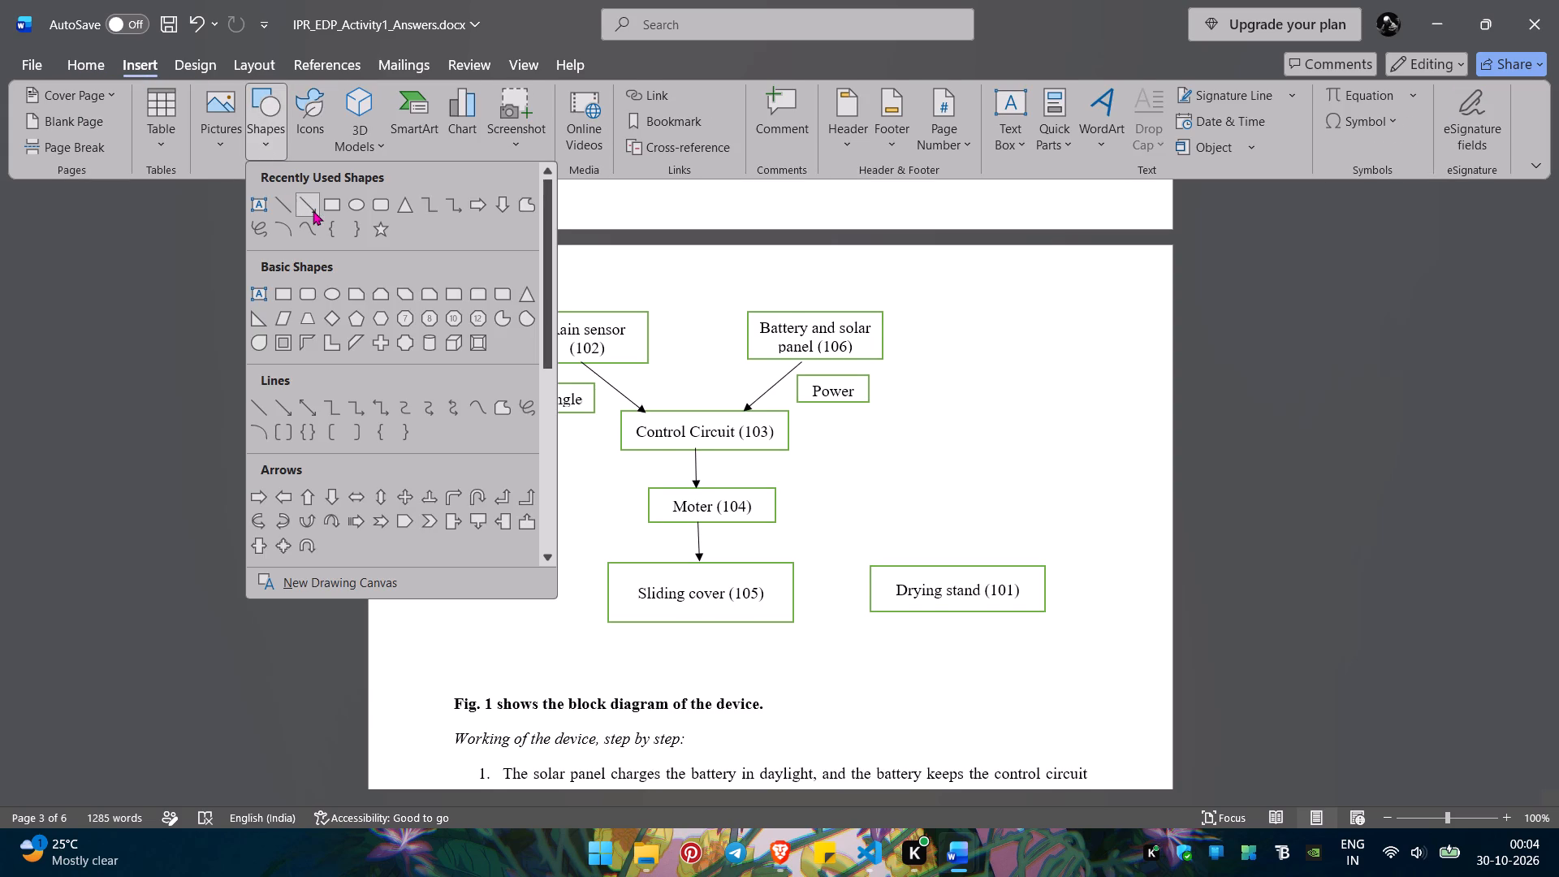
left_click(313, 210)
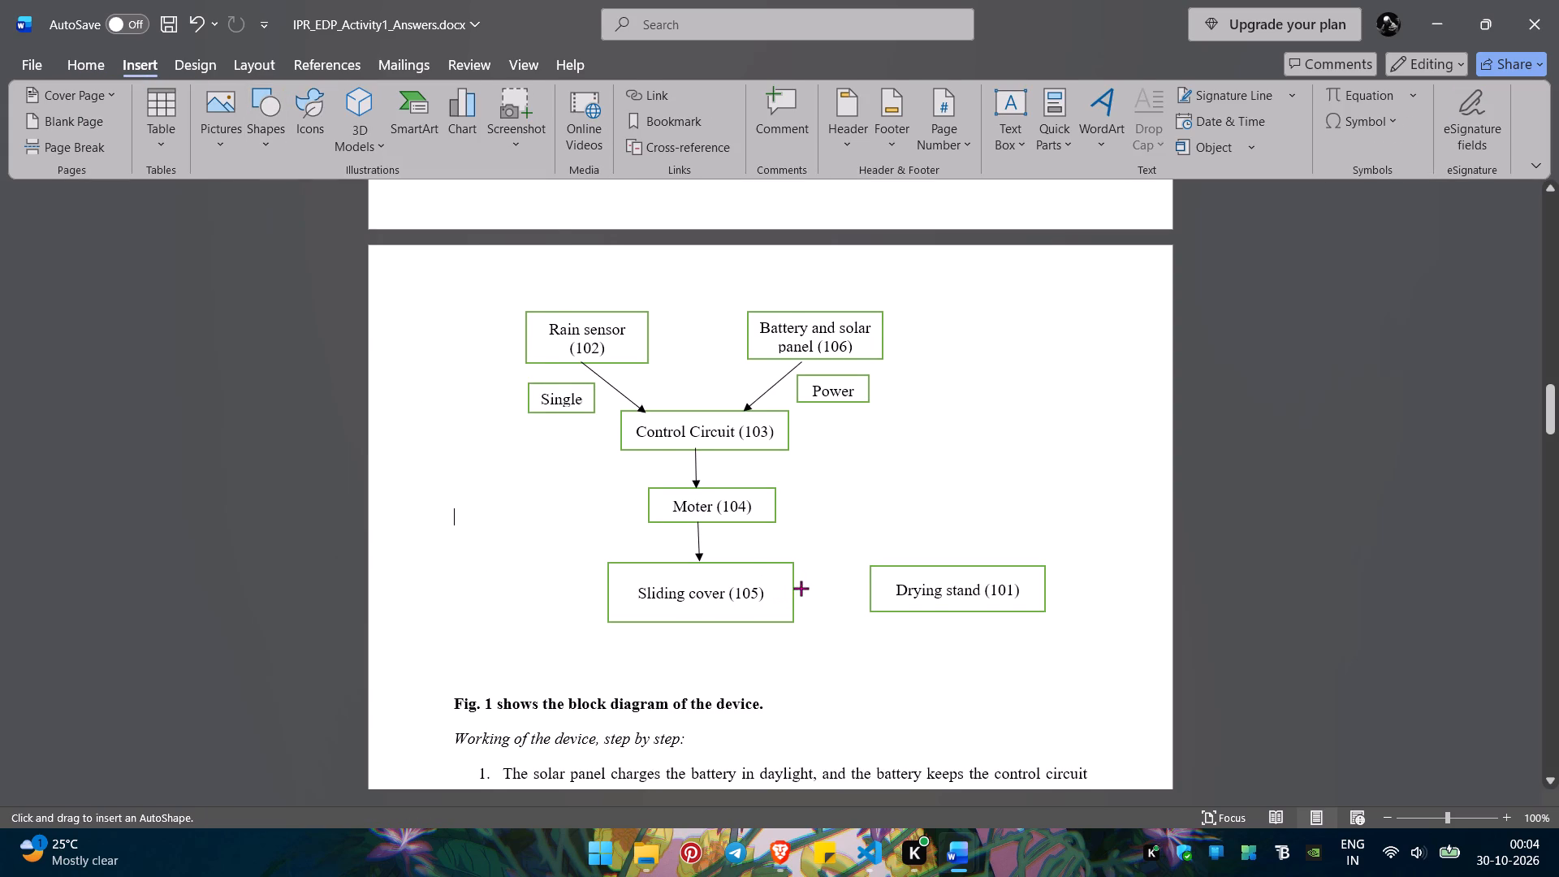
left_click_drag(793, 586, 871, 586)
left_click(274, 123)
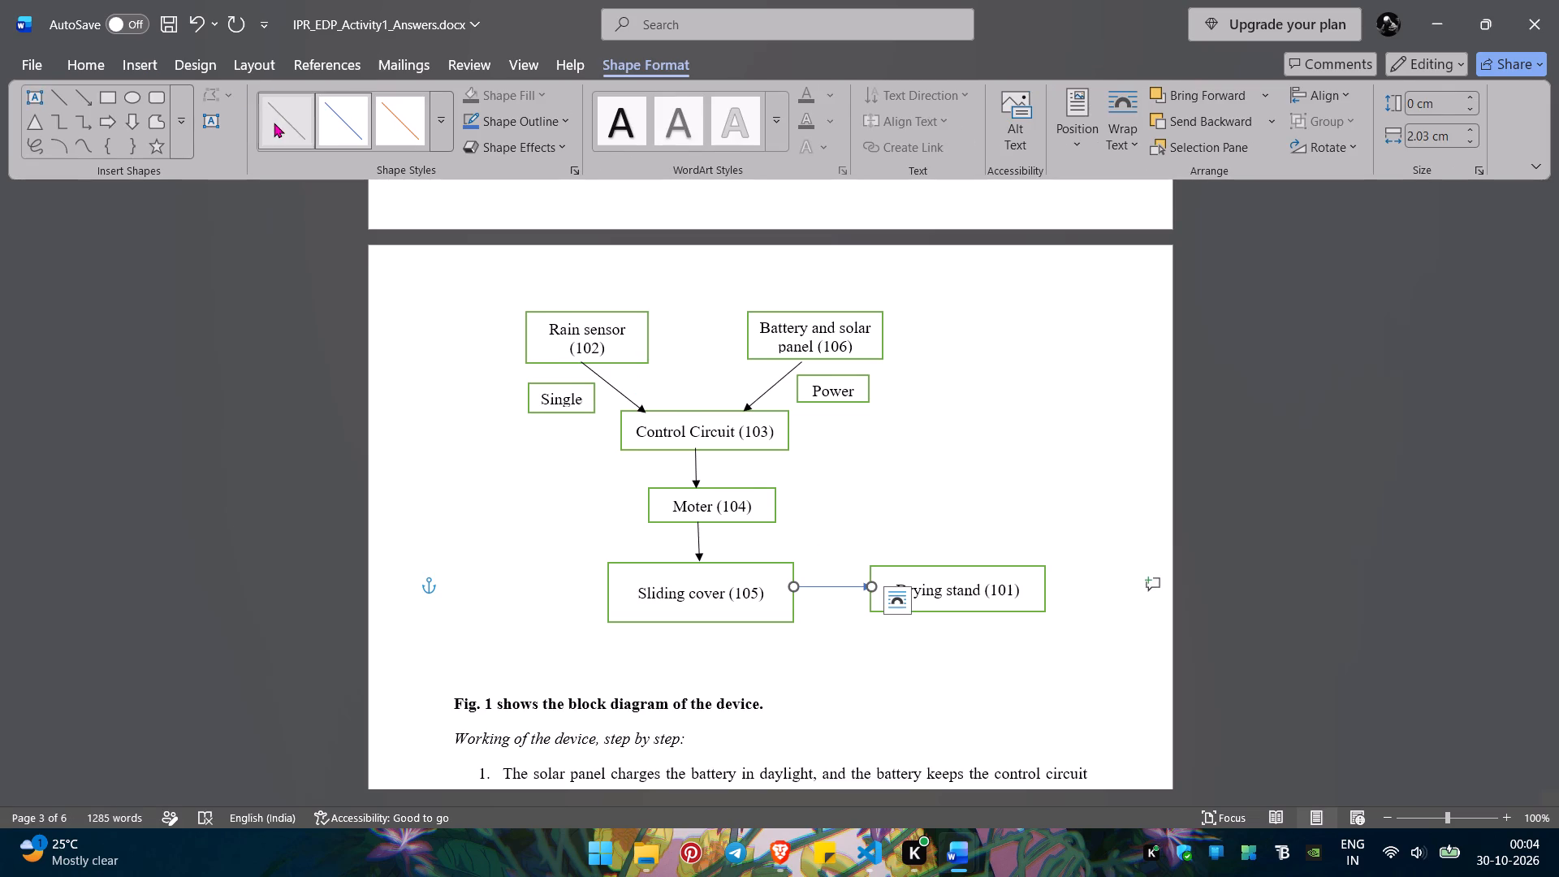
left_click(952, 477)
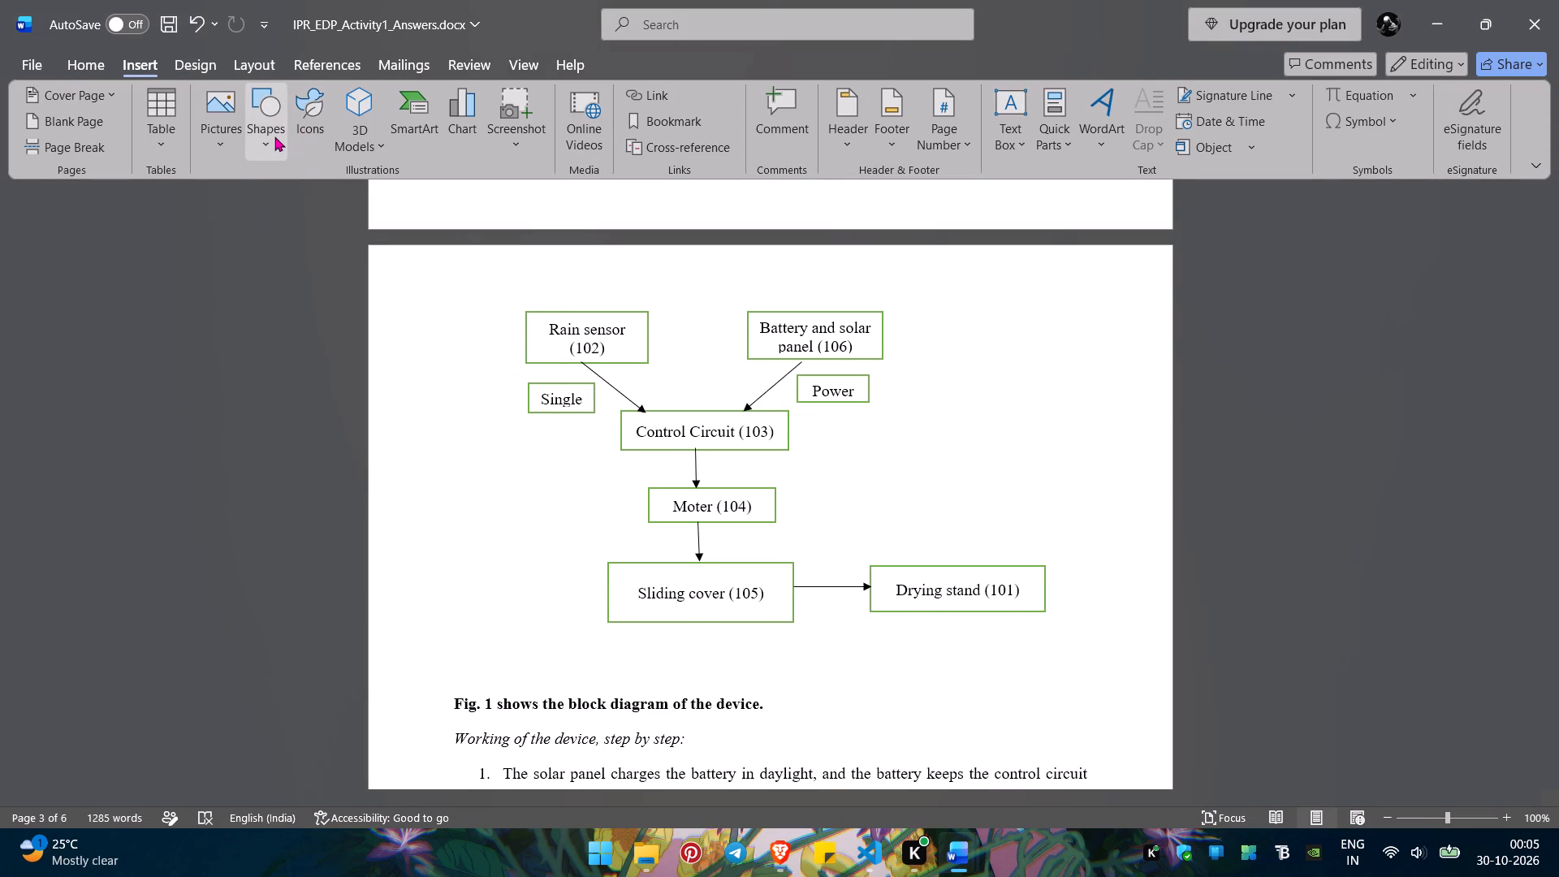
left_click(274, 136)
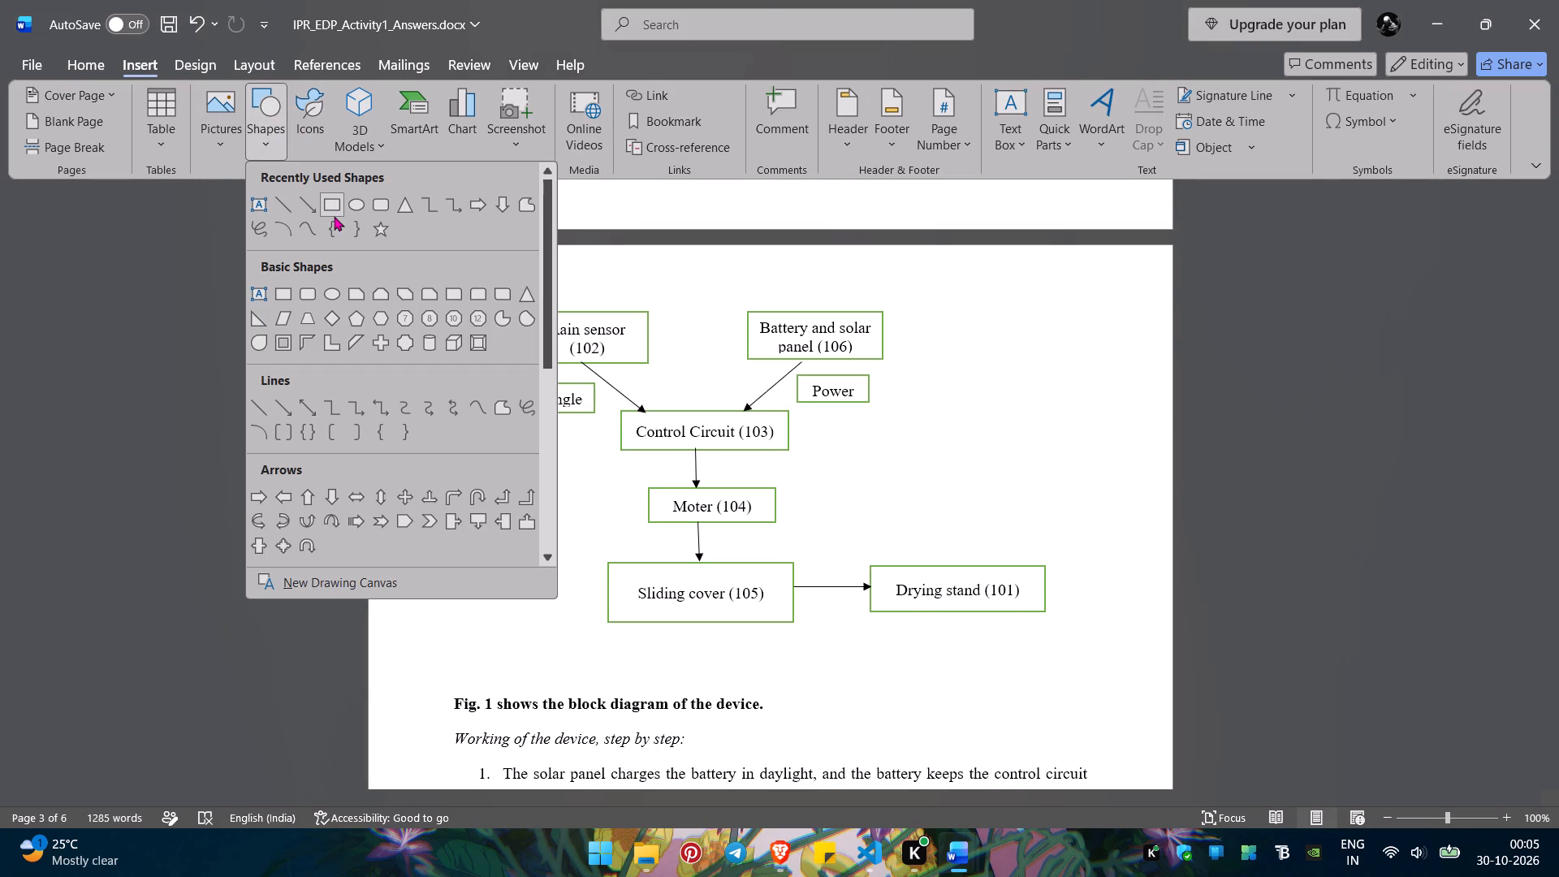
left_click(334, 216)
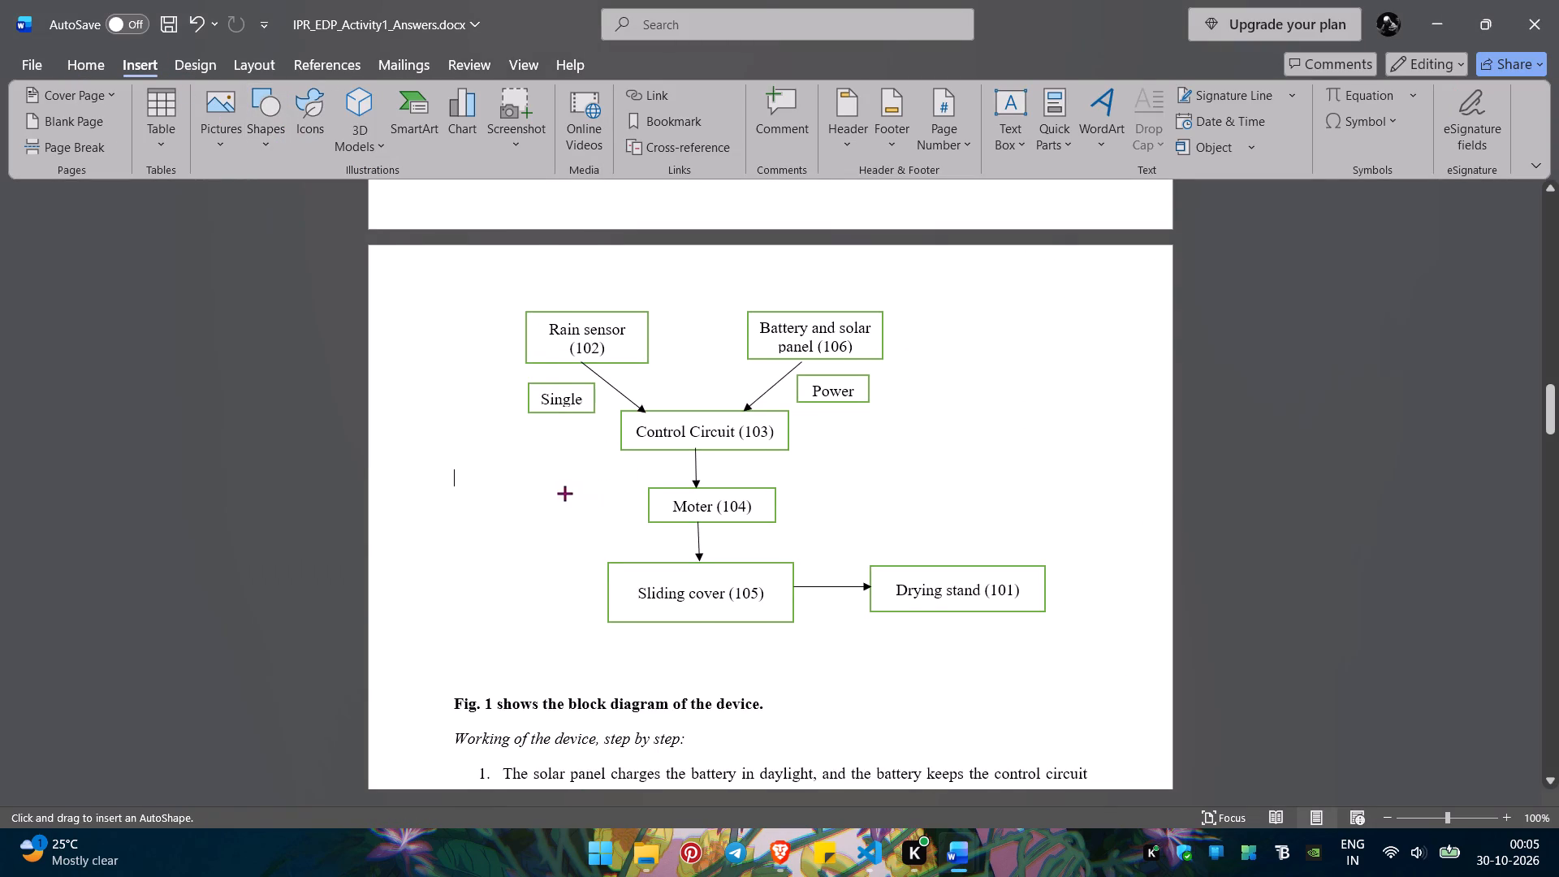
left_click_drag(559, 491, 633, 526)
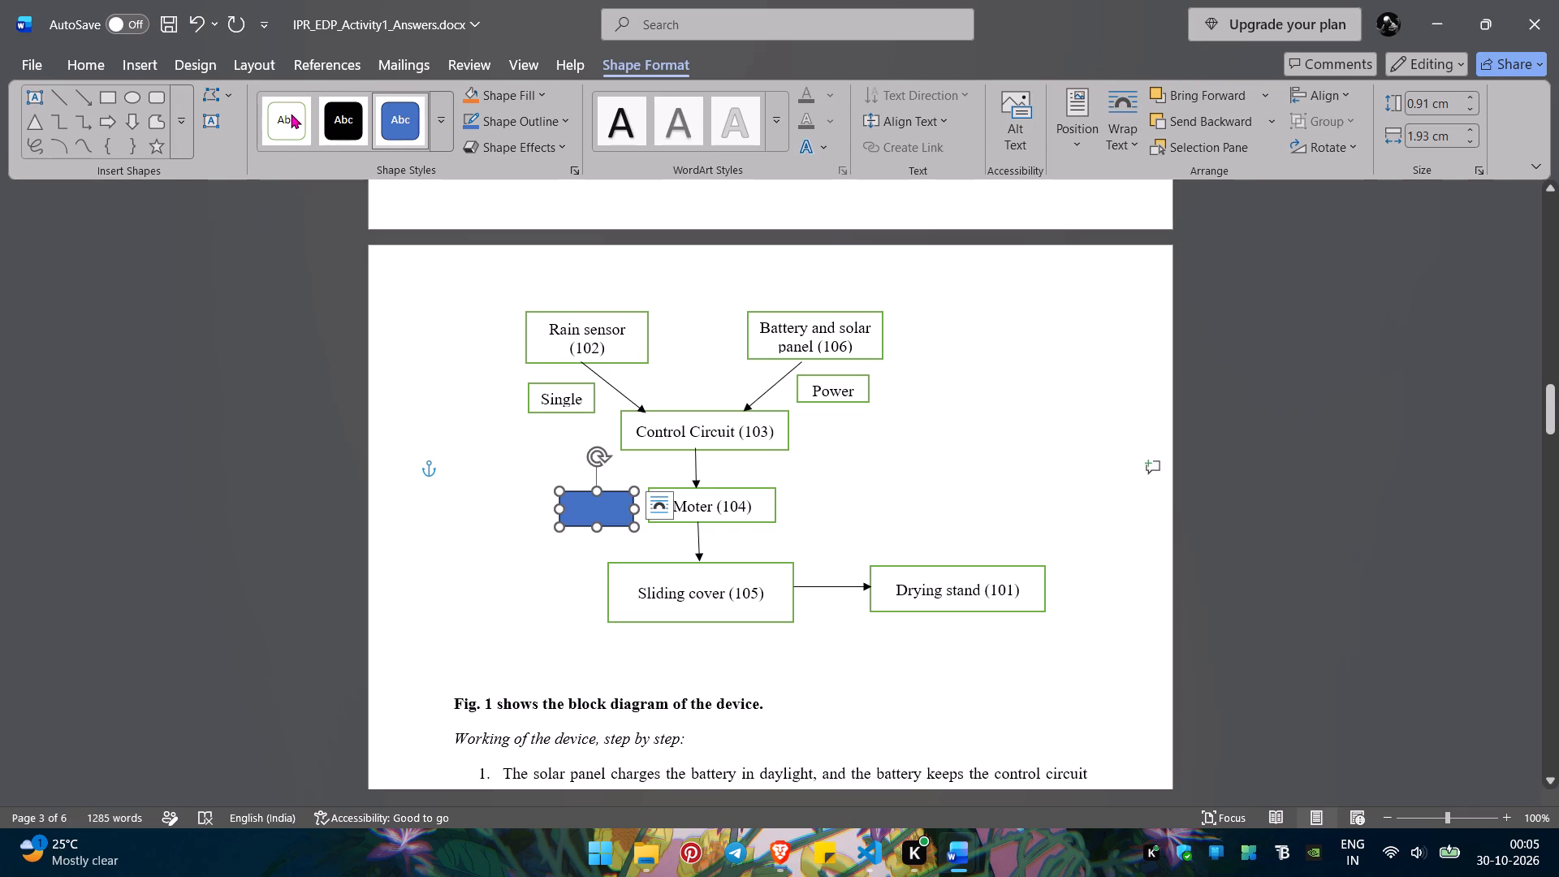
left_click(291, 114)
type("drive")
key("space")
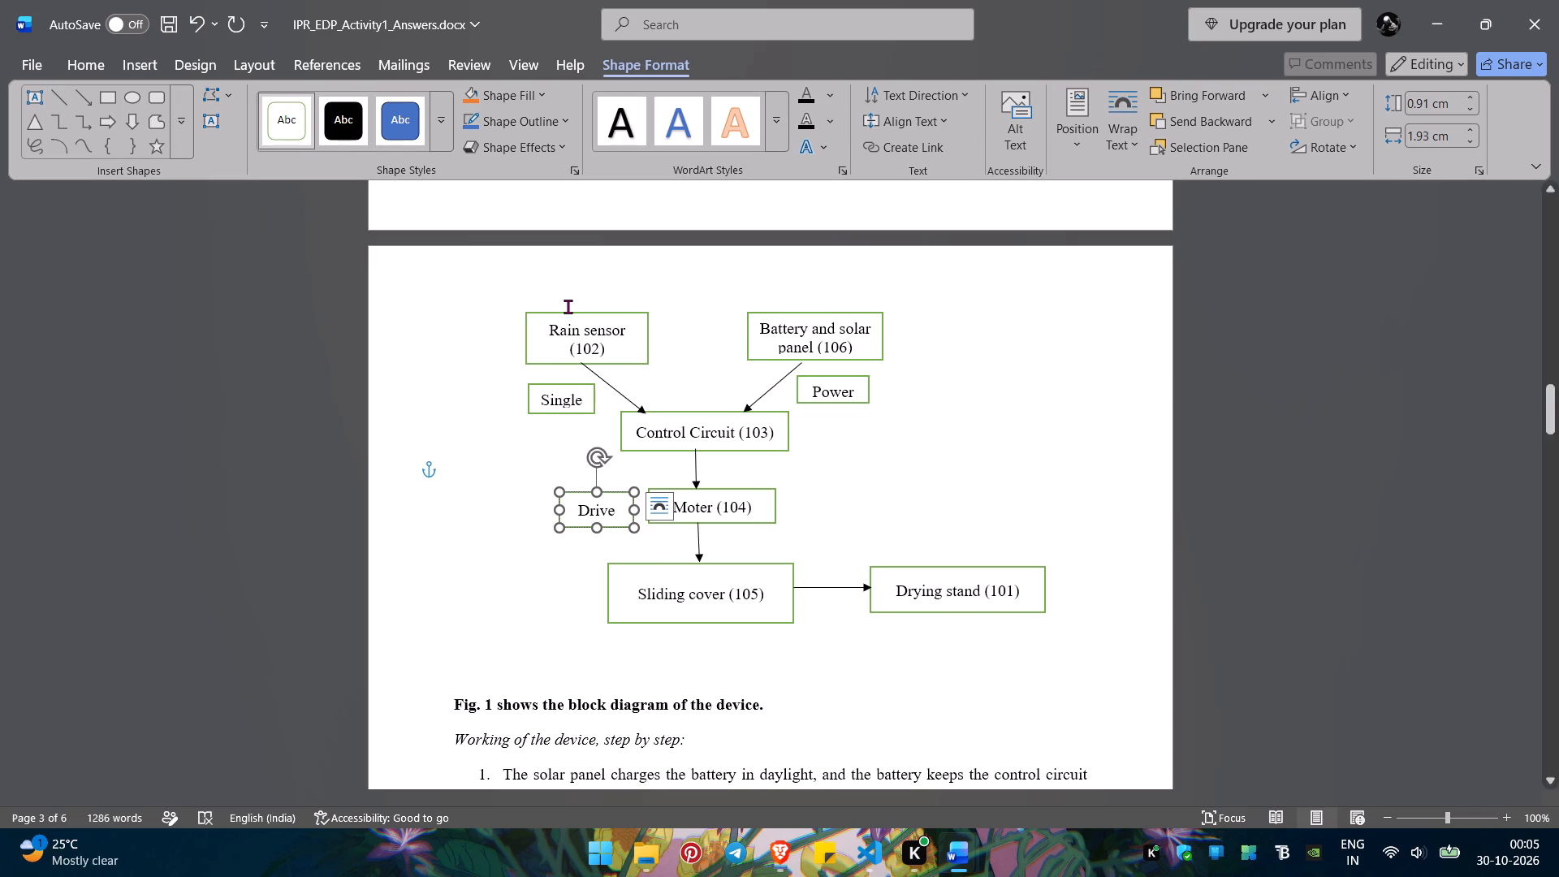
left_click_drag(630, 491, 620, 504)
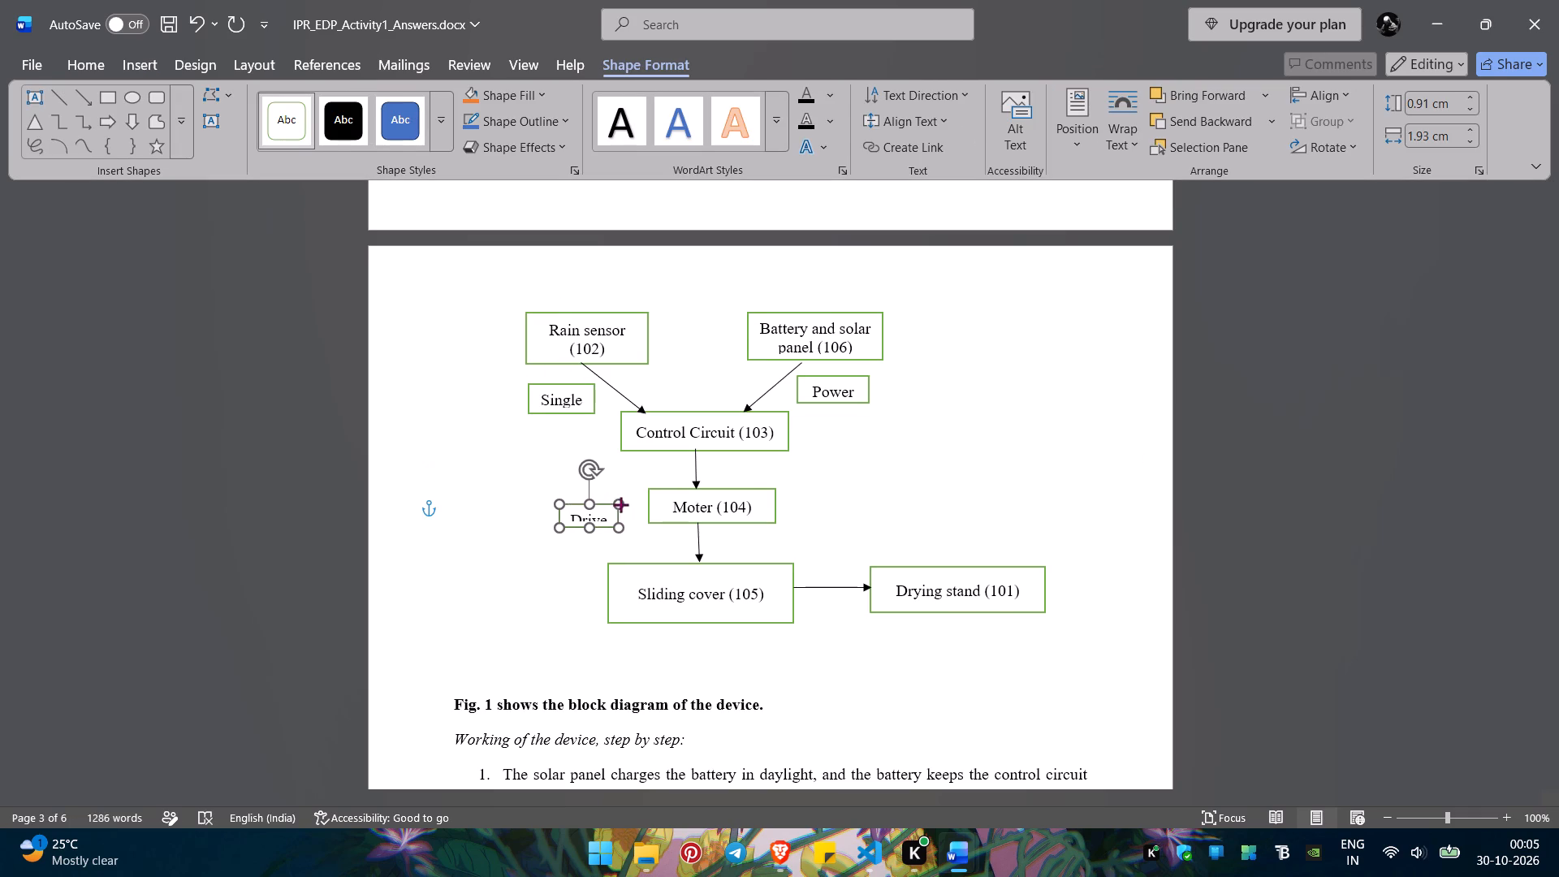
left_click_drag(620, 504, 628, 499)
left_click_drag(607, 499, 729, 454)
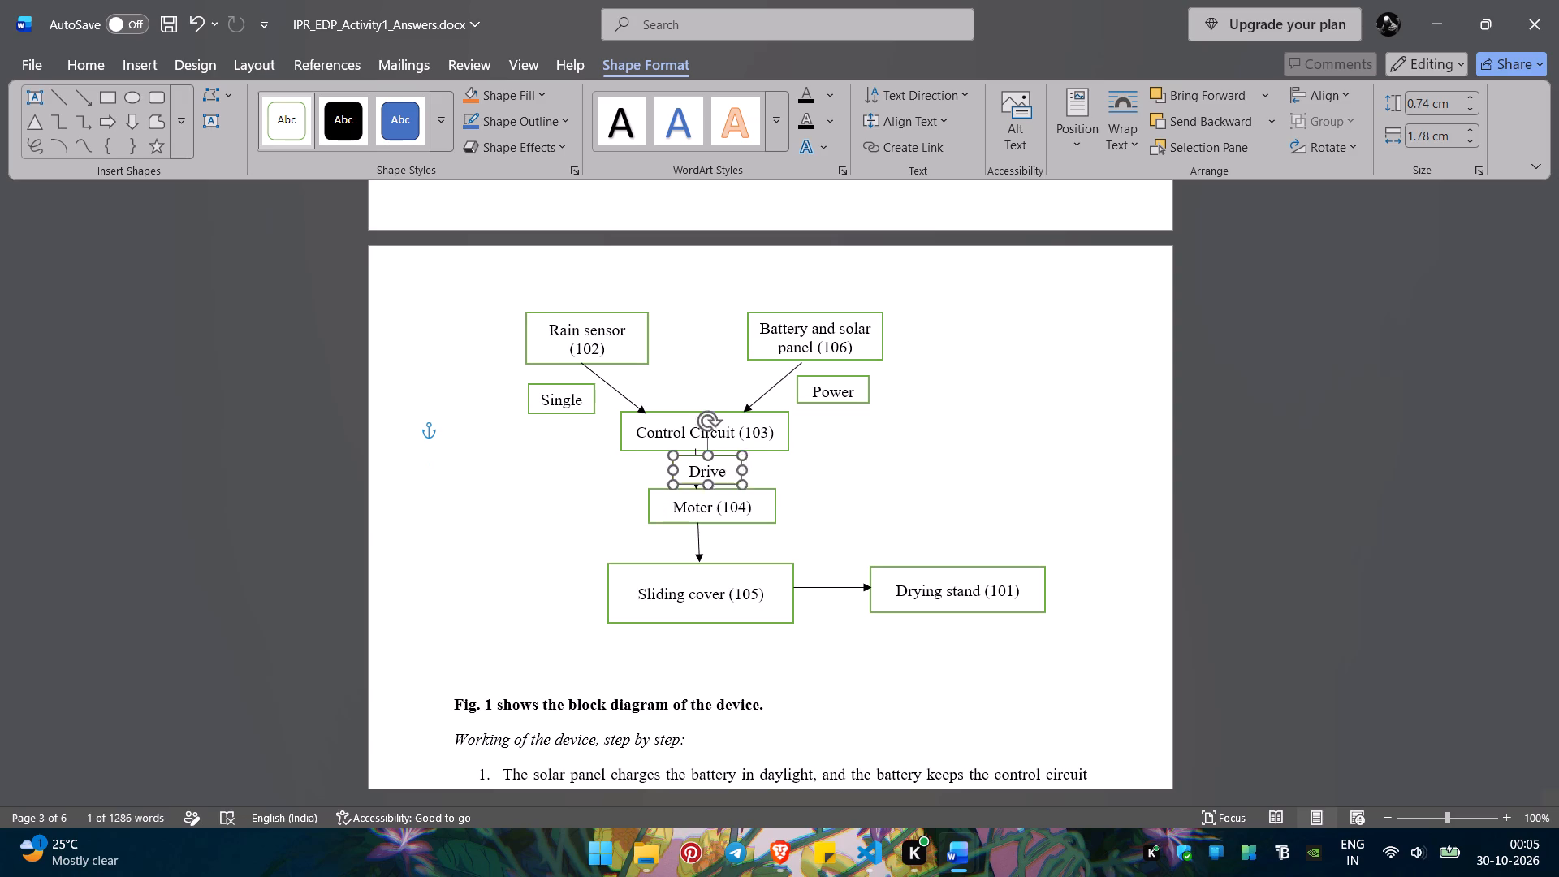
left_click_drag(729, 454, 759, 458)
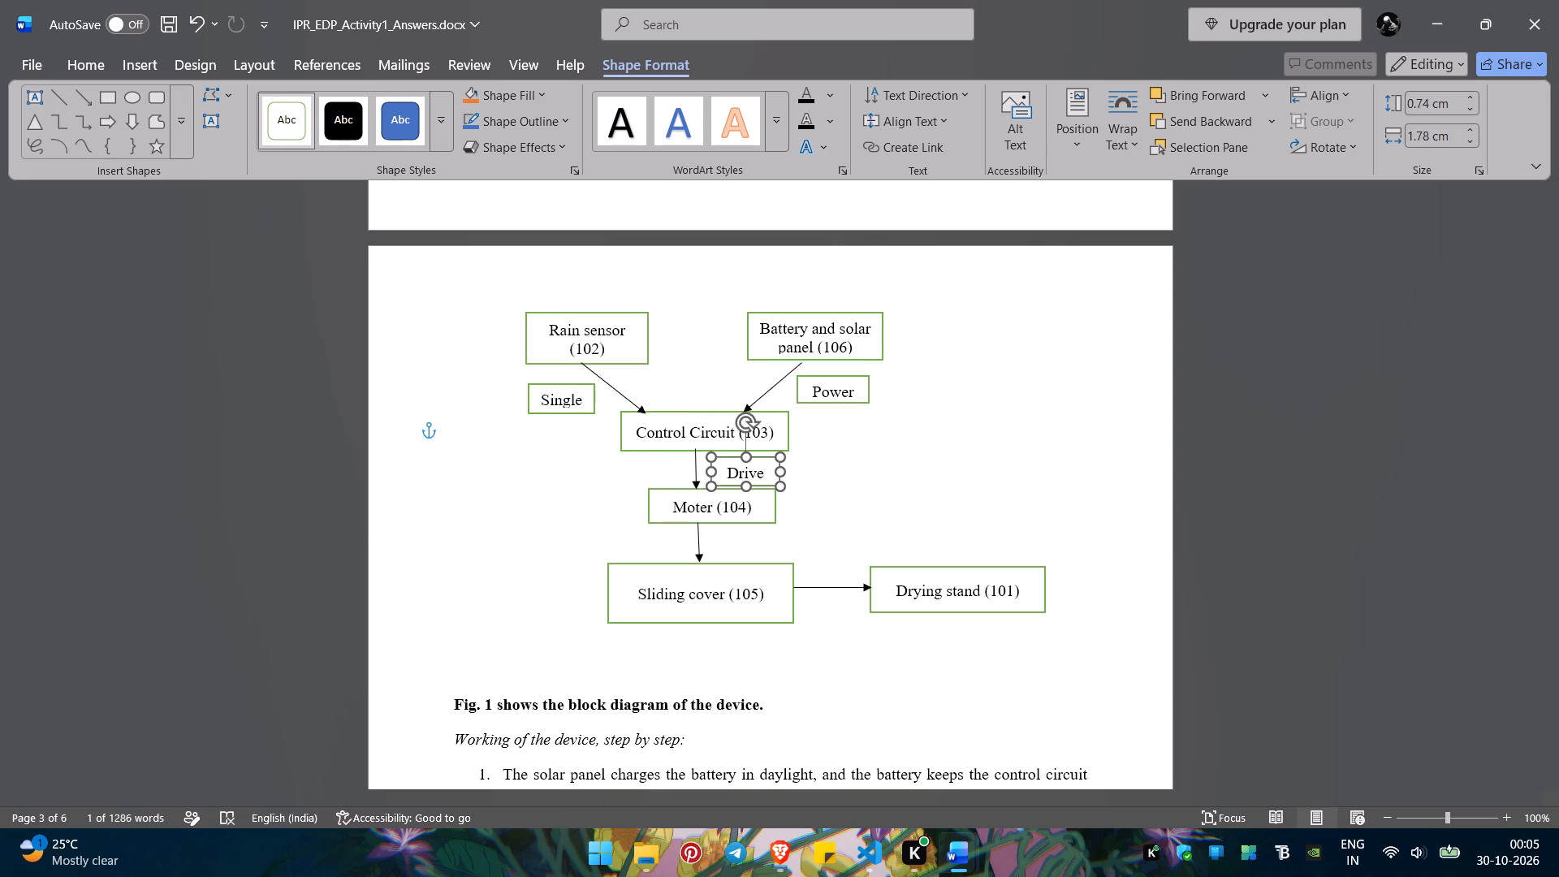
left_click_drag(759, 458, 761, 456)
left_click(887, 494)
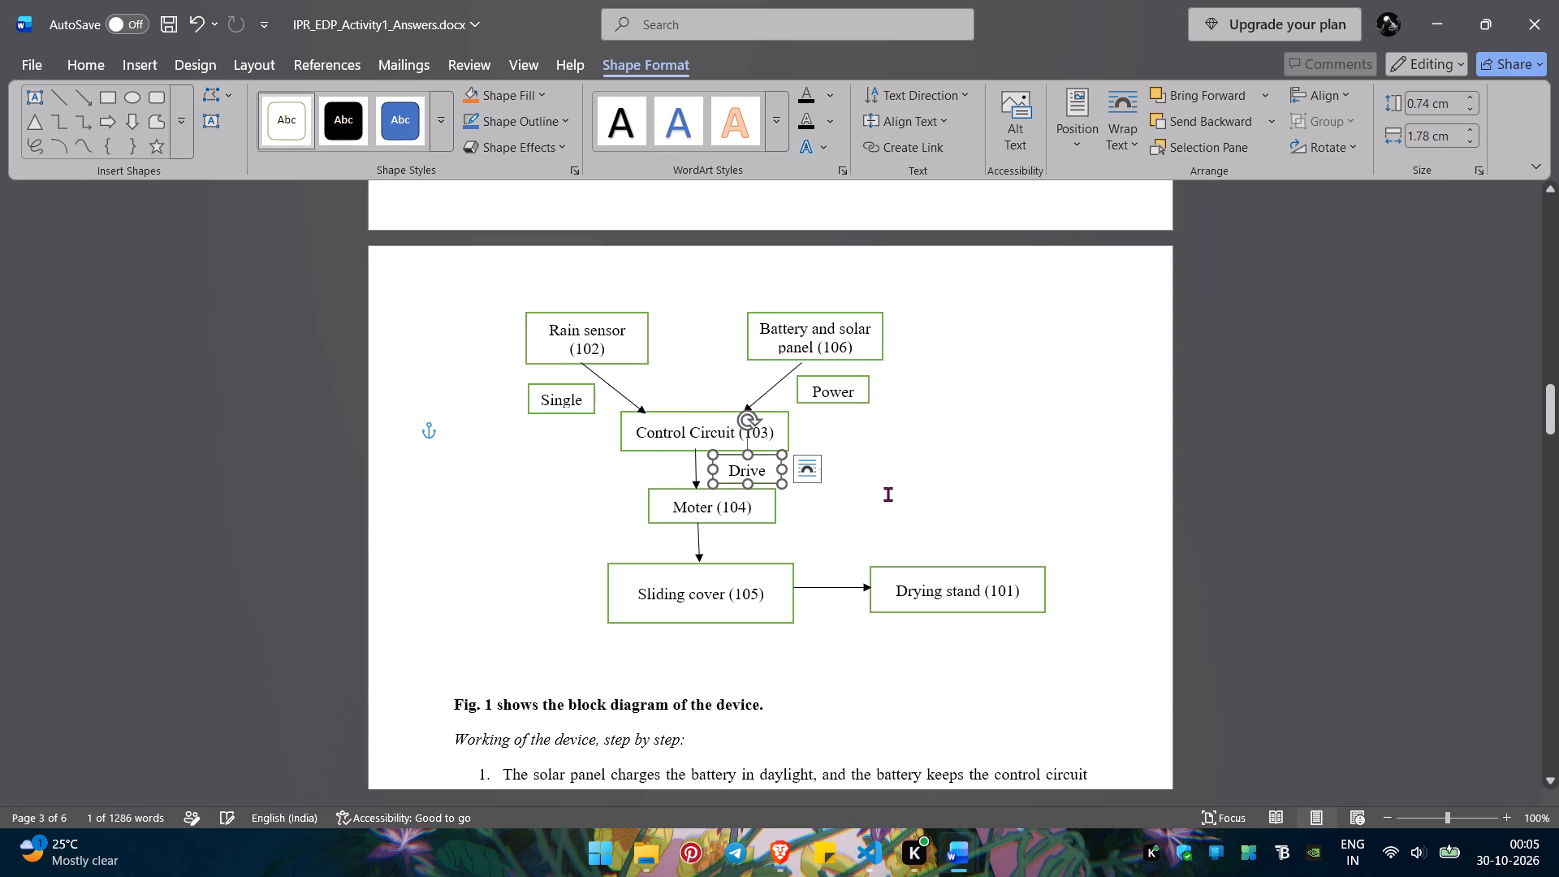
Add a white, green-outlined rectangle labelled moves, about 0.76 by 2.01 cm, left of the arrow between Moter (104) and Sliding cover (105).
left_click(119, 67)
left_click(270, 140)
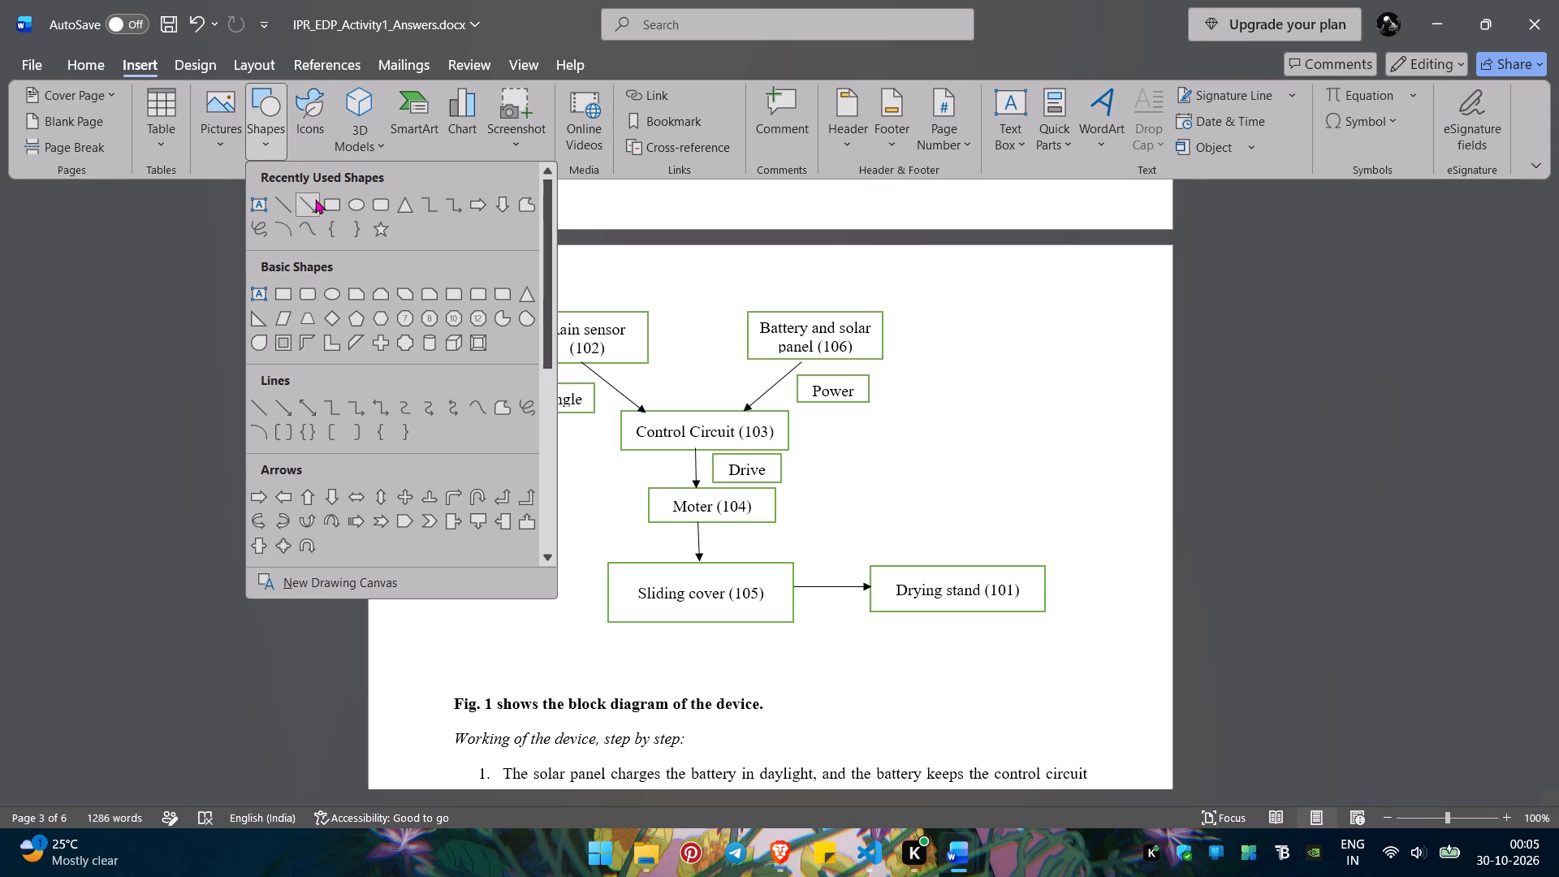
left_click(322, 205)
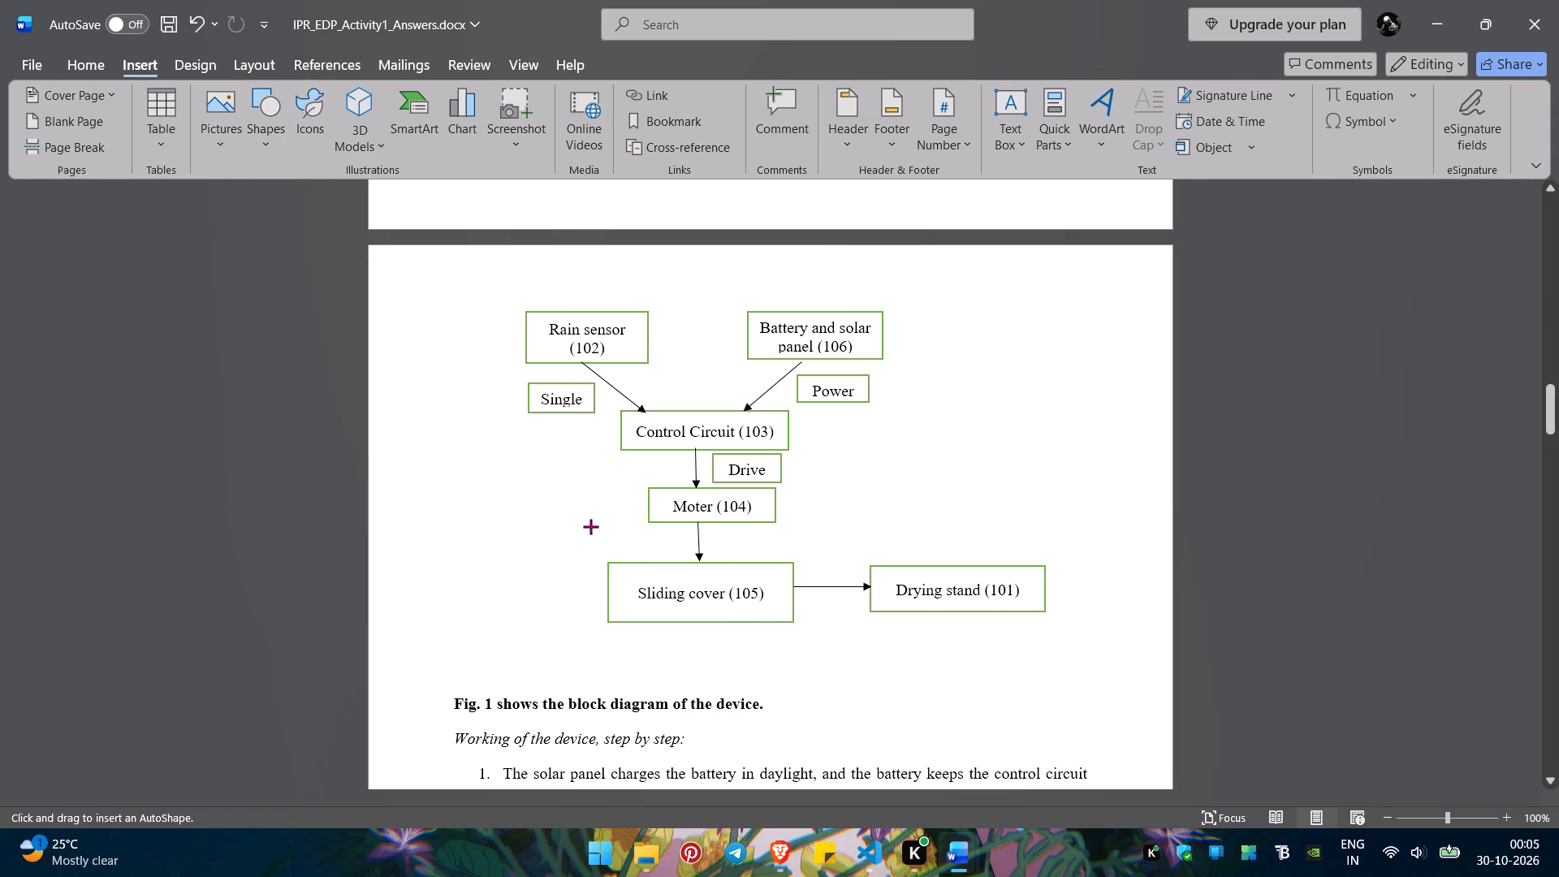
left_click_drag(590, 526, 667, 555)
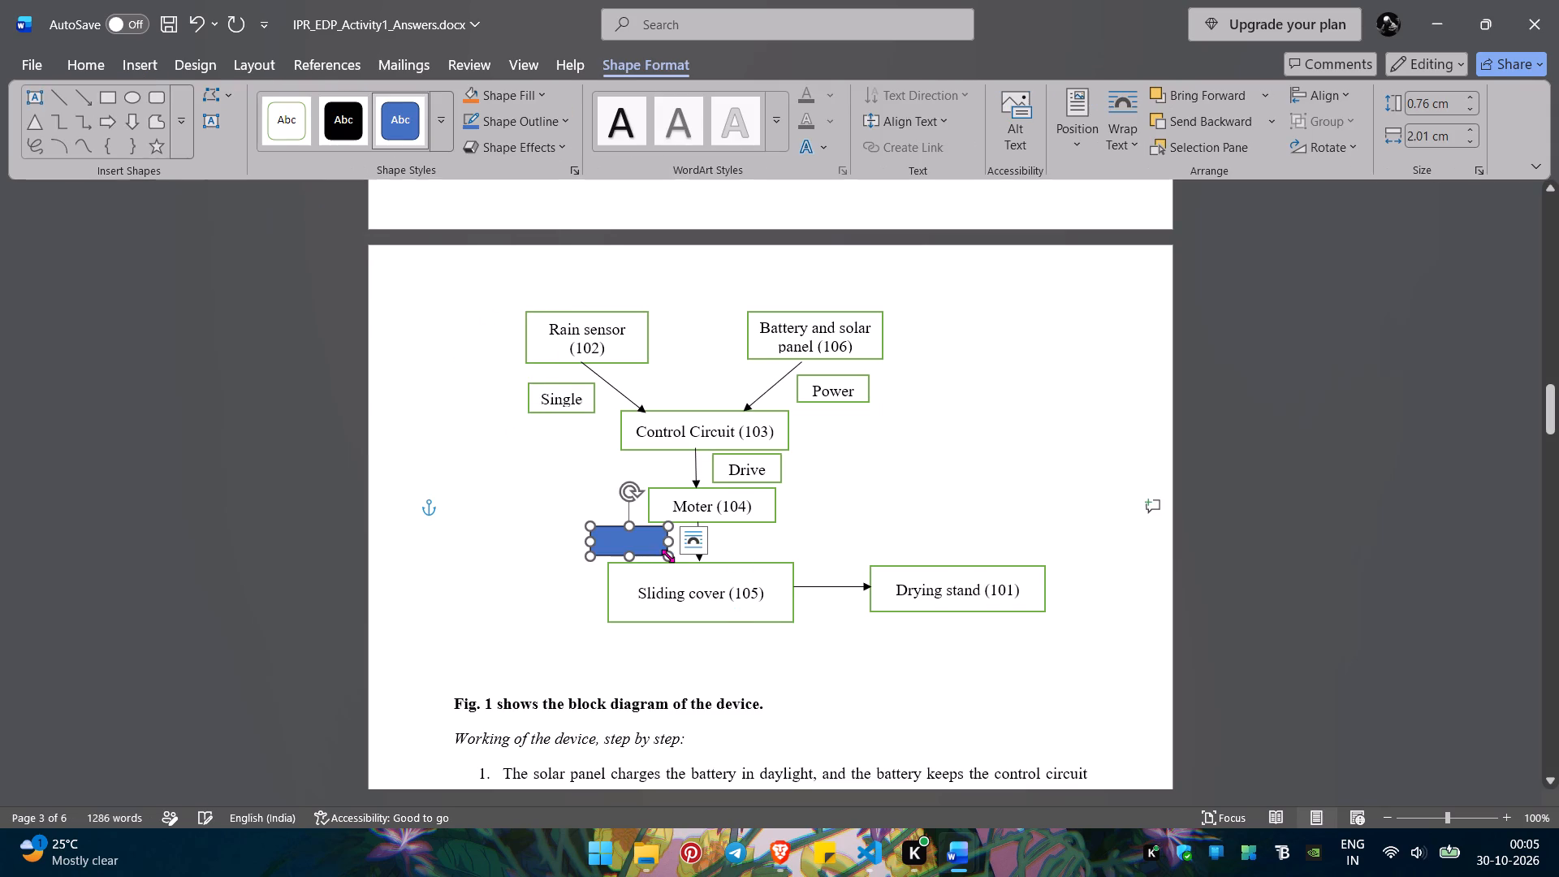
left_click(282, 133)
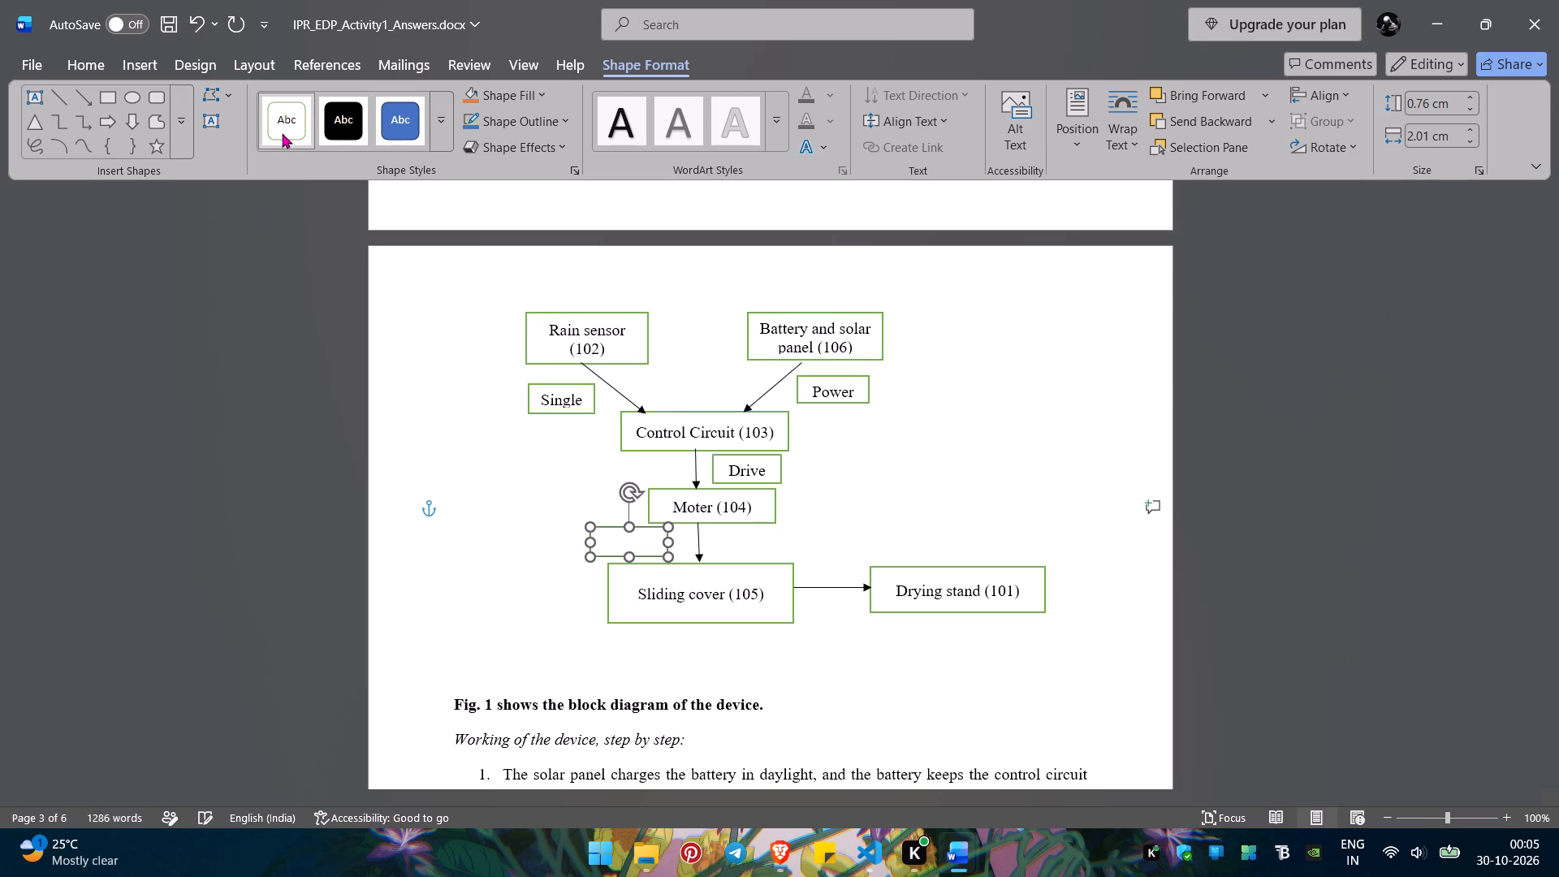
type("moves")
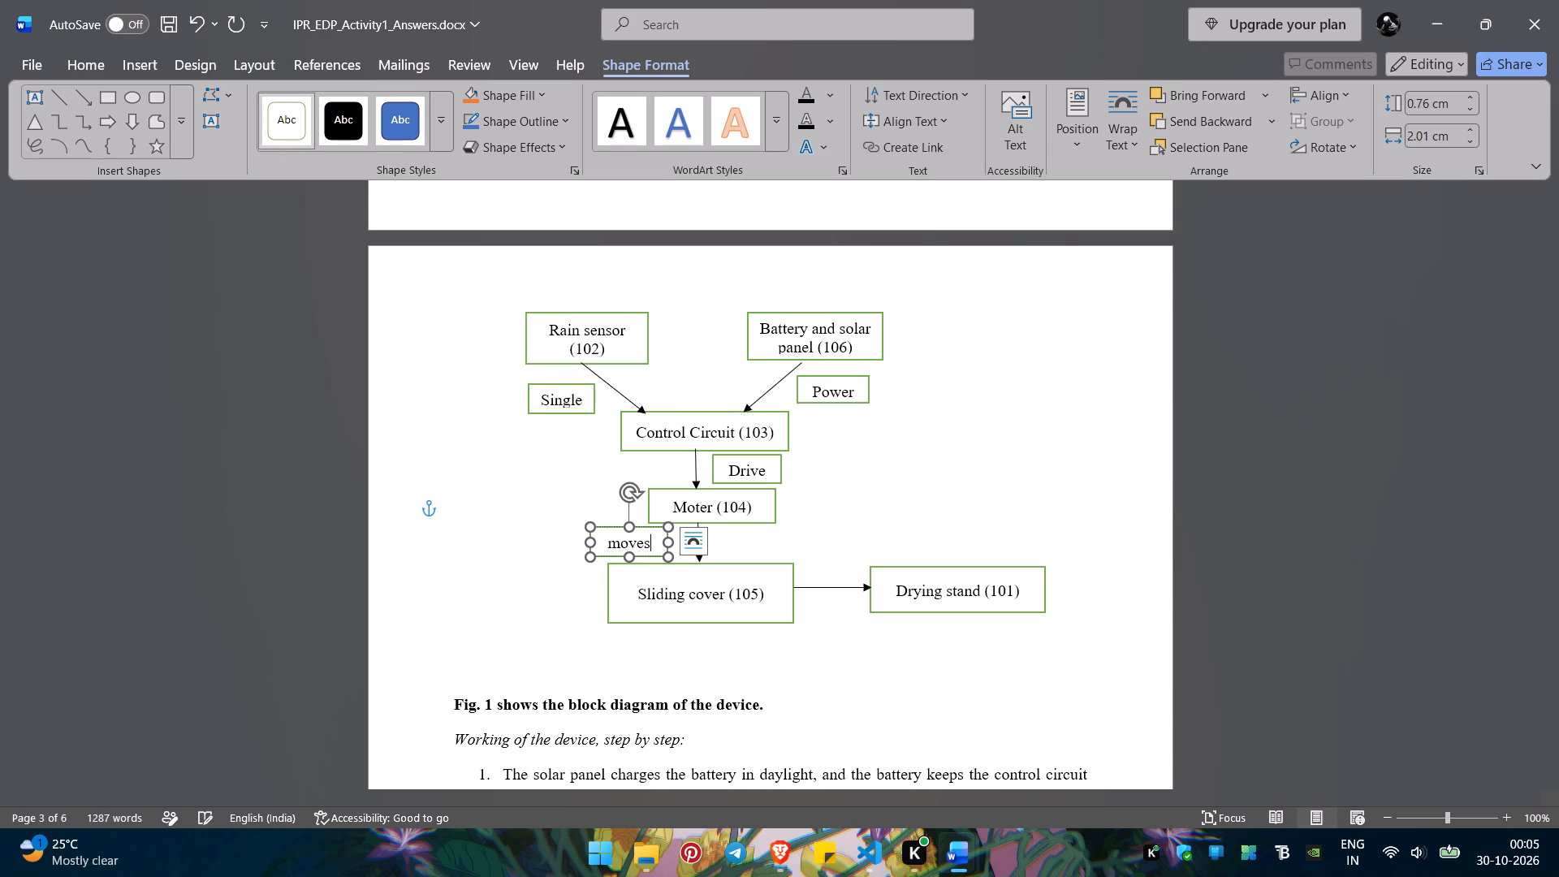
left_click(854, 542)
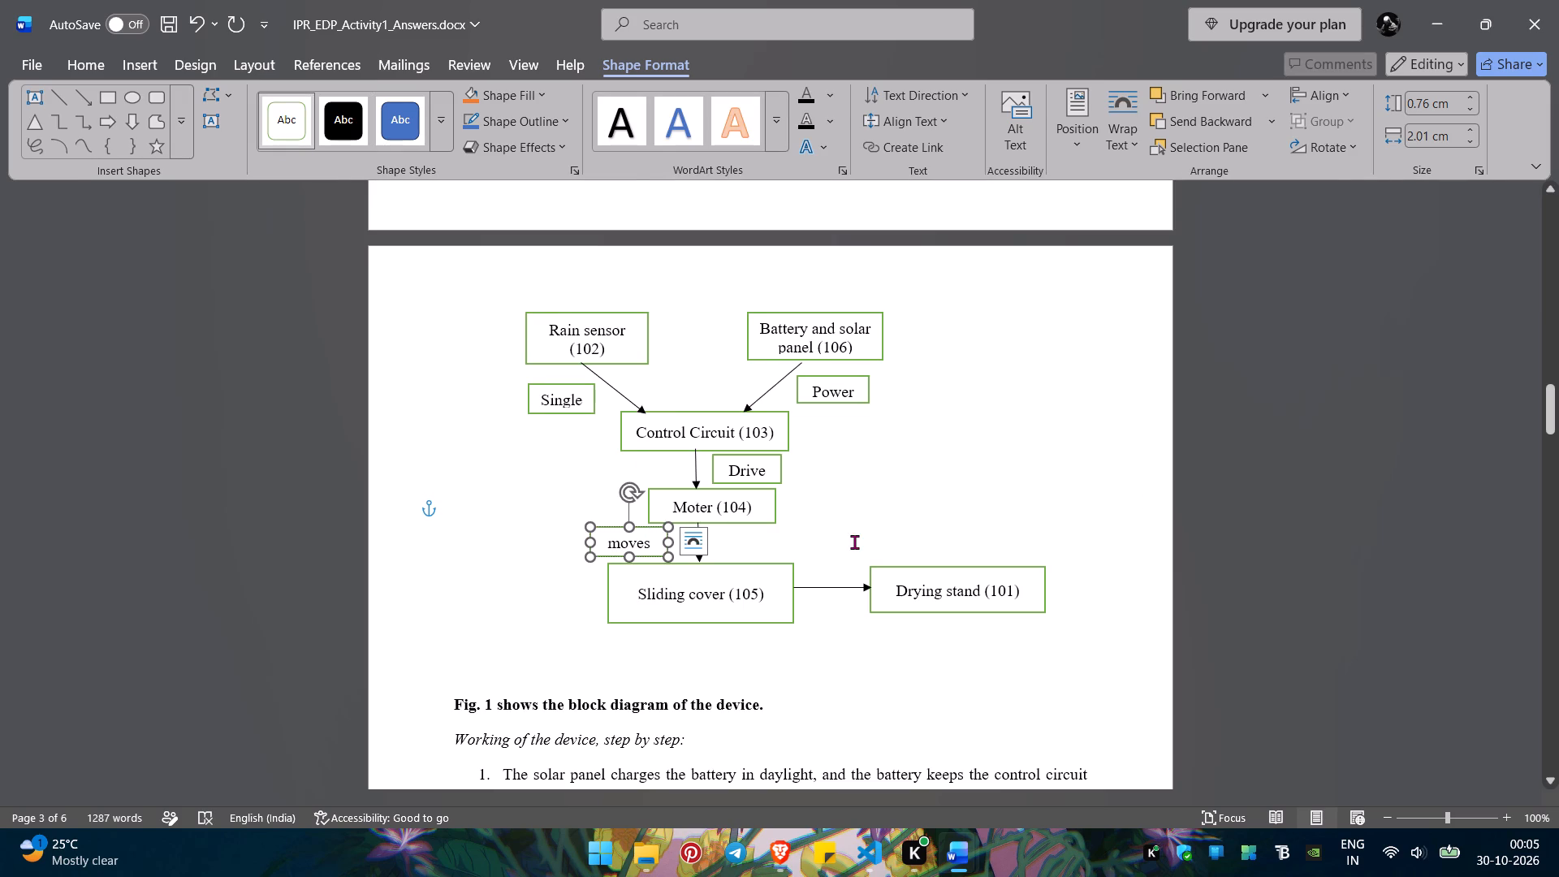
left_click(611, 535)
left_click_drag(614, 529, 625, 529)
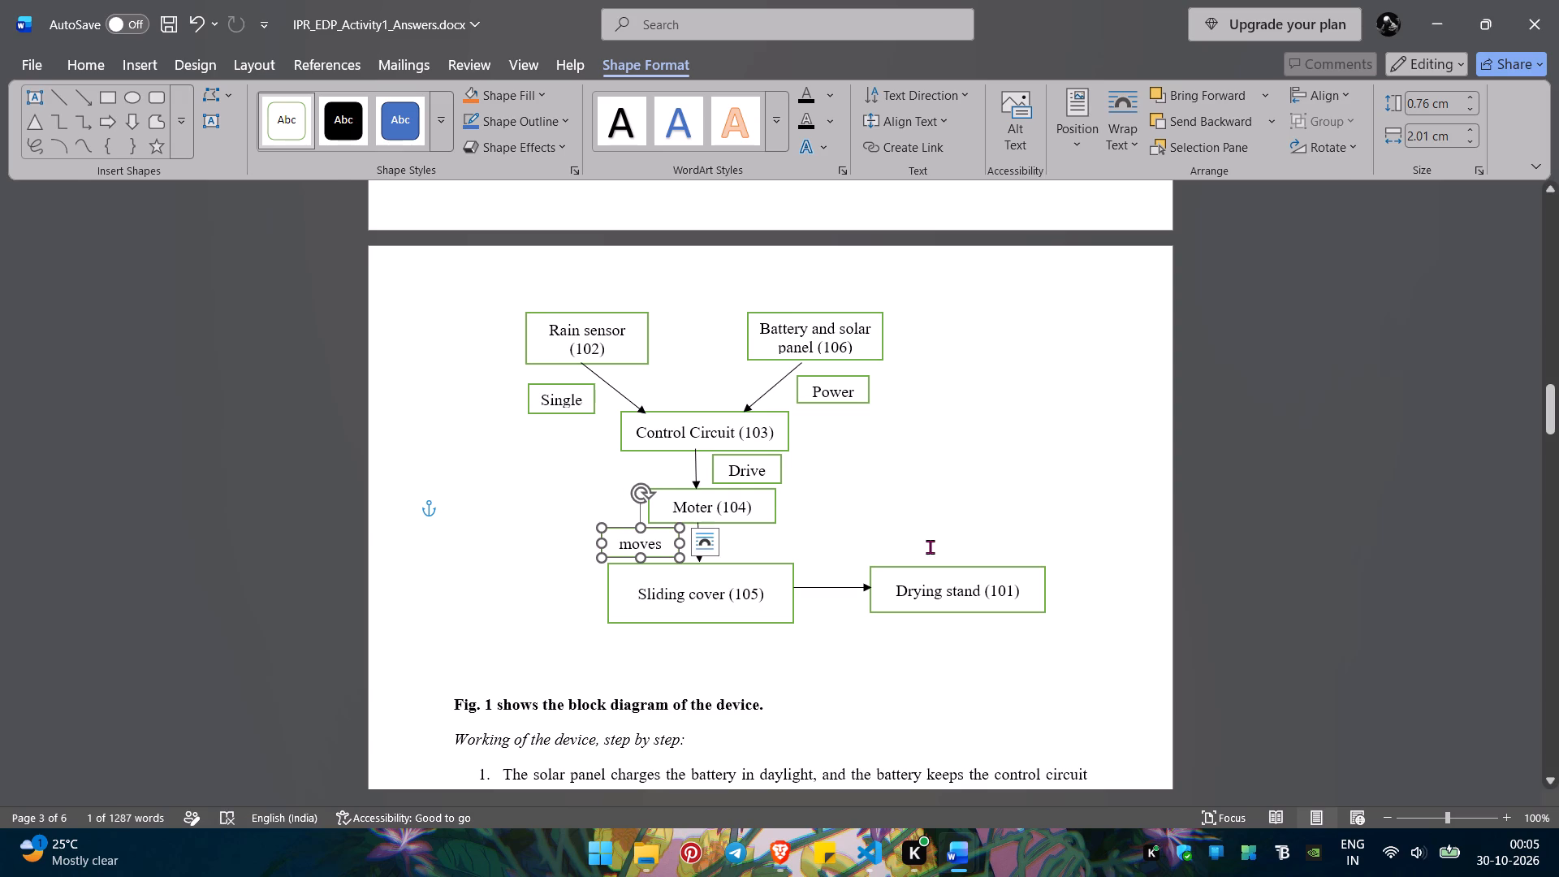
left_click(930, 547)
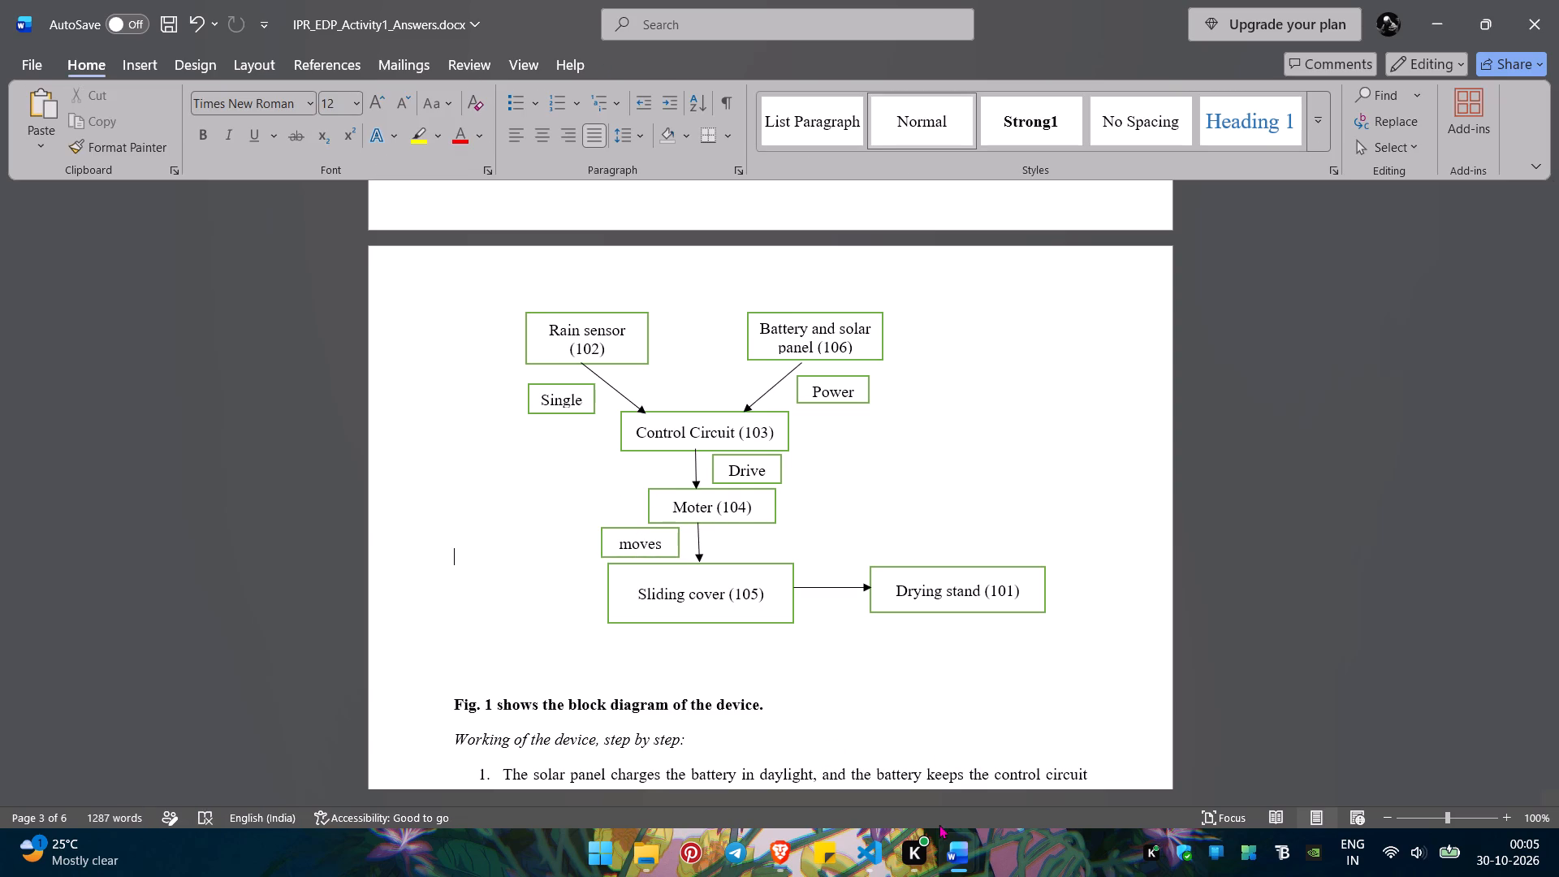
Check the reference Fig. 1 diagram in the browser against the redrawn one in IPR_EDP_Activity1_Answers.docx.
left_click(771, 851)
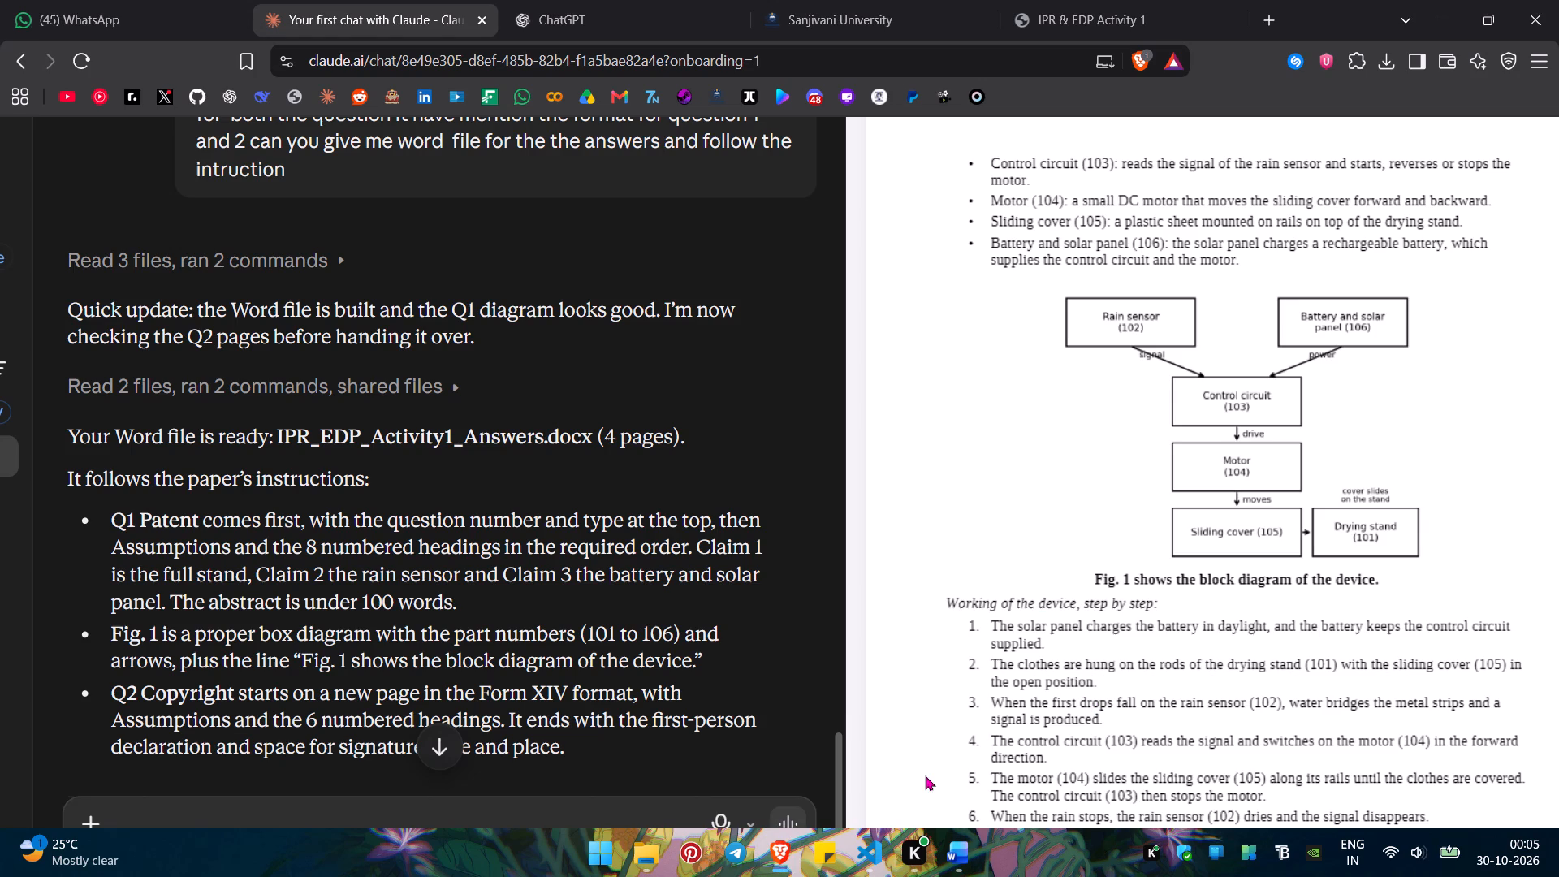
left_click(968, 872)
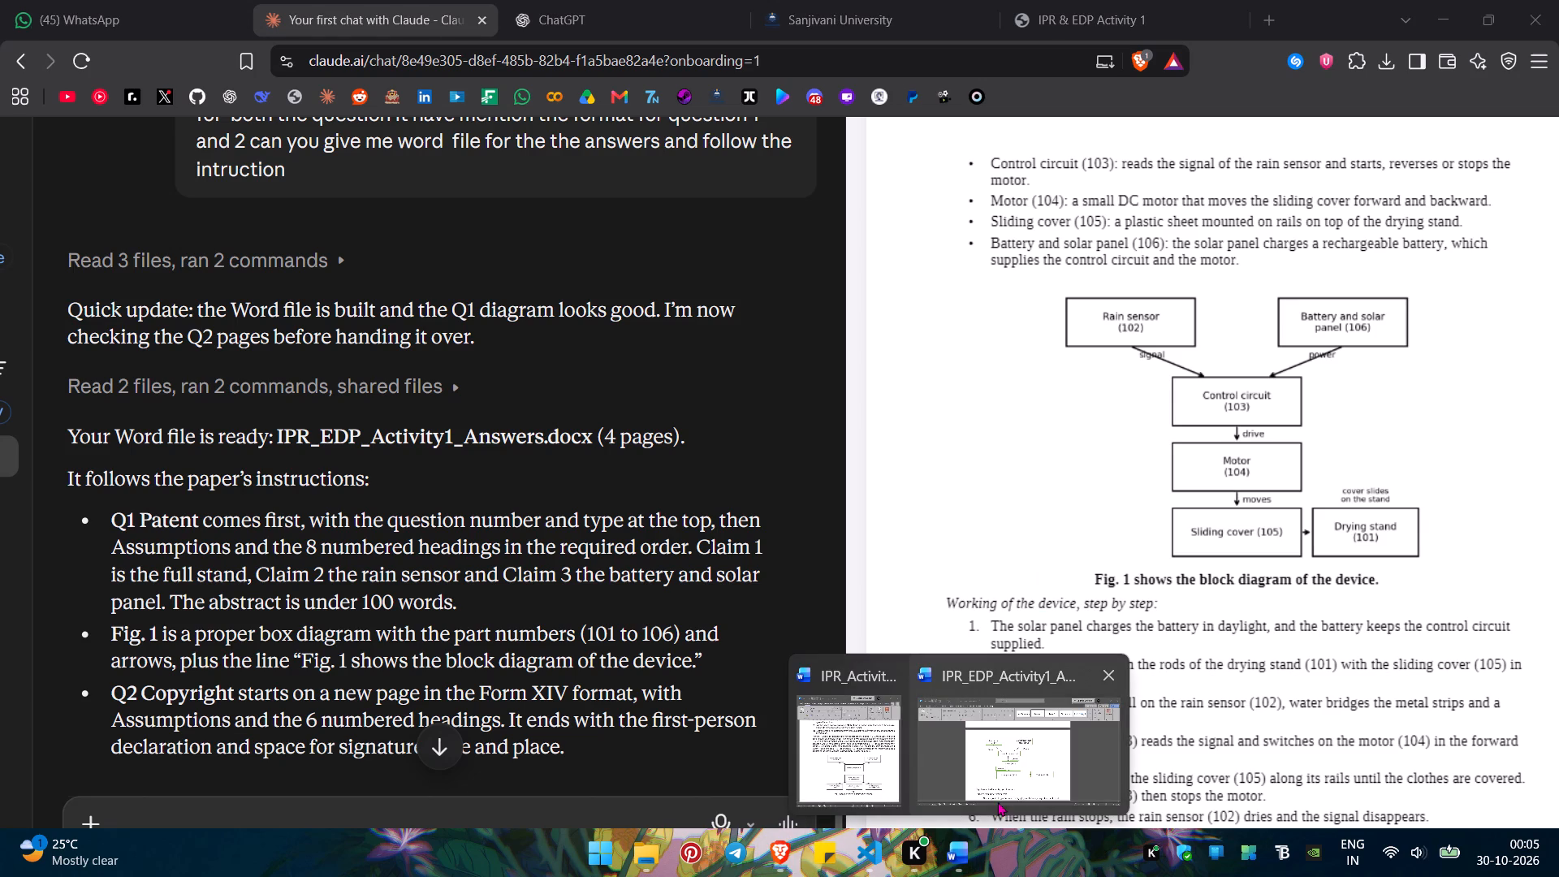
left_click(978, 757)
scroll(1020, 546, "down", 1)
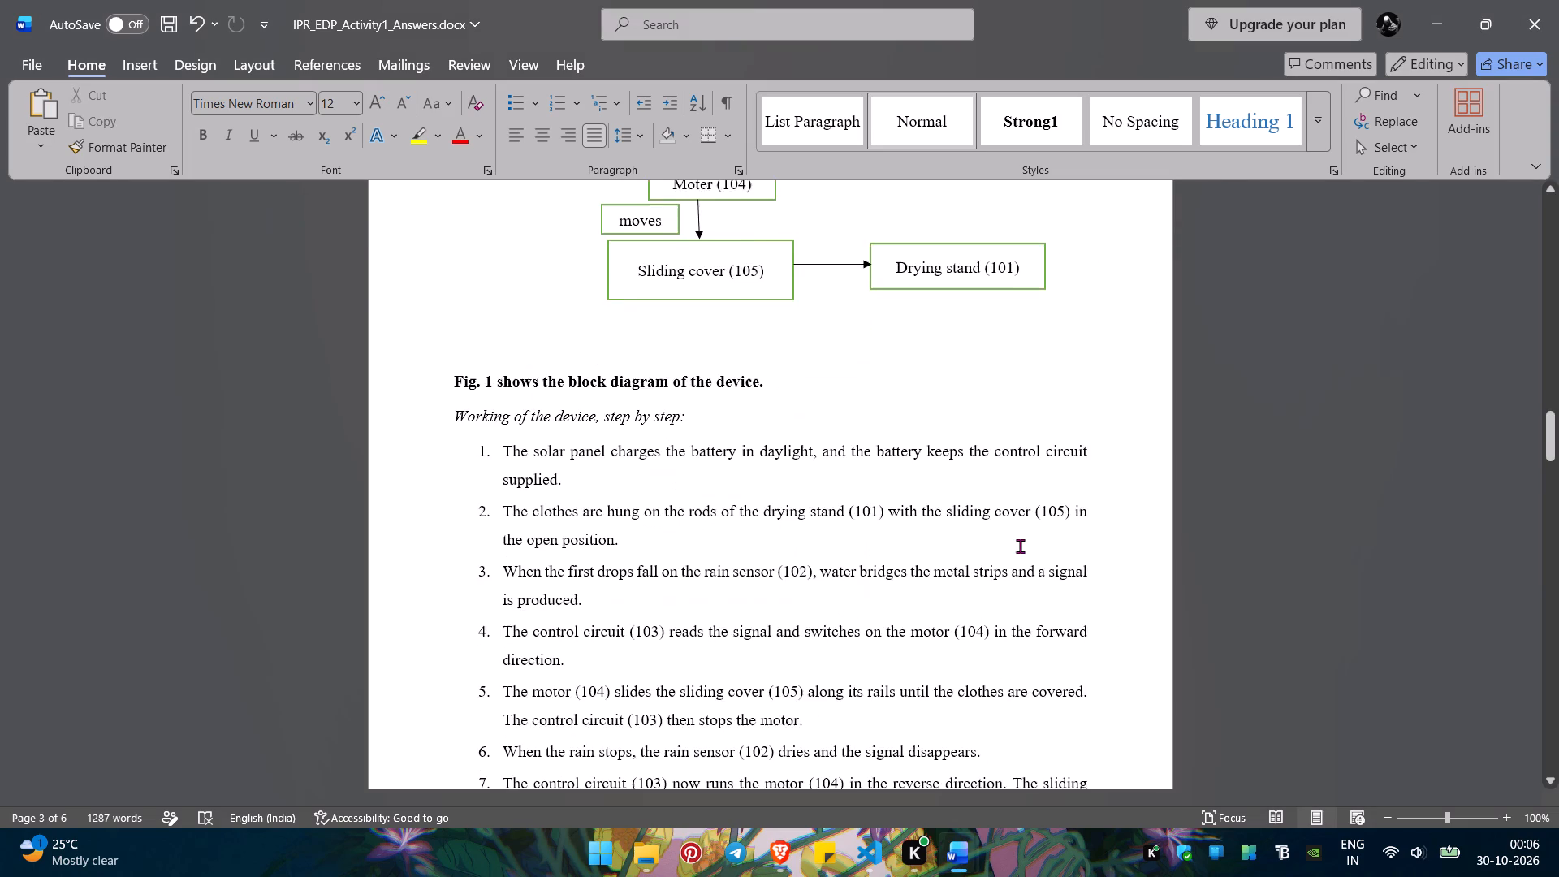
Review the Q2 Copyright answer, including its assumptions and the Title and Author/Applicant tables.
scroll(1020, 546, "down", 2)
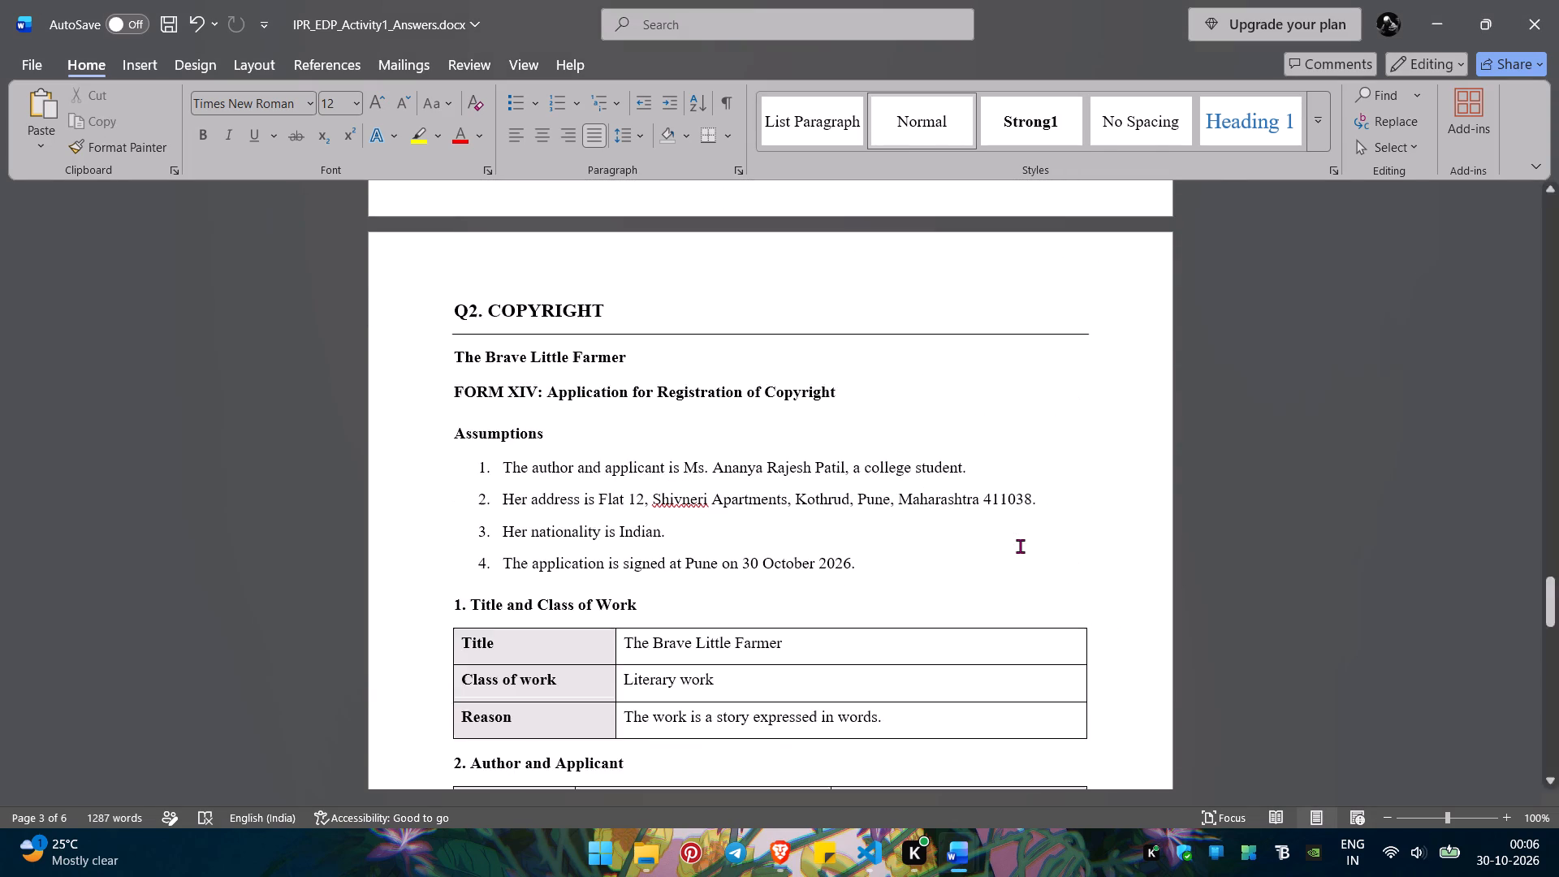
scroll(1020, 546, "down", 3)
scroll(1020, 546, "up", 1)
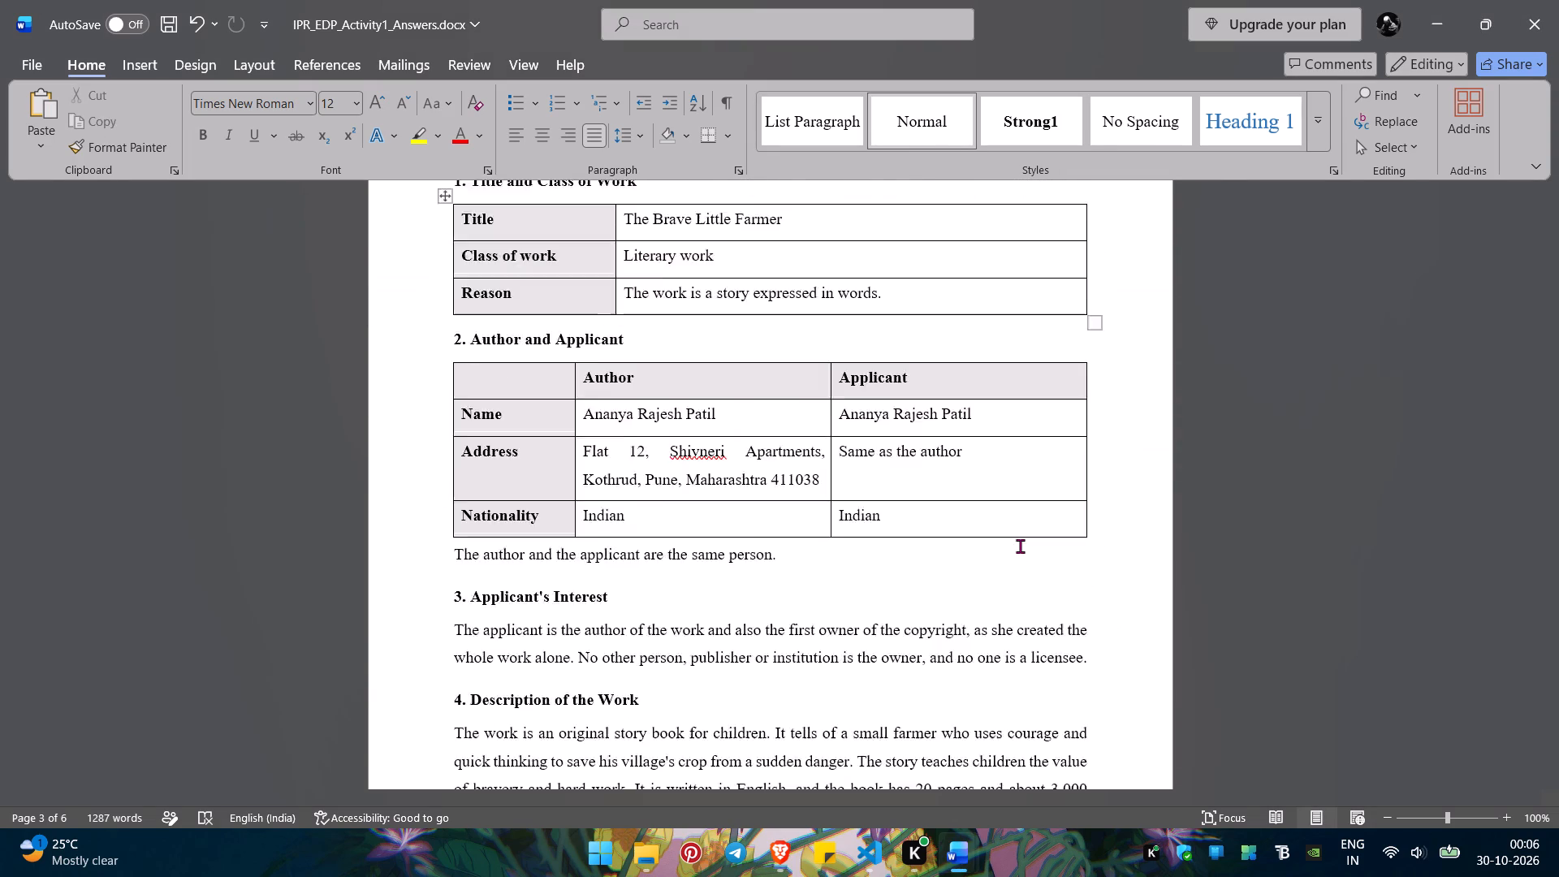
scroll(1020, 546, "up", 1)
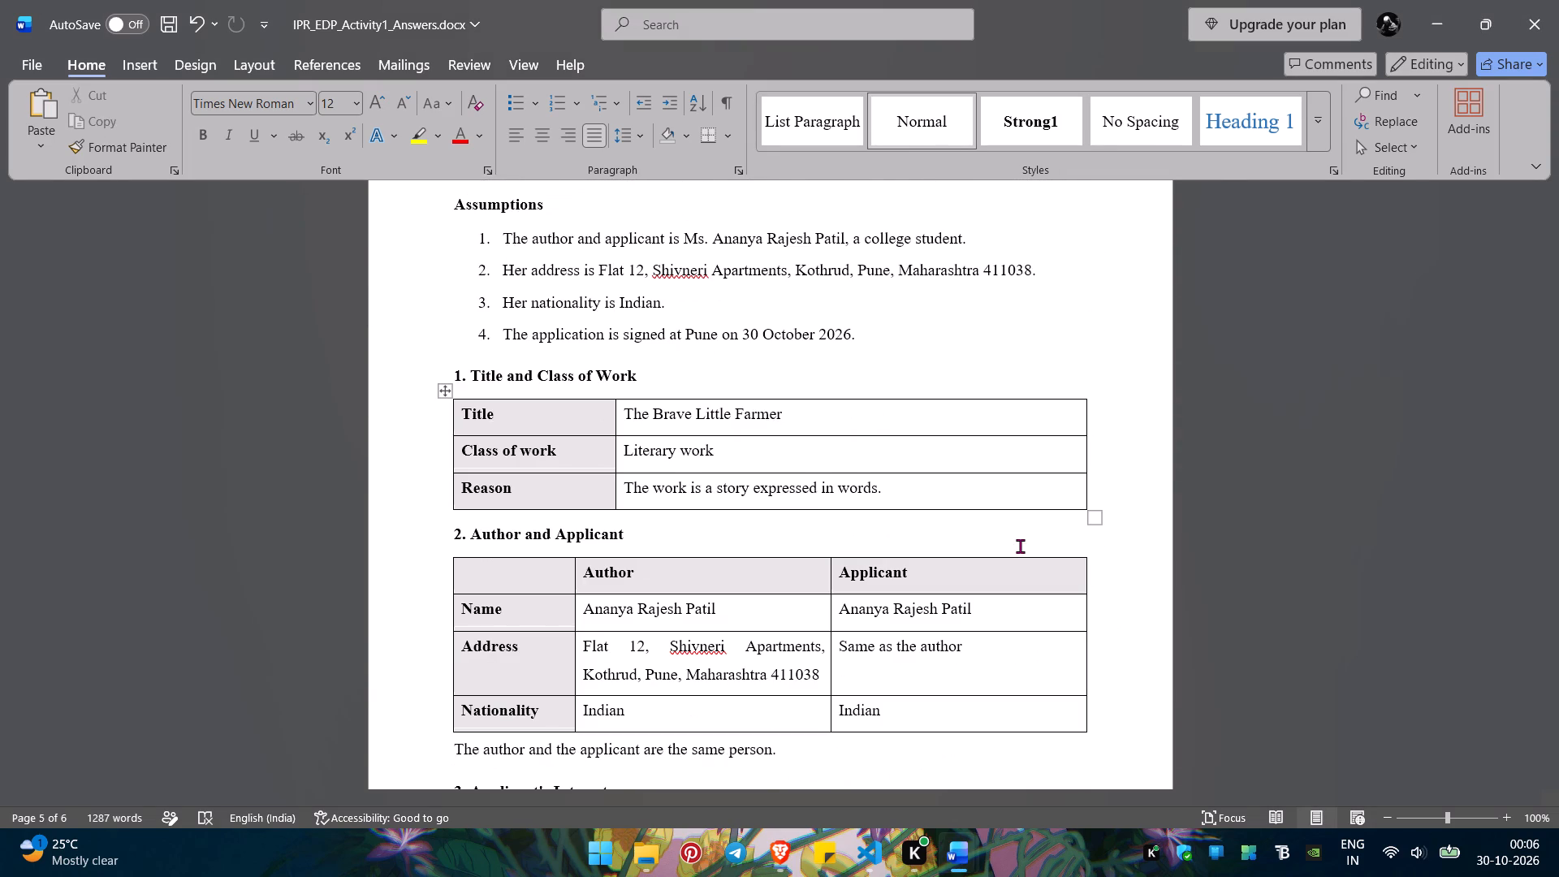
scroll(1020, 546, "up", 2)
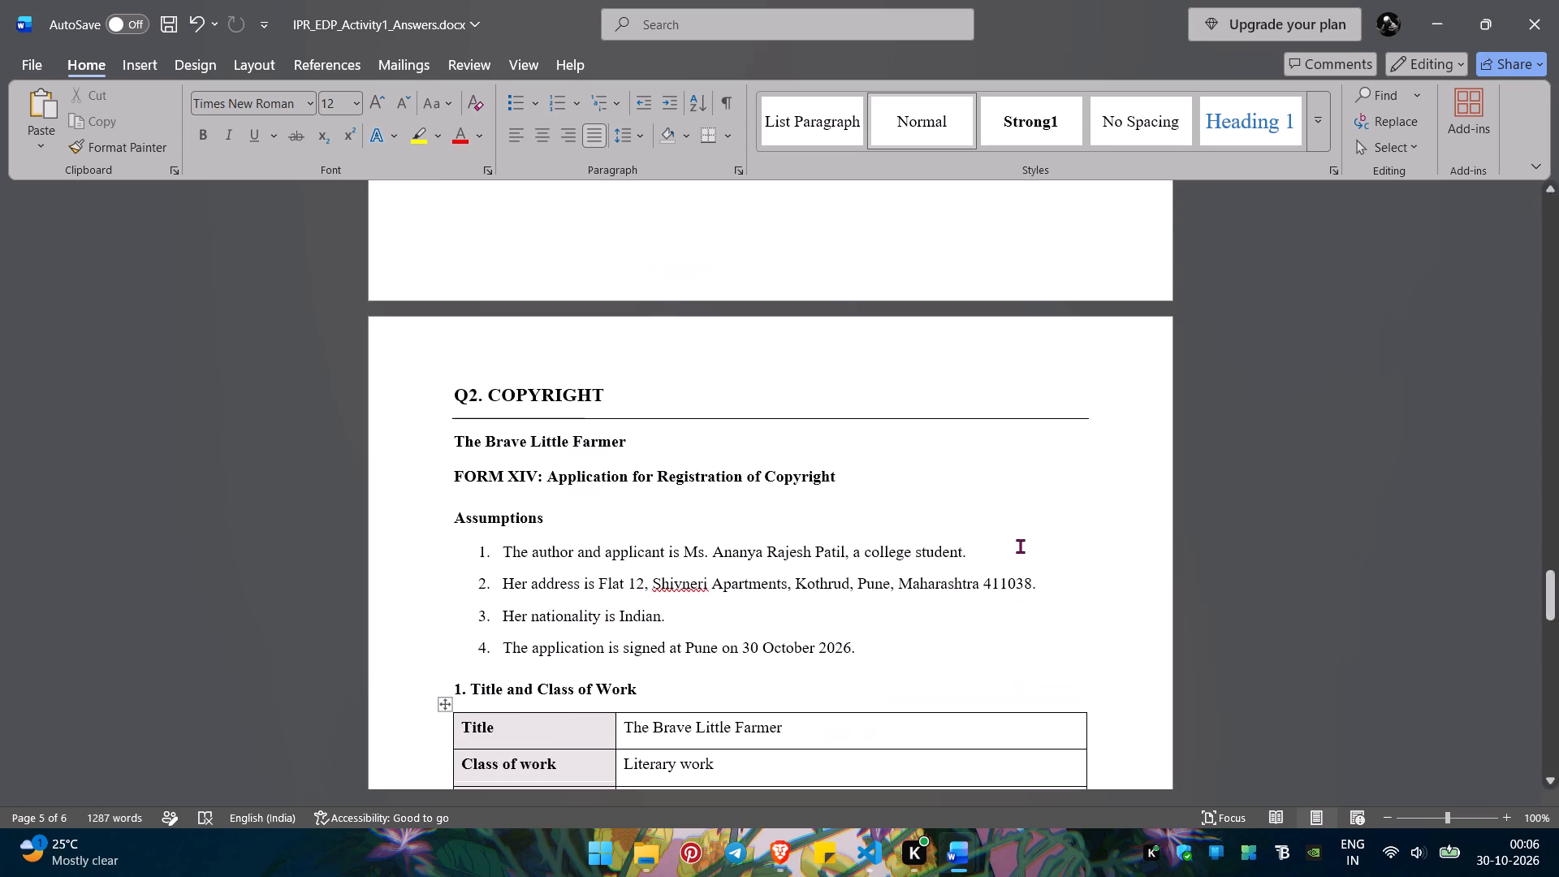
scroll(1020, 546, "up", 3)
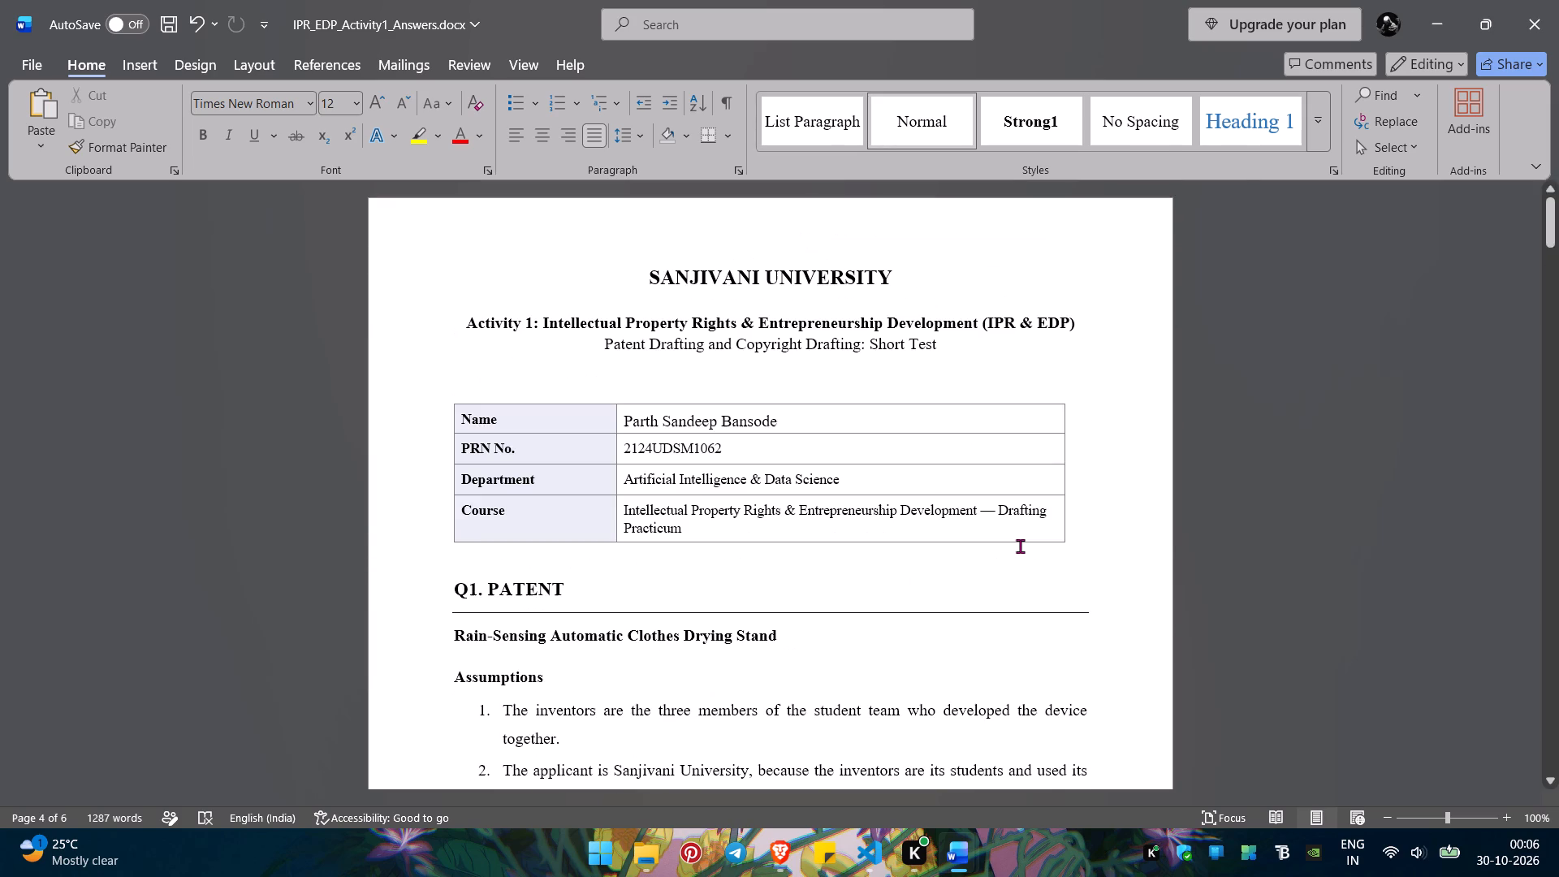
Read through the Q1 Patent answer from the cover table to the Final Check section.
right_click(1020, 546)
left_click(408, 531)
scroll(590, 578, "down", 2)
scroll(590, 578, "up", 2)
scroll(590, 578, "down", 2)
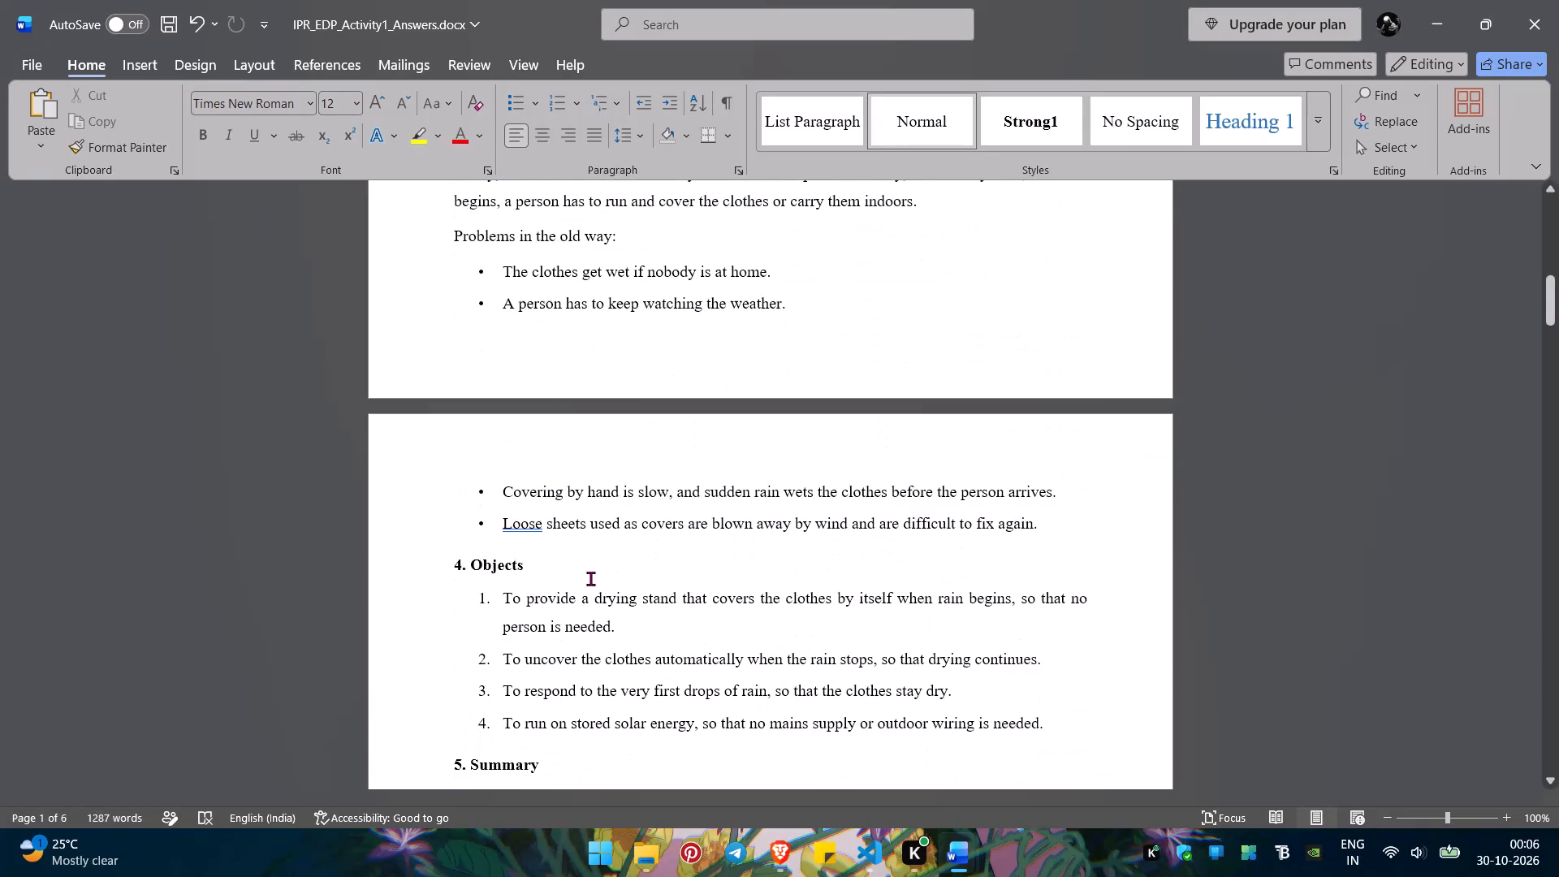
scroll(590, 578, "down", 2)
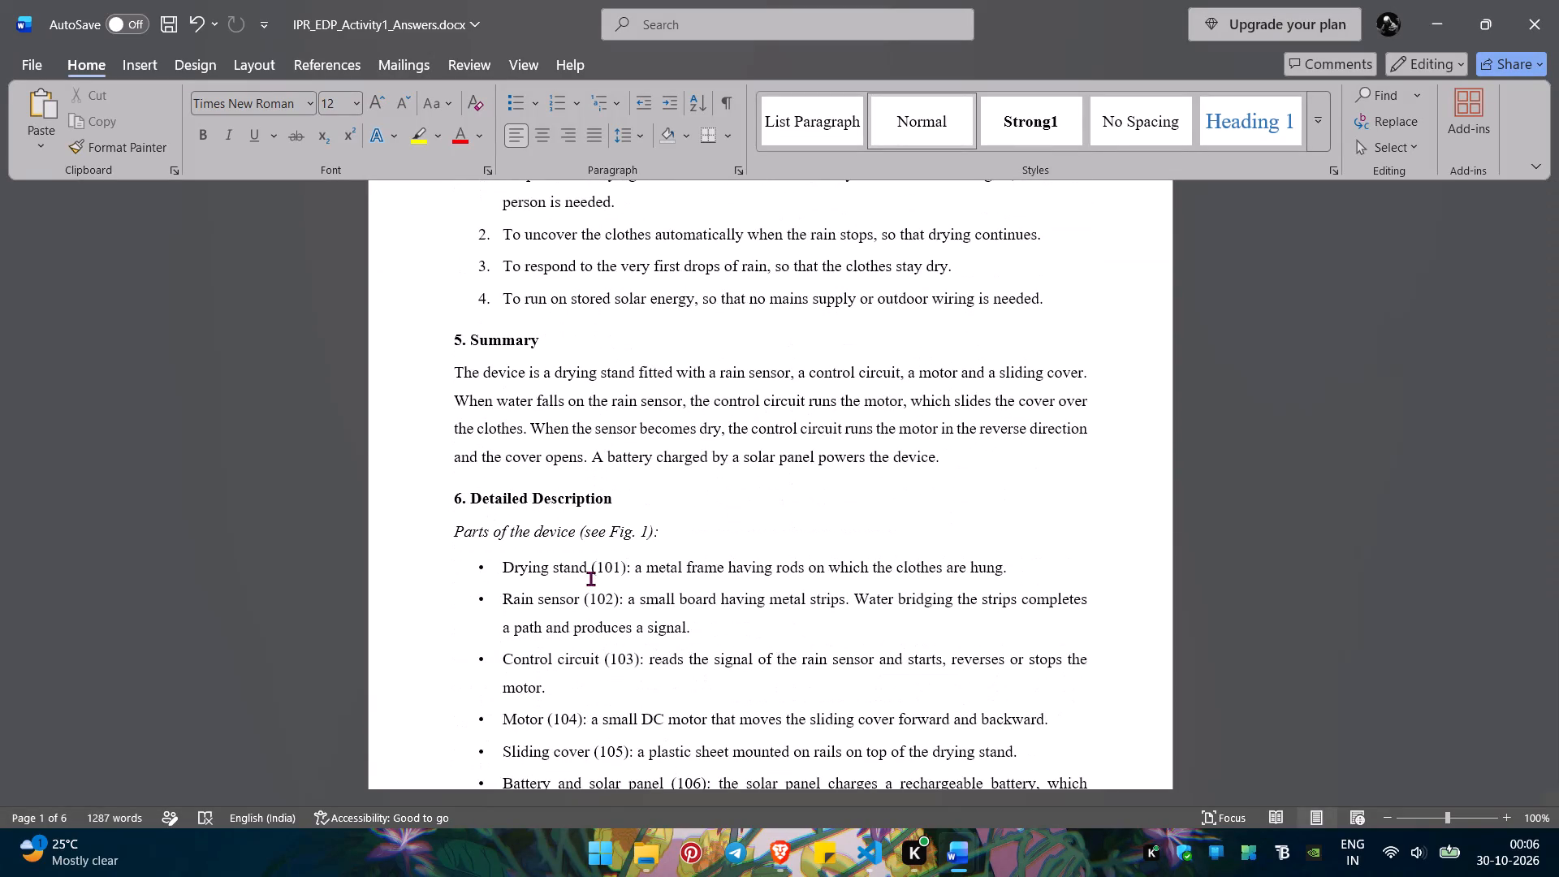
scroll(590, 578, "down", 1)
scroll(590, 578, "up", 1)
scroll(590, 578, "down", 1)
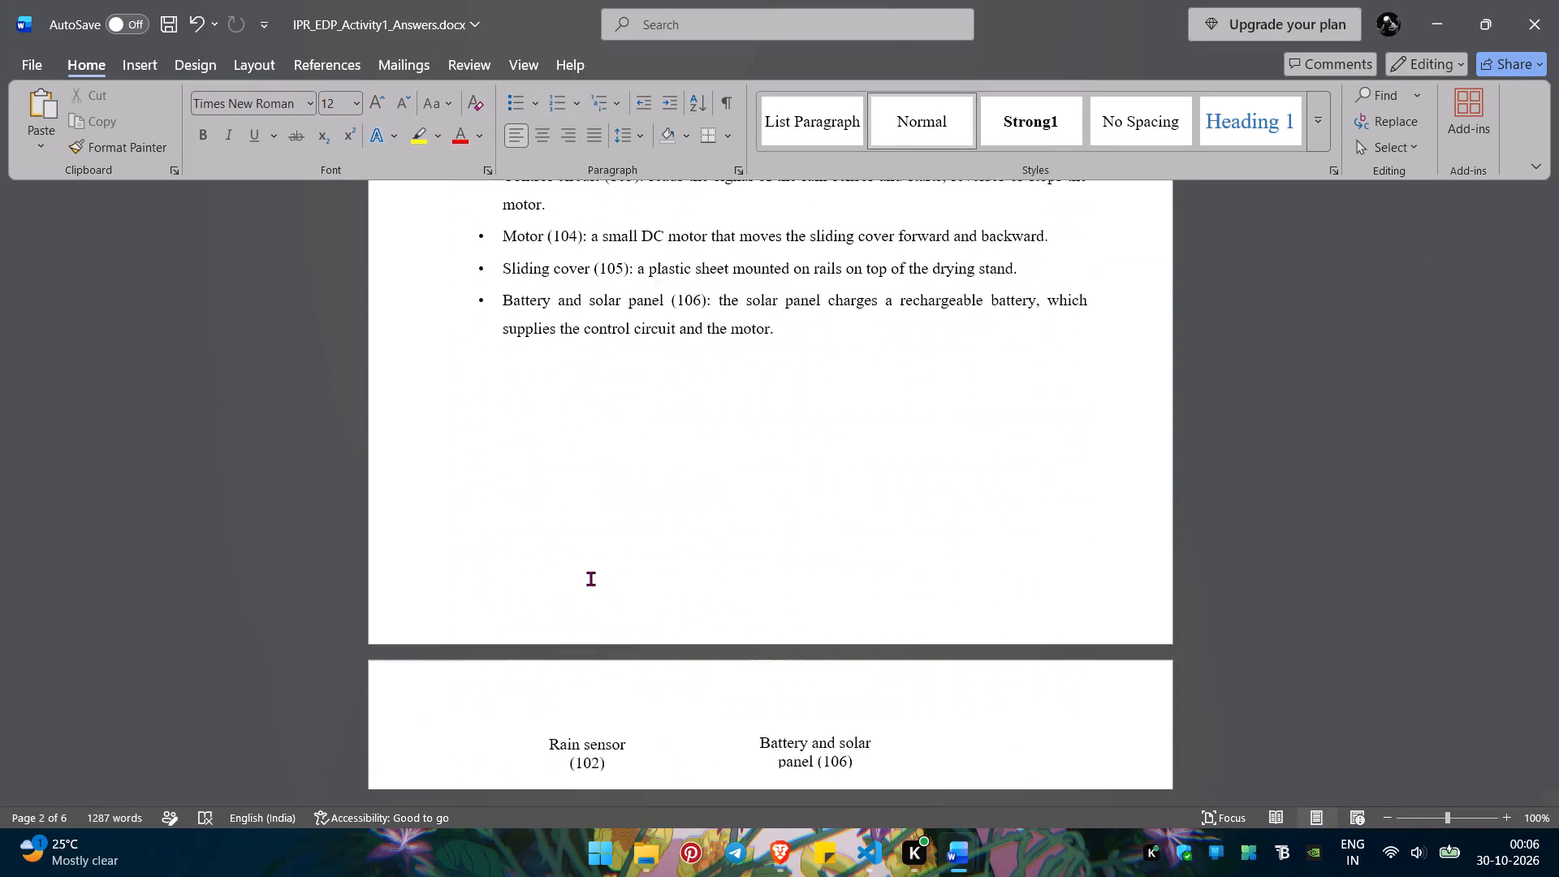
scroll(590, 578, "down", 3)
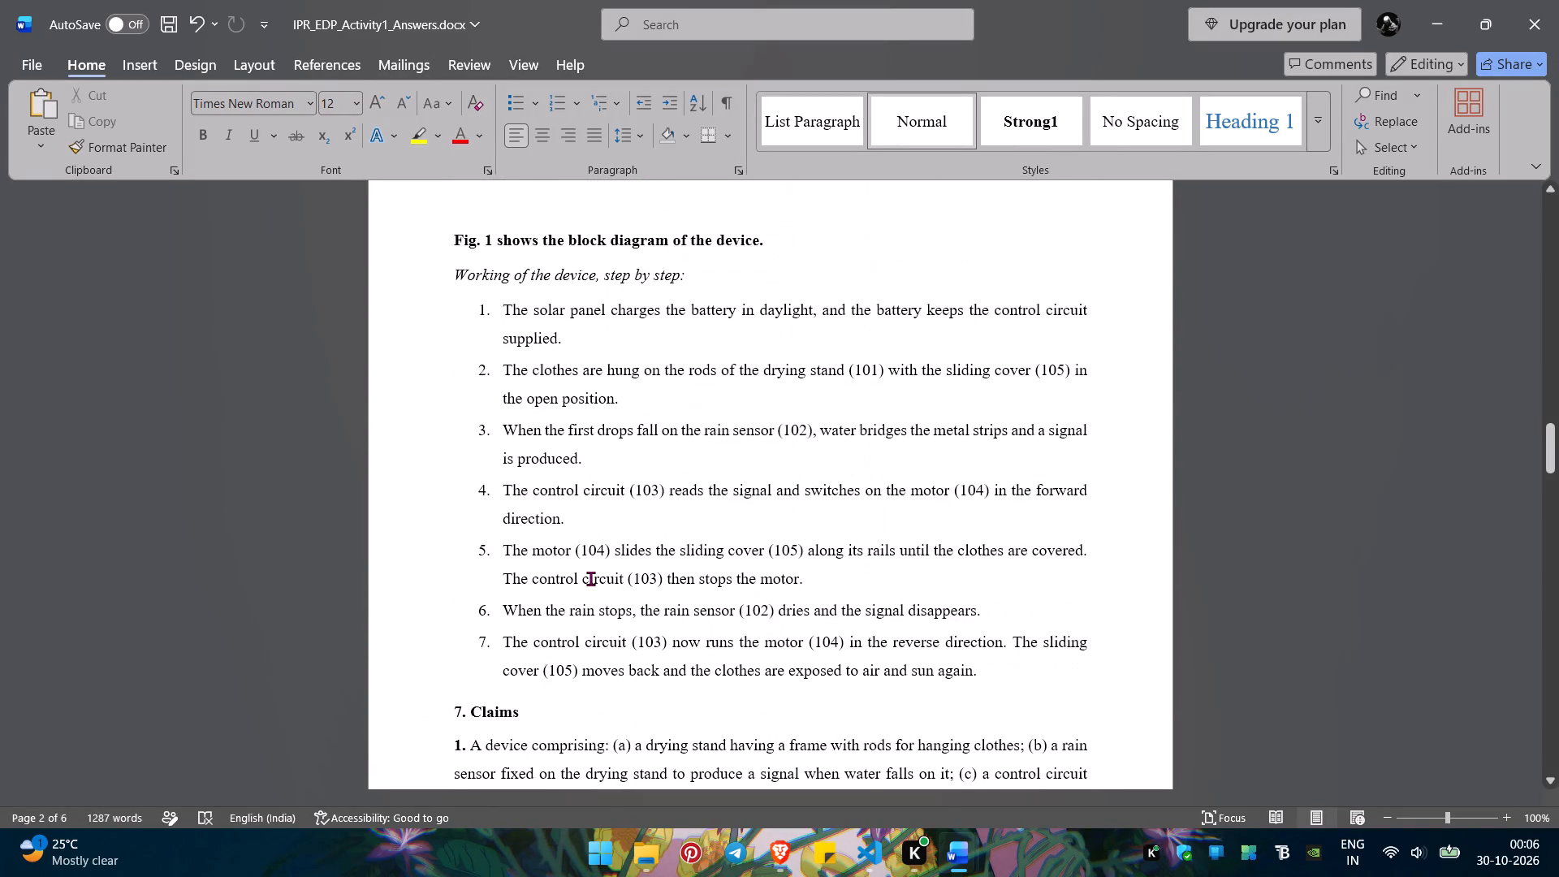
scroll(590, 578, "down", 3)
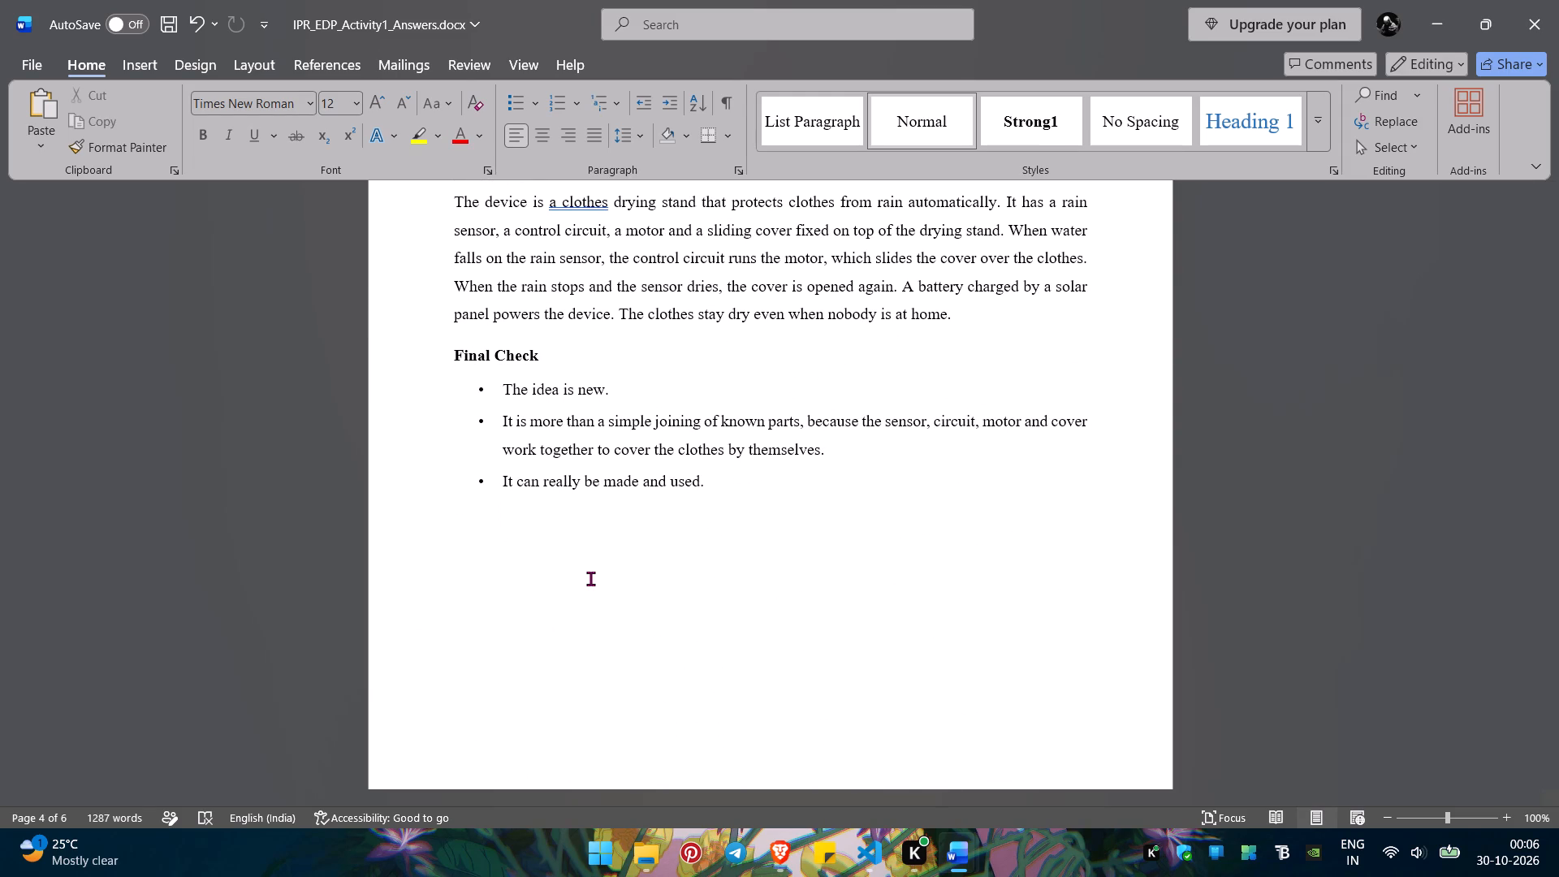
scroll(522, 499, "up", 1)
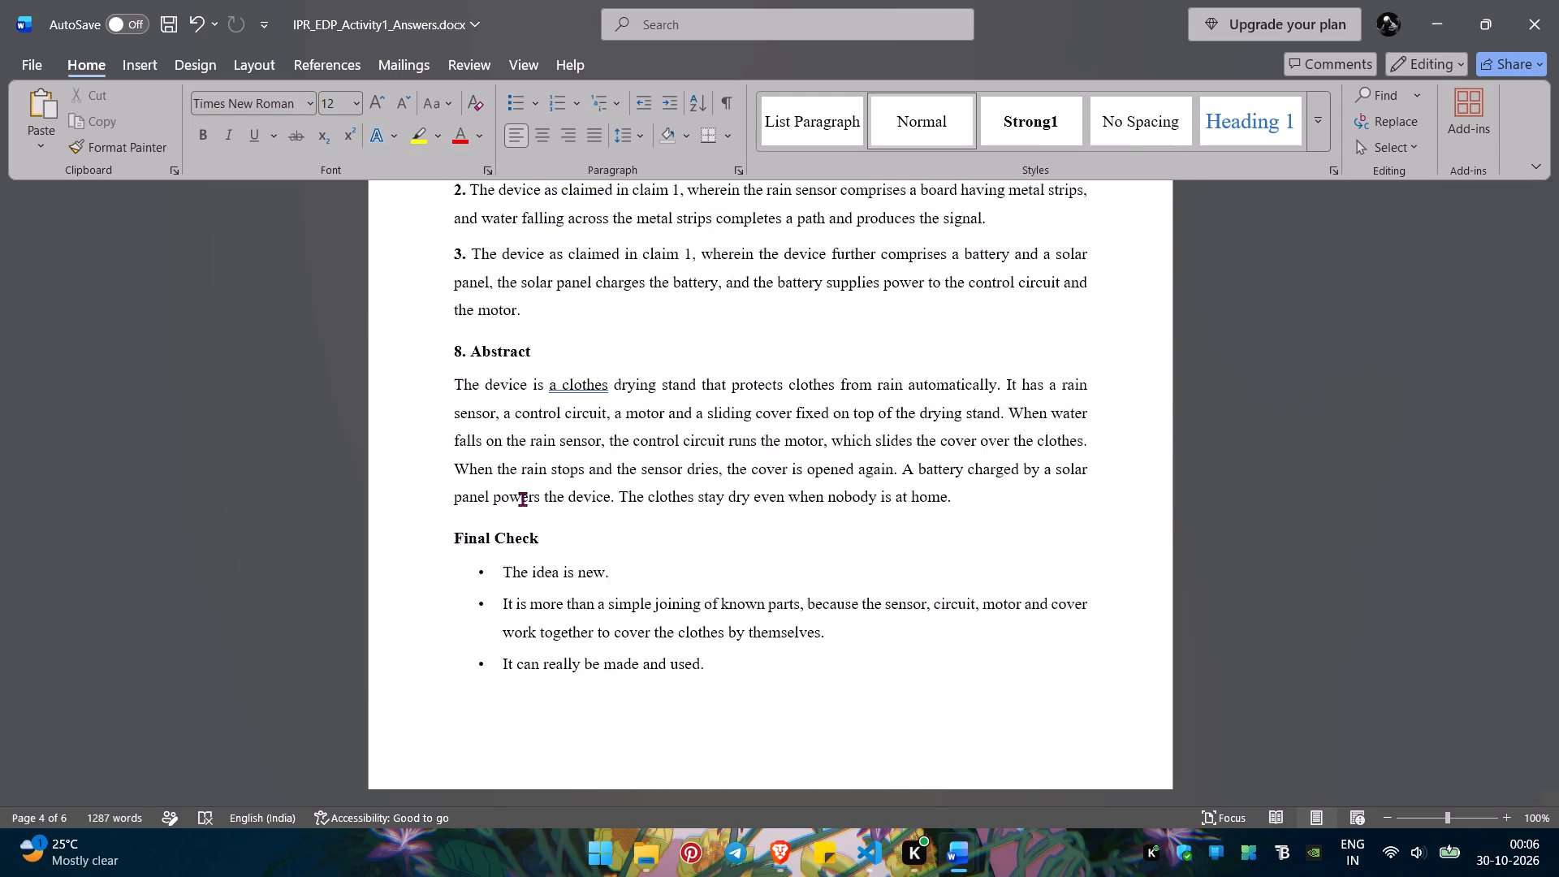
scroll(522, 499, "up", 1)
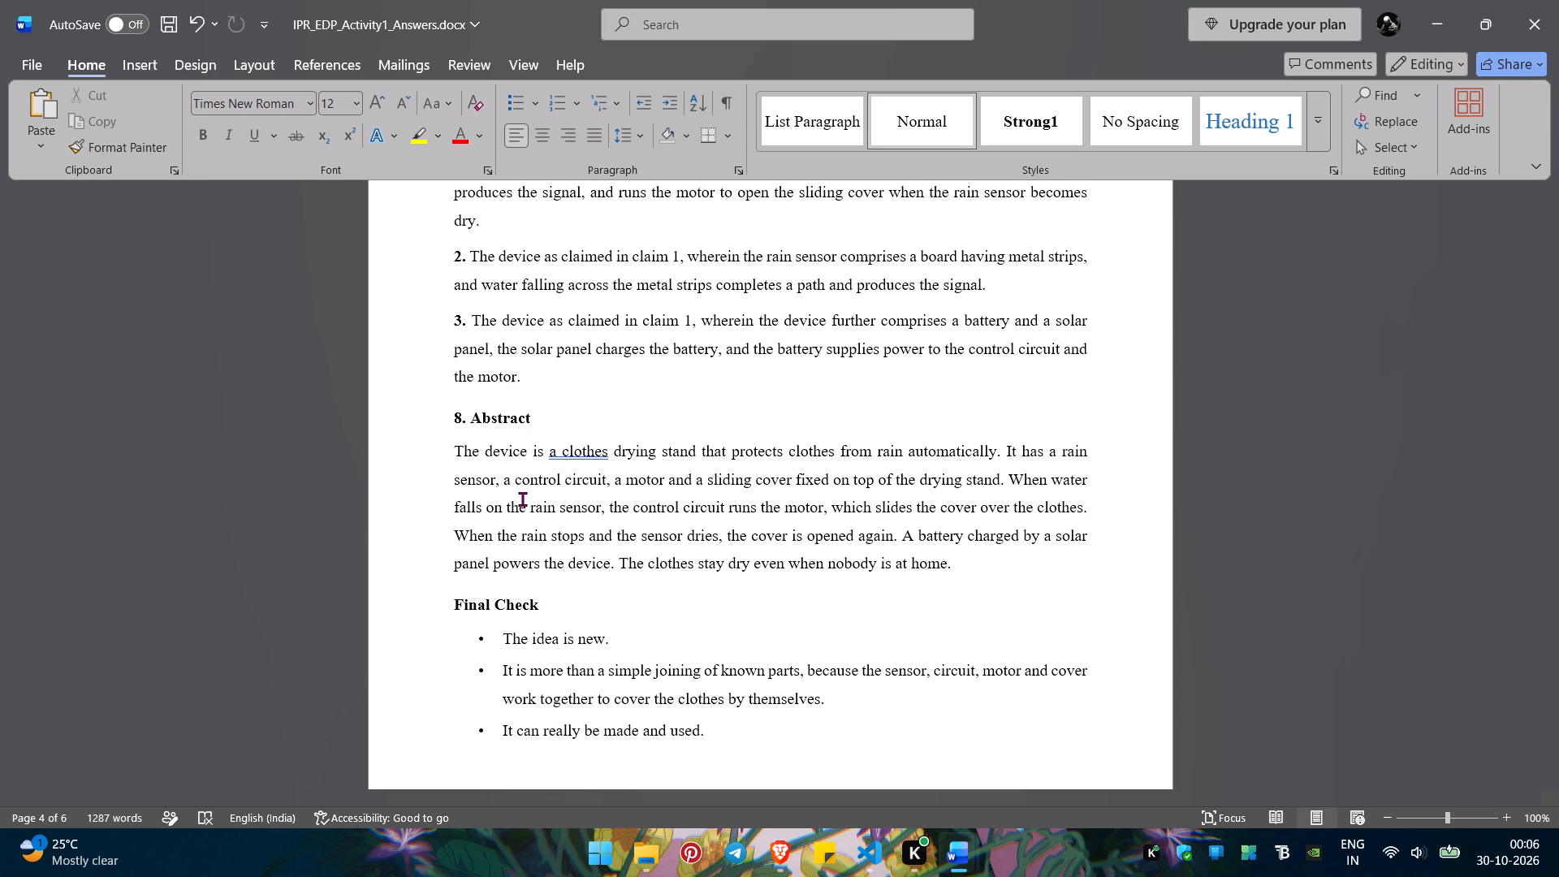
Switch to the IPR & EDP Activity 1 PDF in the browser and examine the instructions for the patent and copyright answers.
key("alt+Tab")
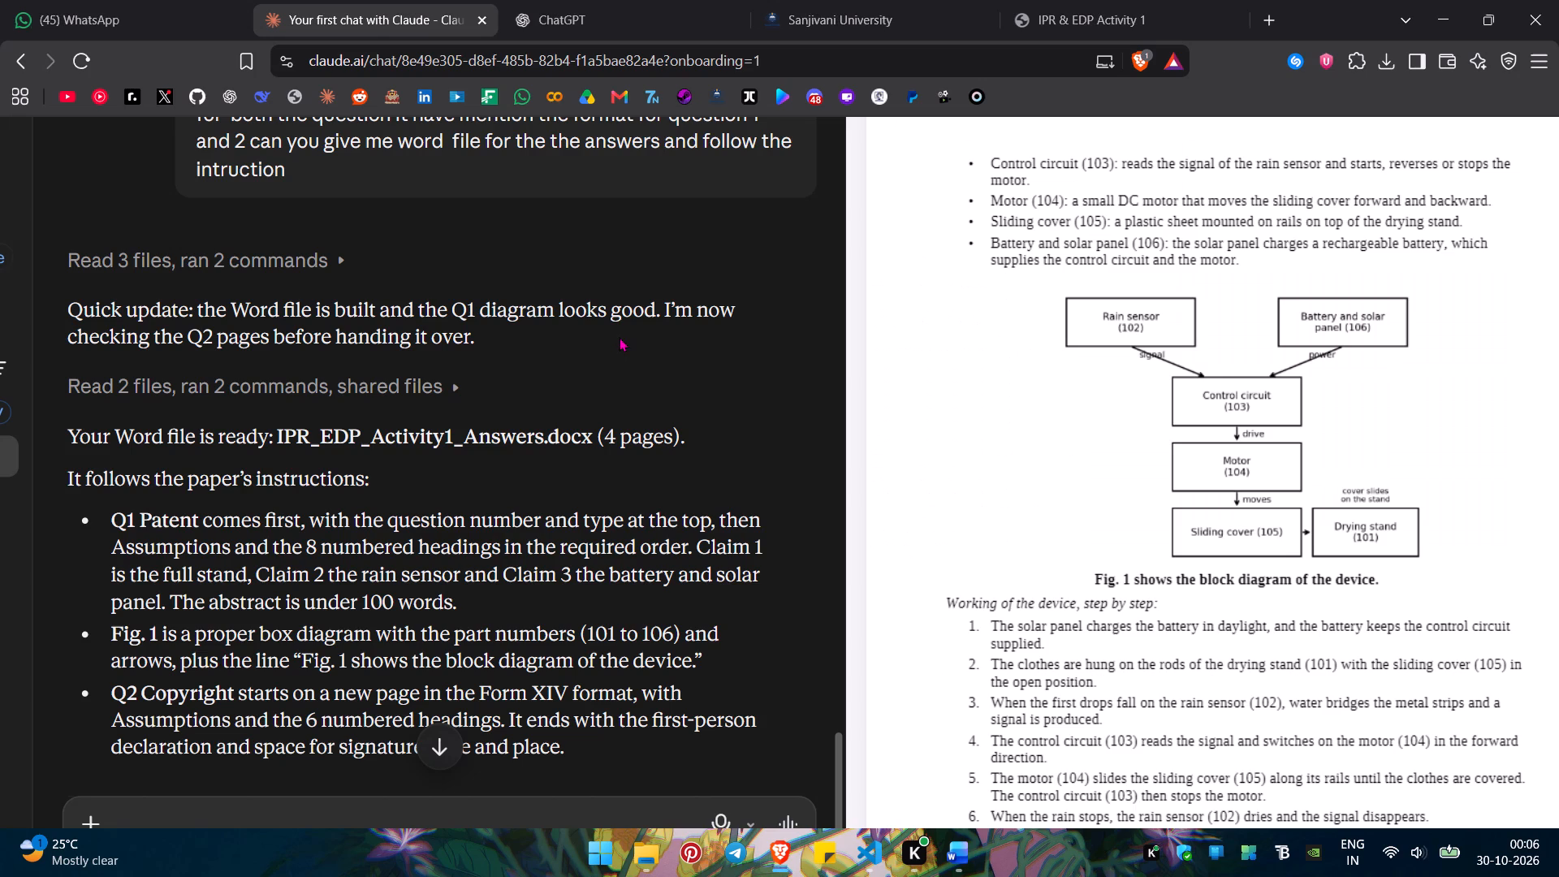
left_click(1059, 0)
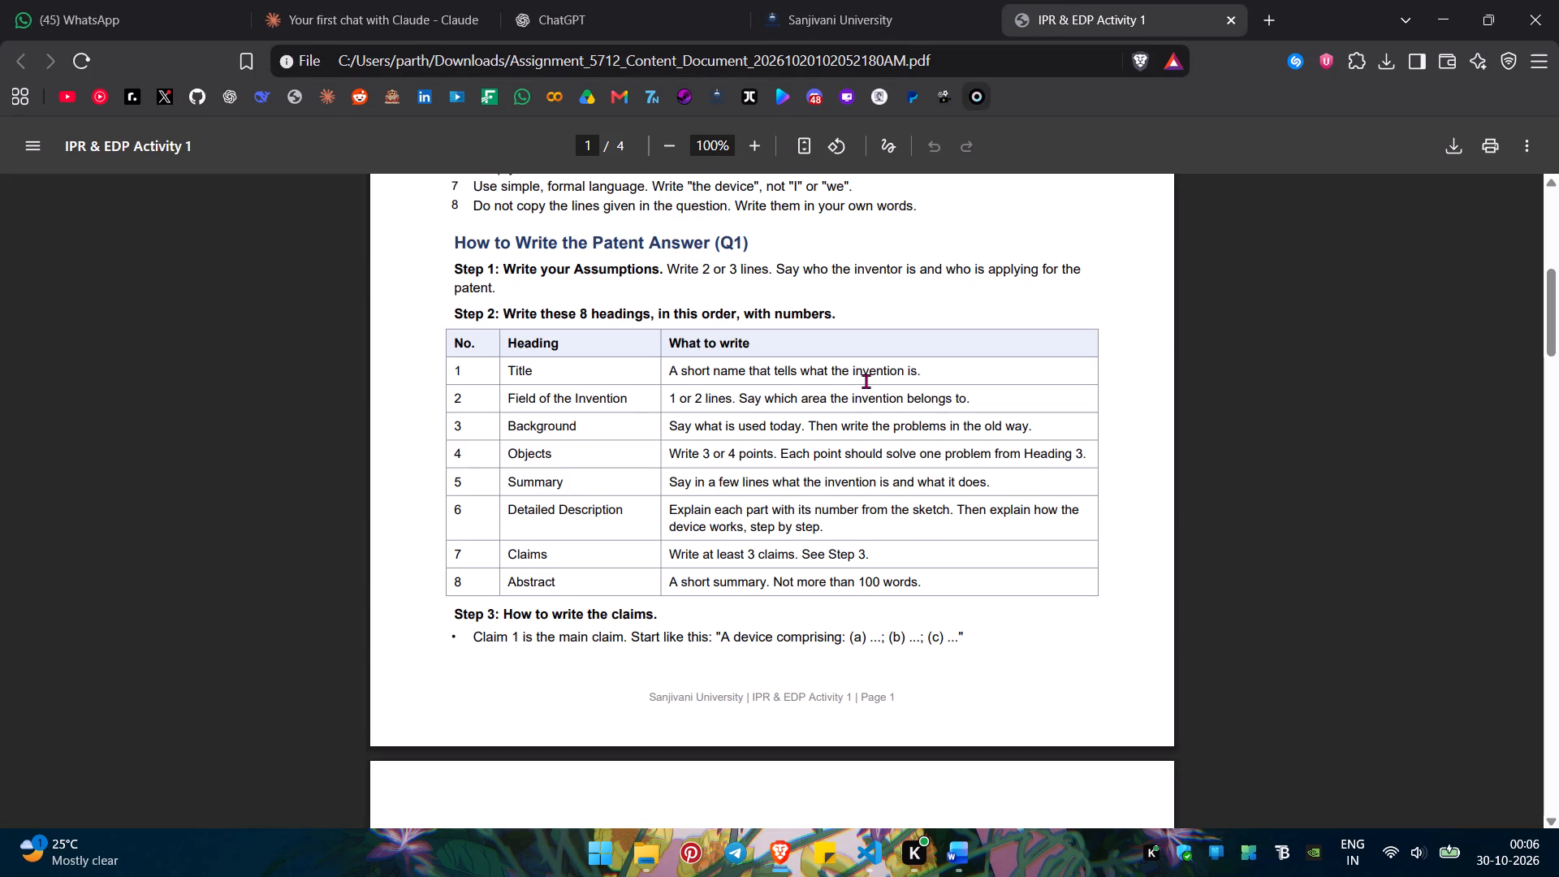
scroll(866, 381, "down", 4)
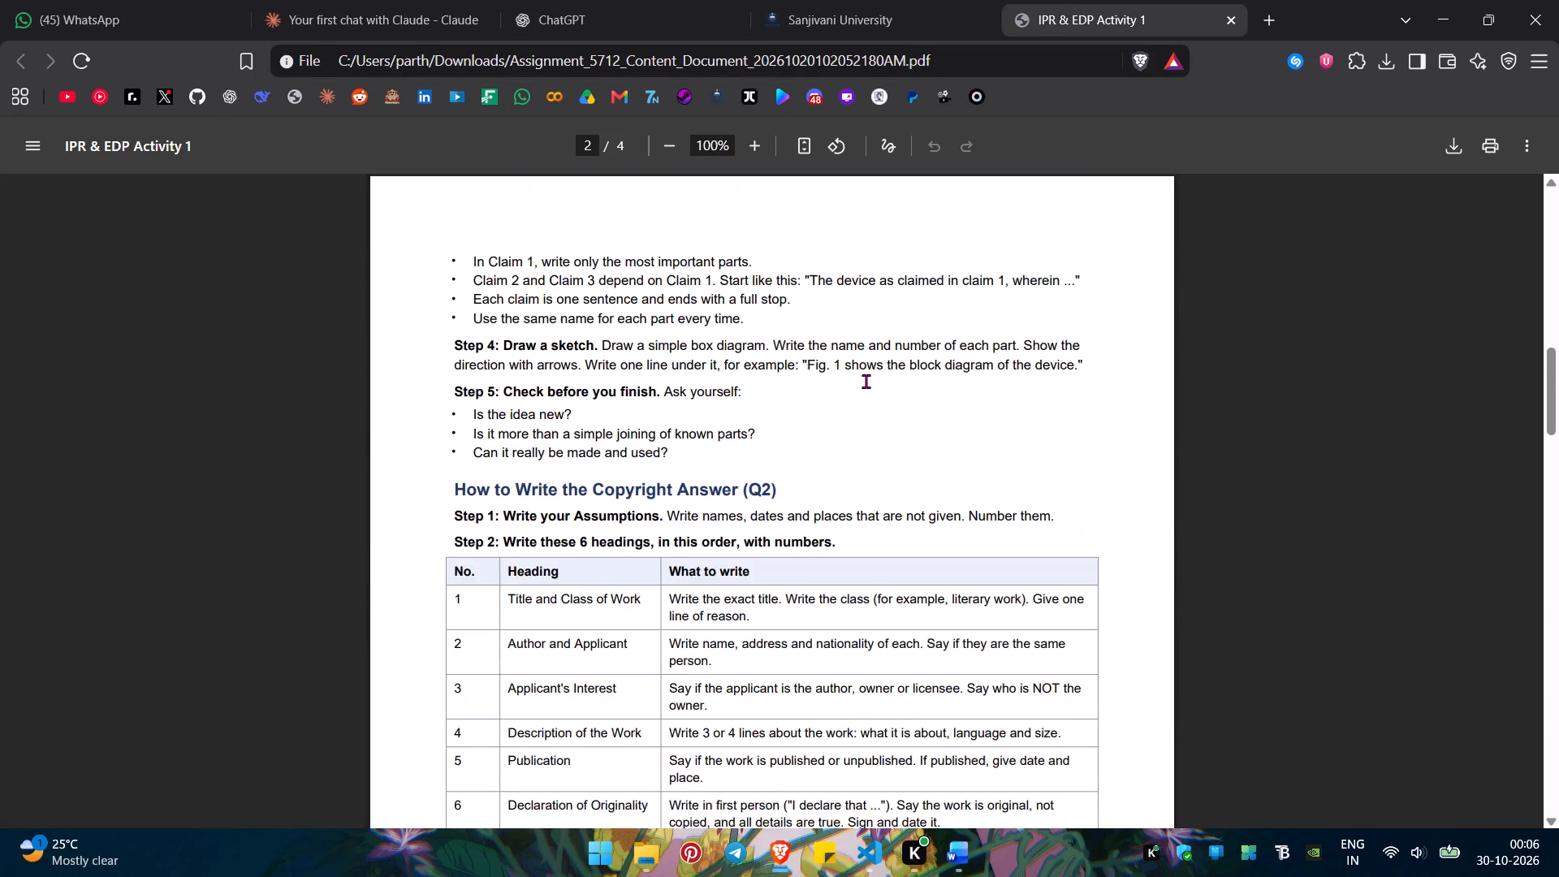
scroll(866, 381, "down", 4)
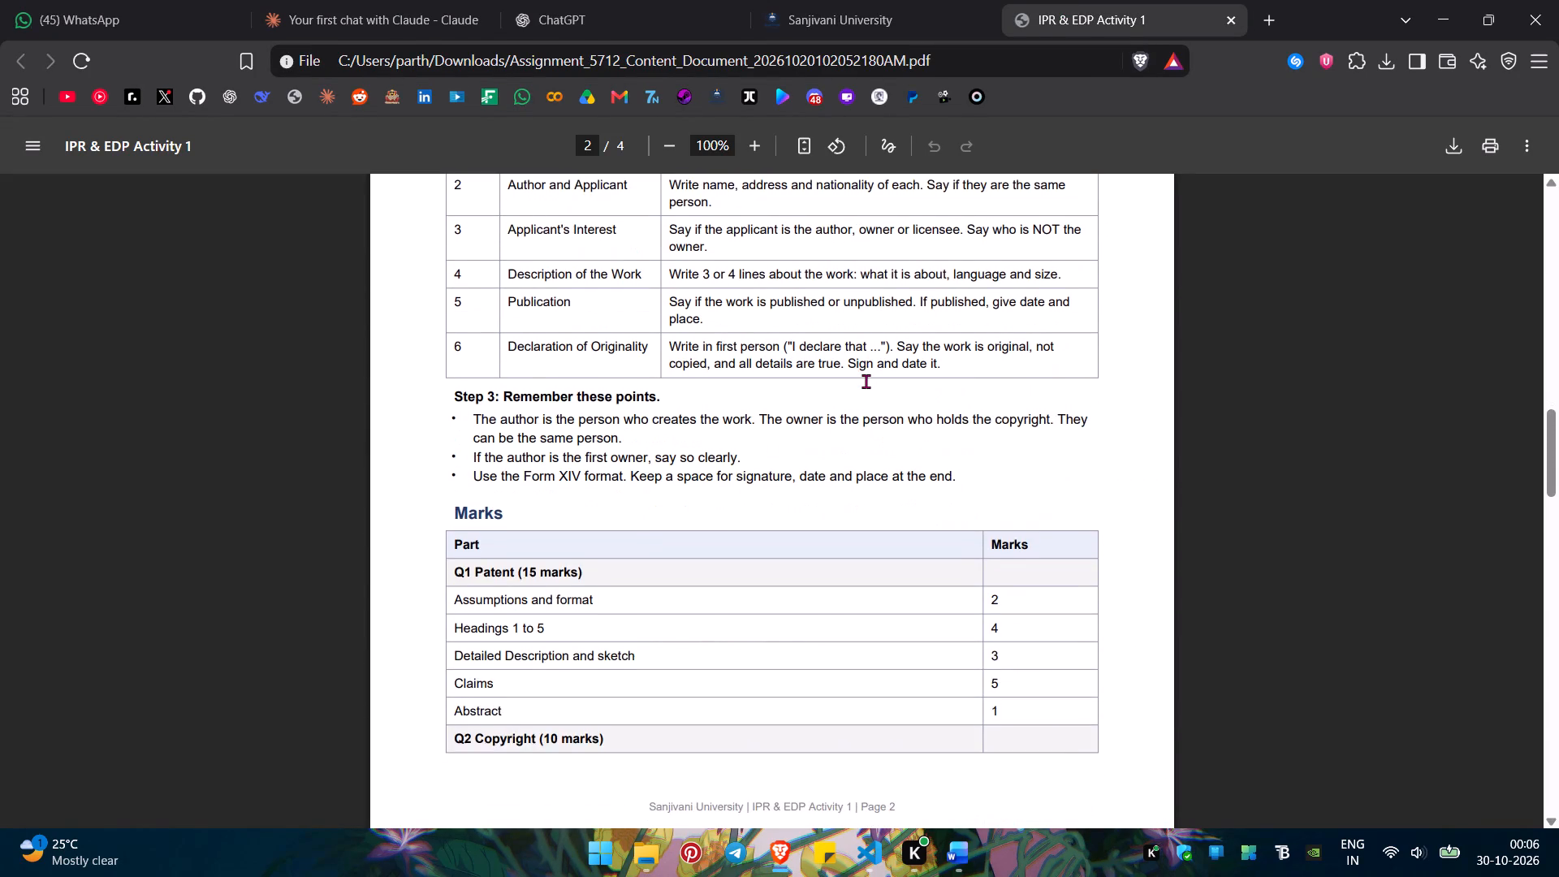
scroll(866, 381, "down", 2)
scroll(866, 381, "up", 1)
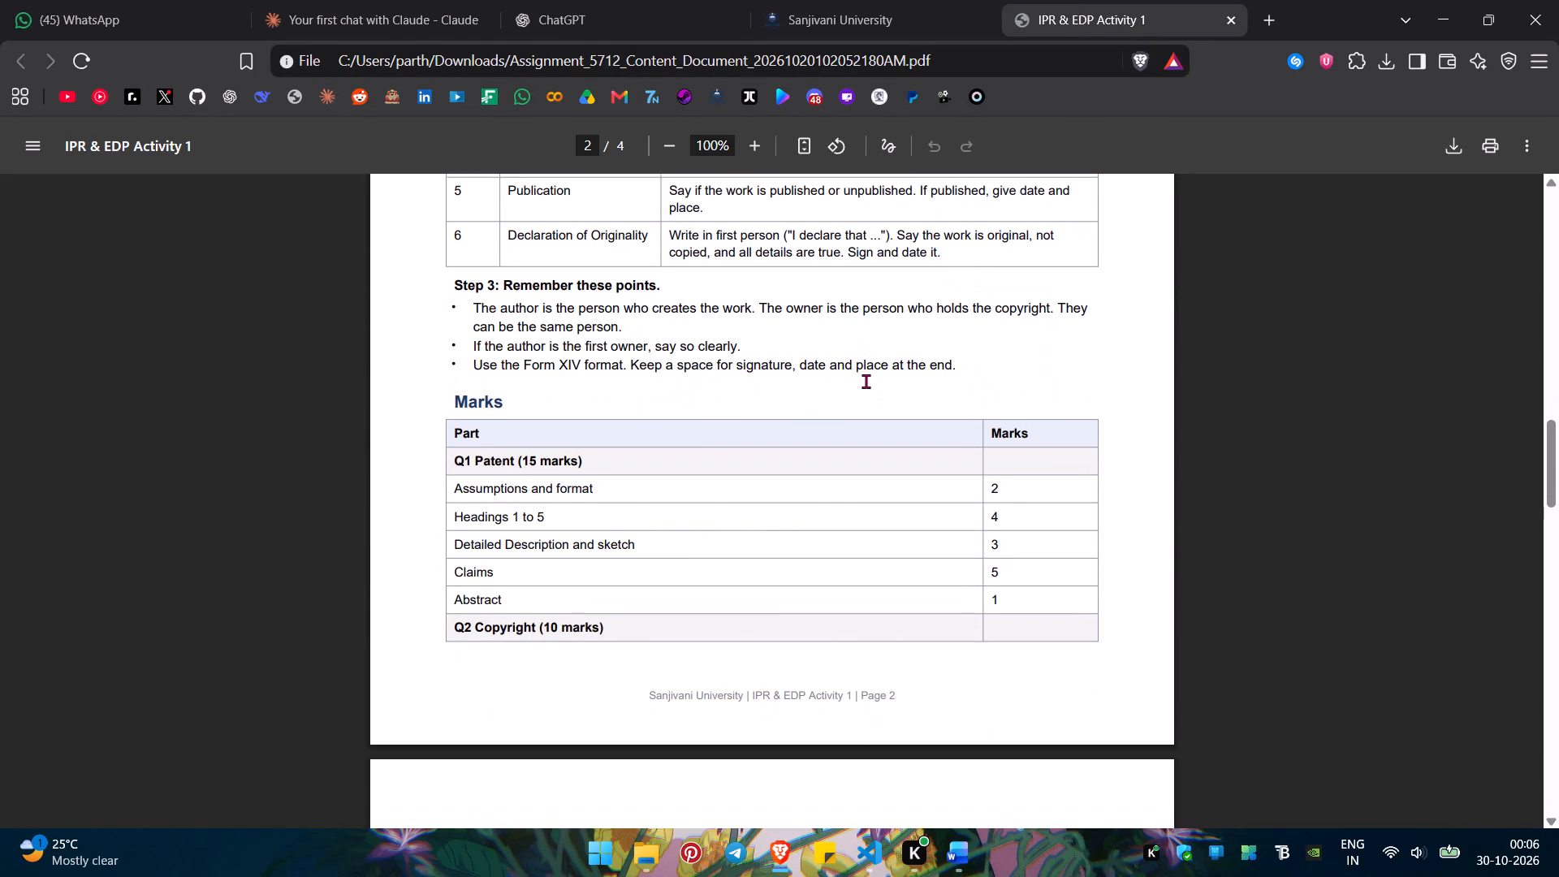
scroll(866, 381, "up", 3)
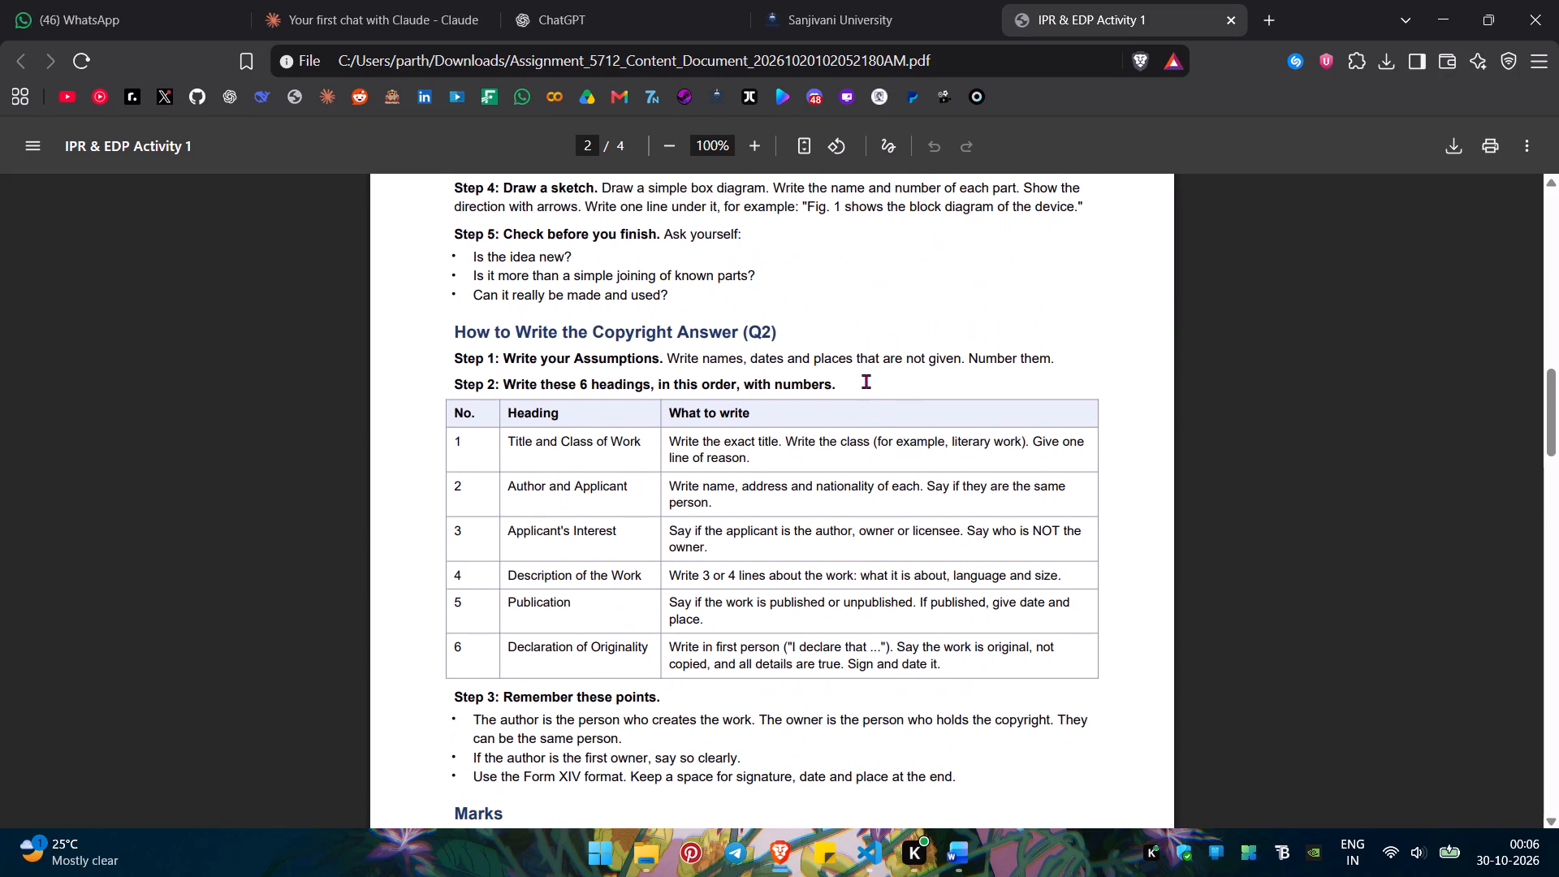
scroll(866, 381, "up", 2)
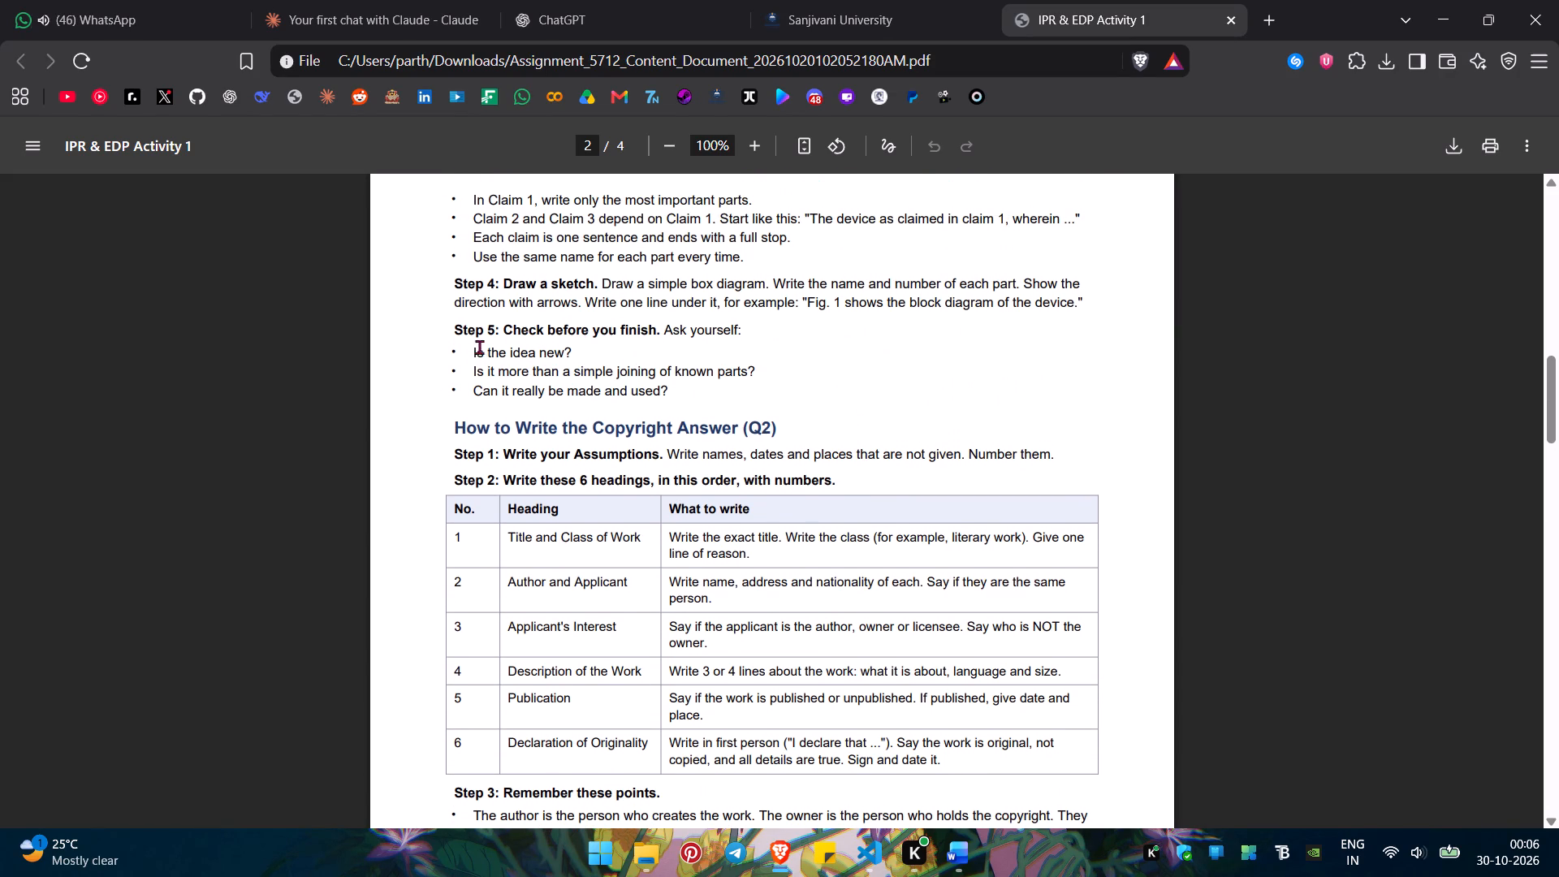
scroll(555, 330, "up", 1)
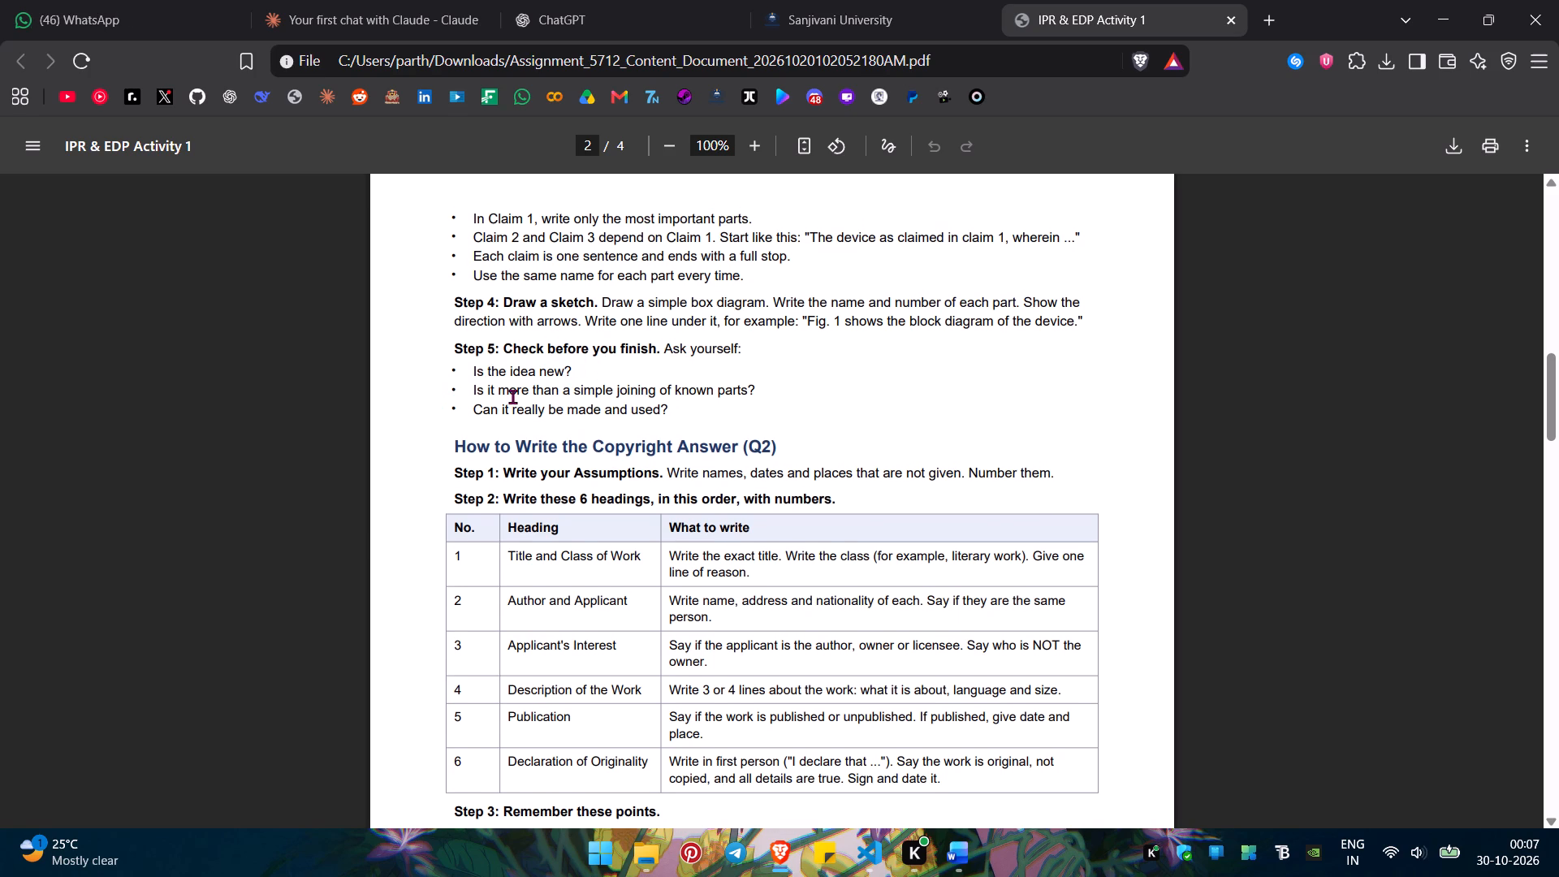
In the Word document, delete the Final Check heading and its bullets "The idea is new." and "It can really be made and used.".
key("alt+Tab")
scroll(647, 564, "down", 1)
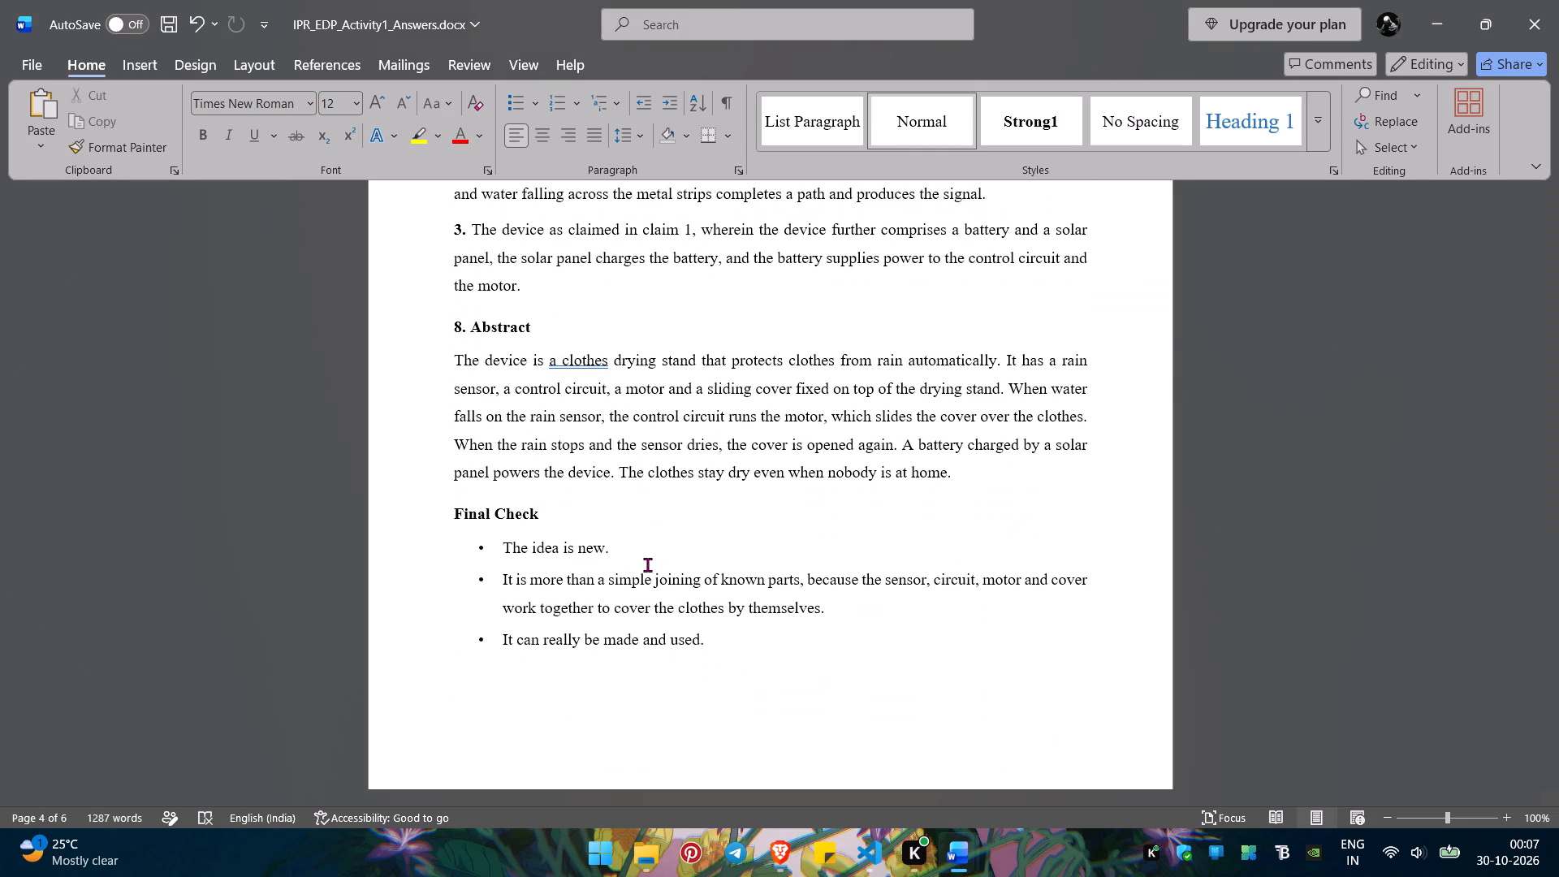
scroll(647, 564, "down", 1)
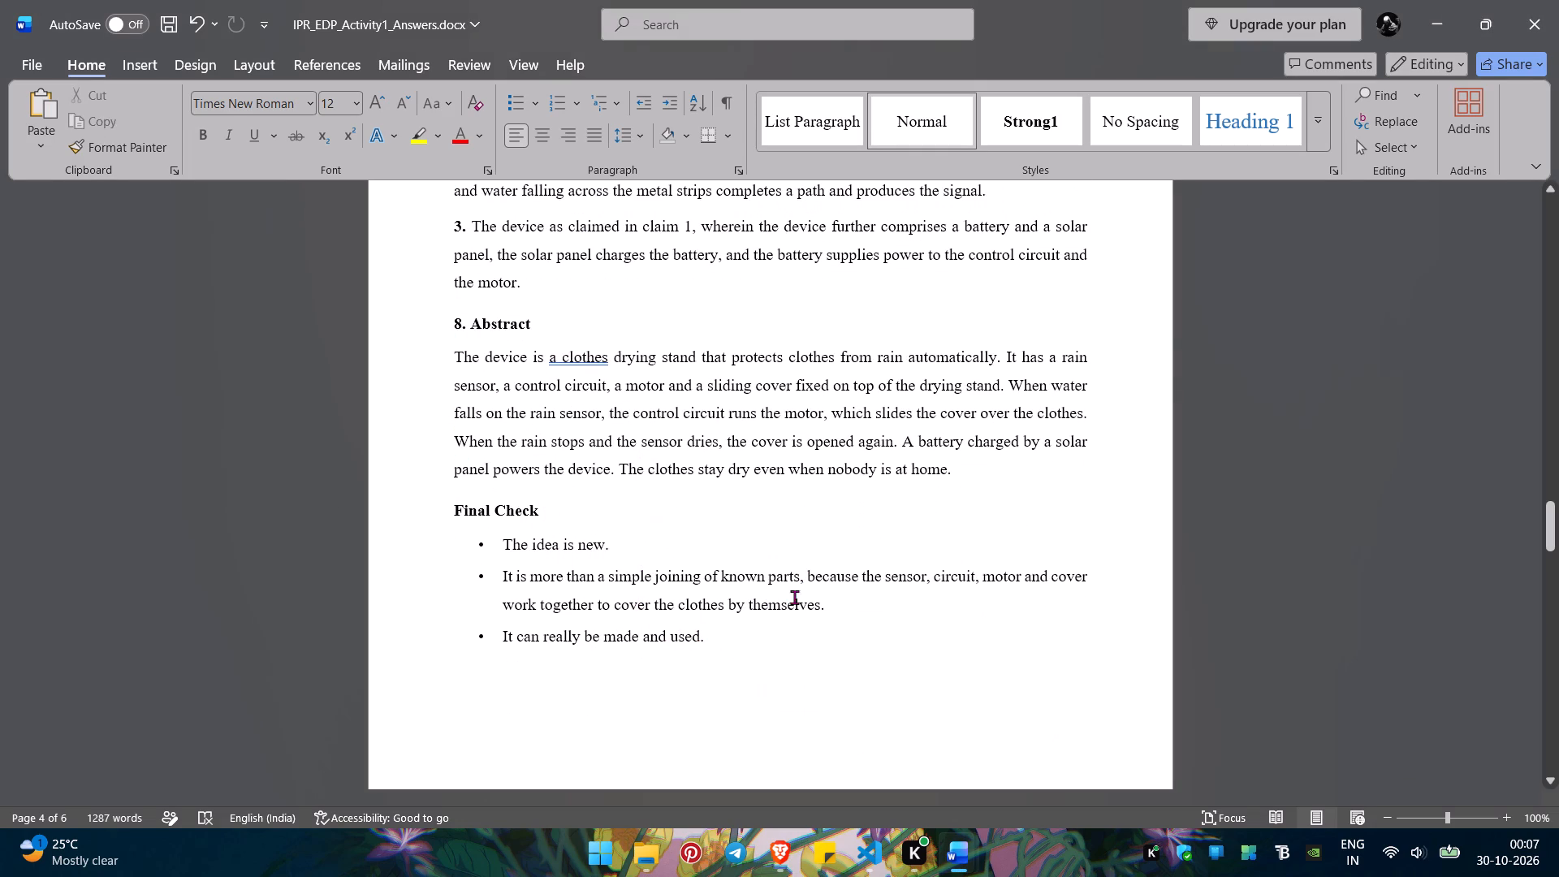
left_click_drag(611, 546, 553, 519)
left_click_drag(553, 519, 438, 512)
key("BackSpace")
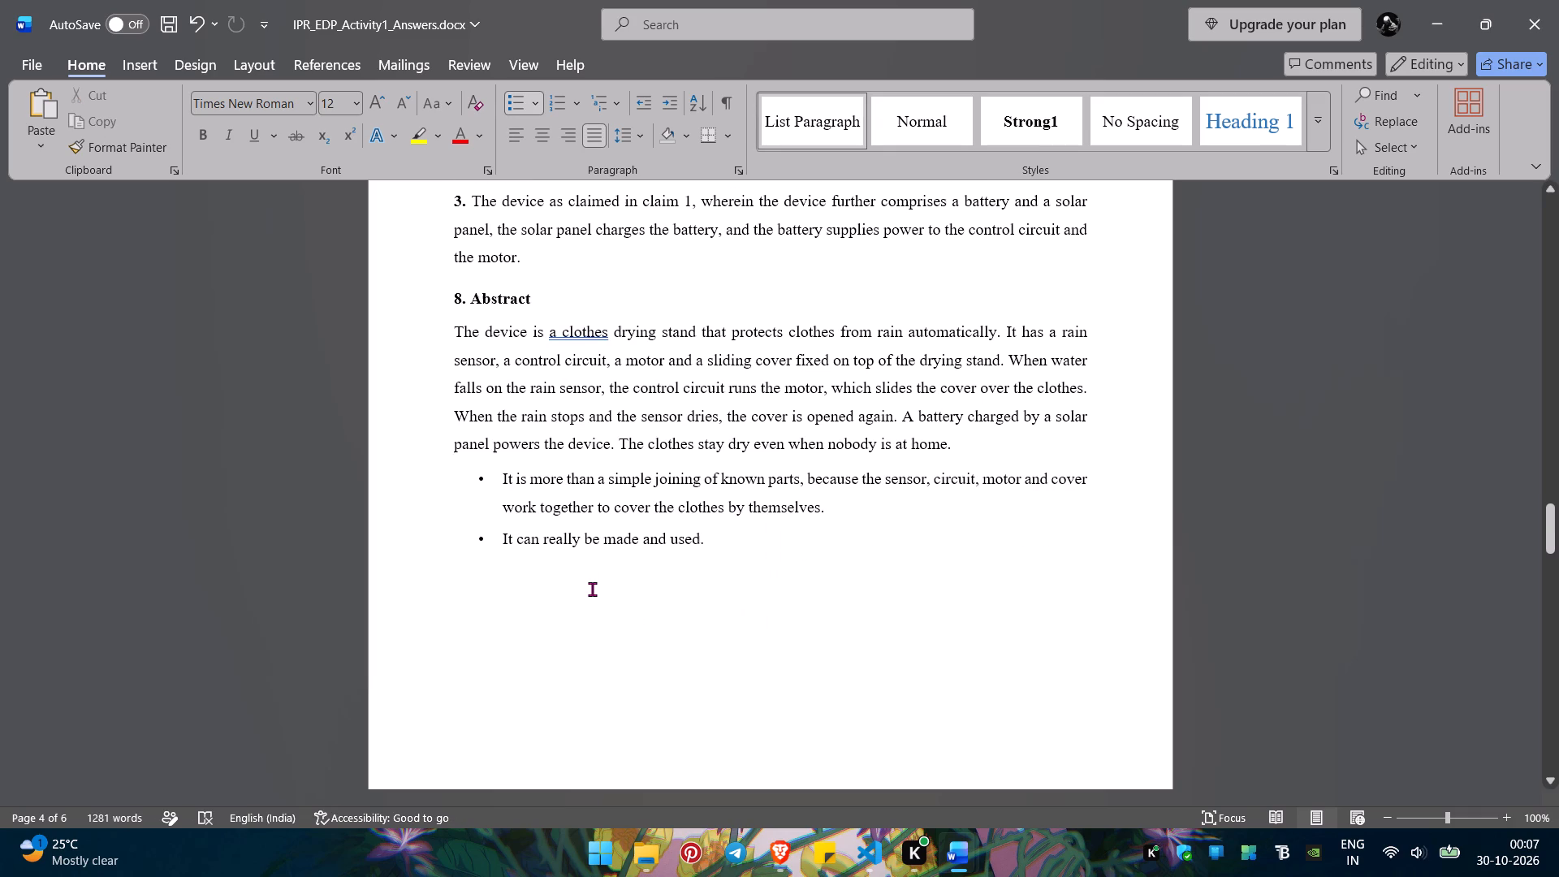
left_click_drag(726, 544, 475, 559)
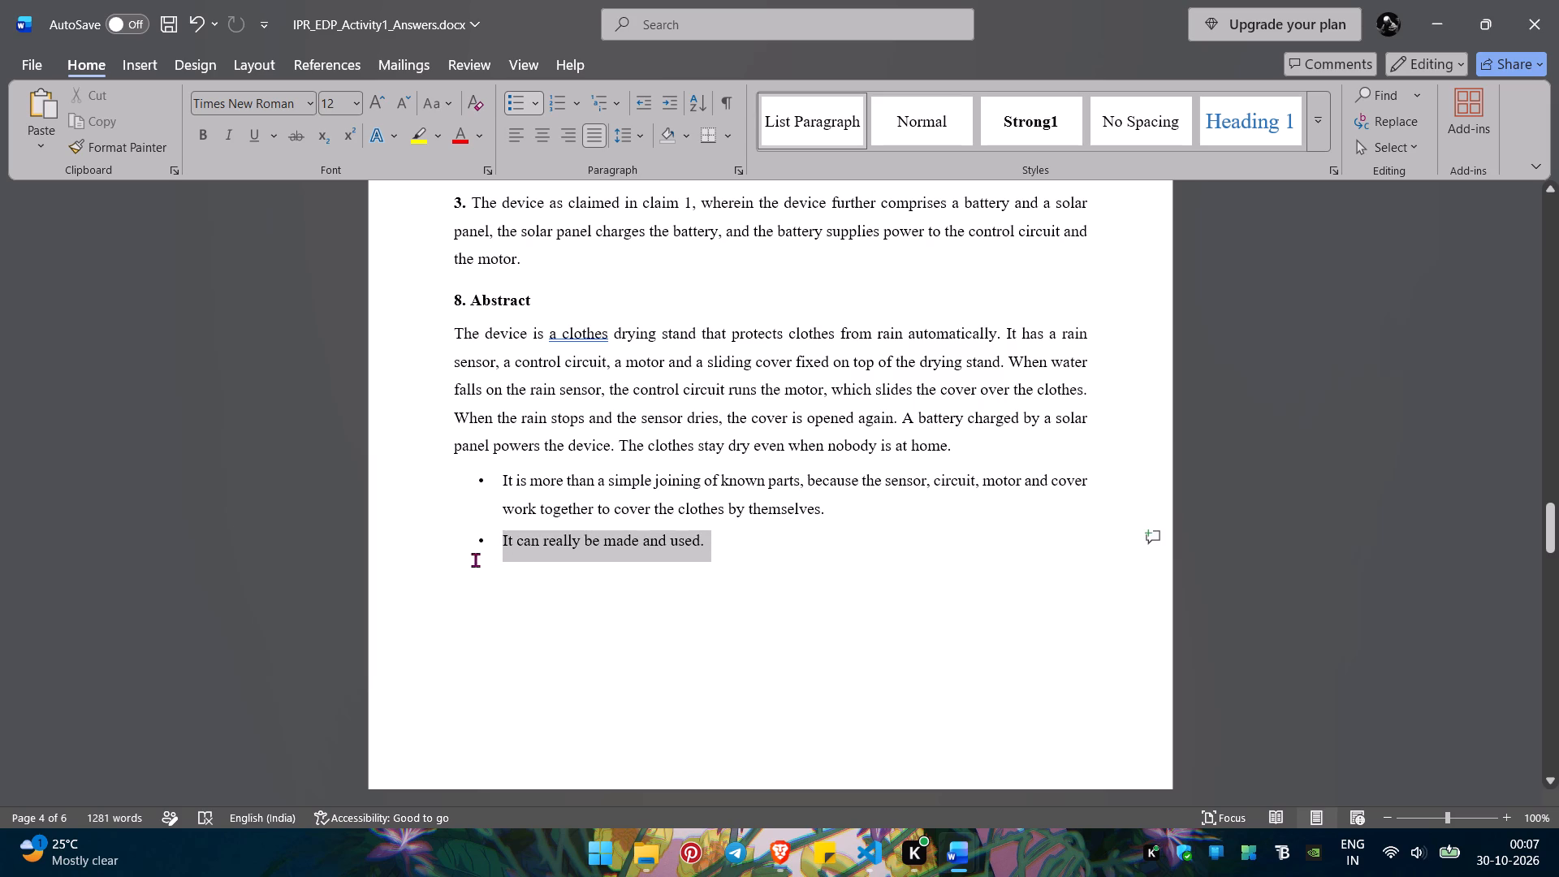
left_click_drag(475, 559, 474, 559)
key("BackSpace")
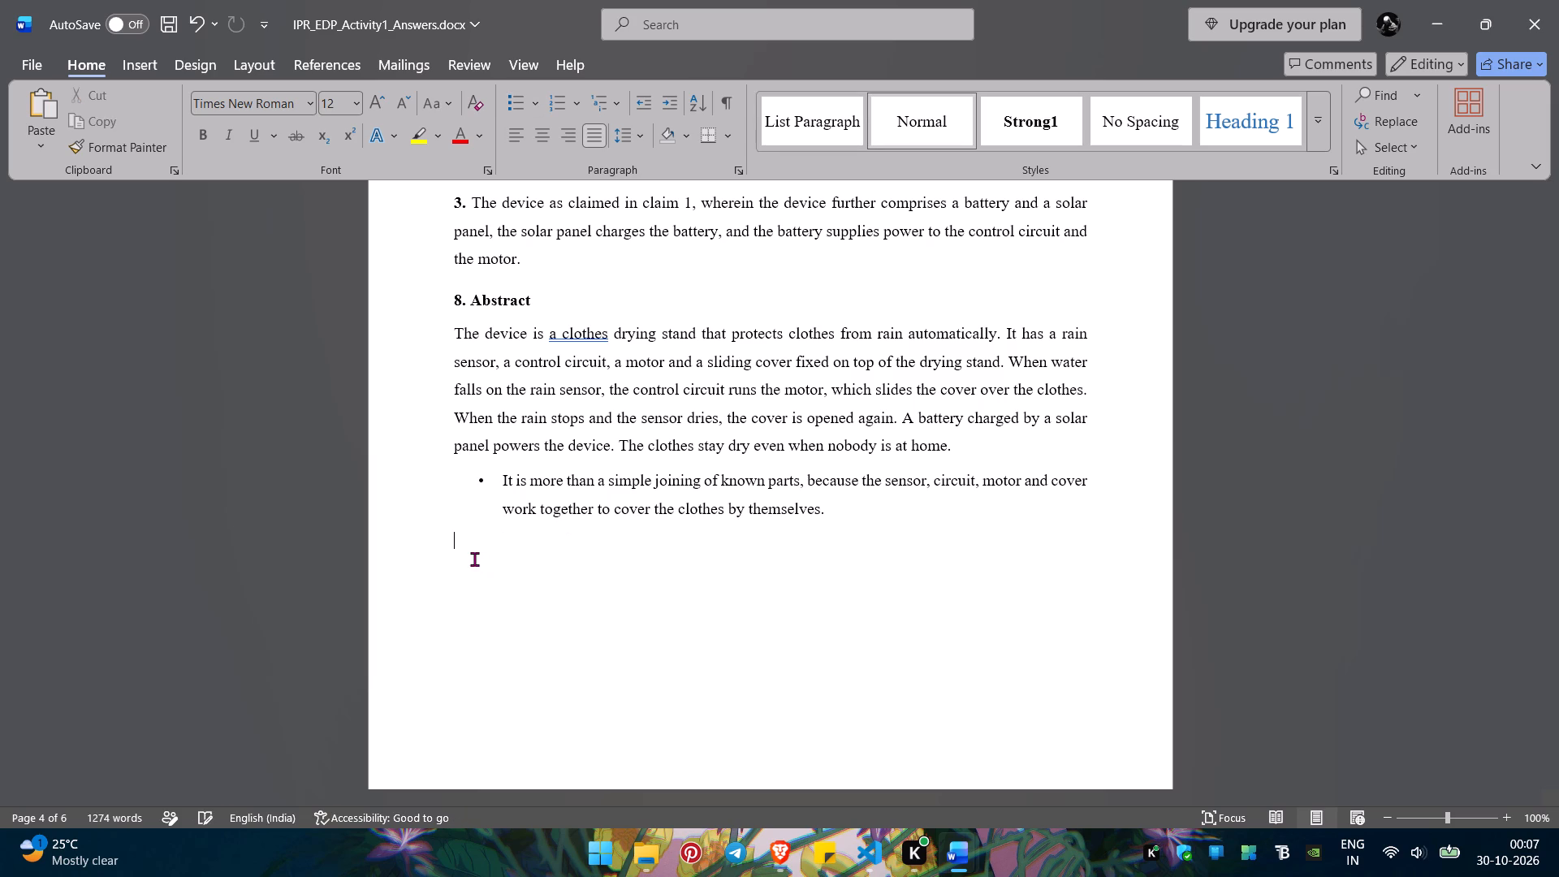
In the first assumption of the Q2 Copyright answer, change the author and applicant's title to "Mr.".
scroll(698, 516, "down", 1)
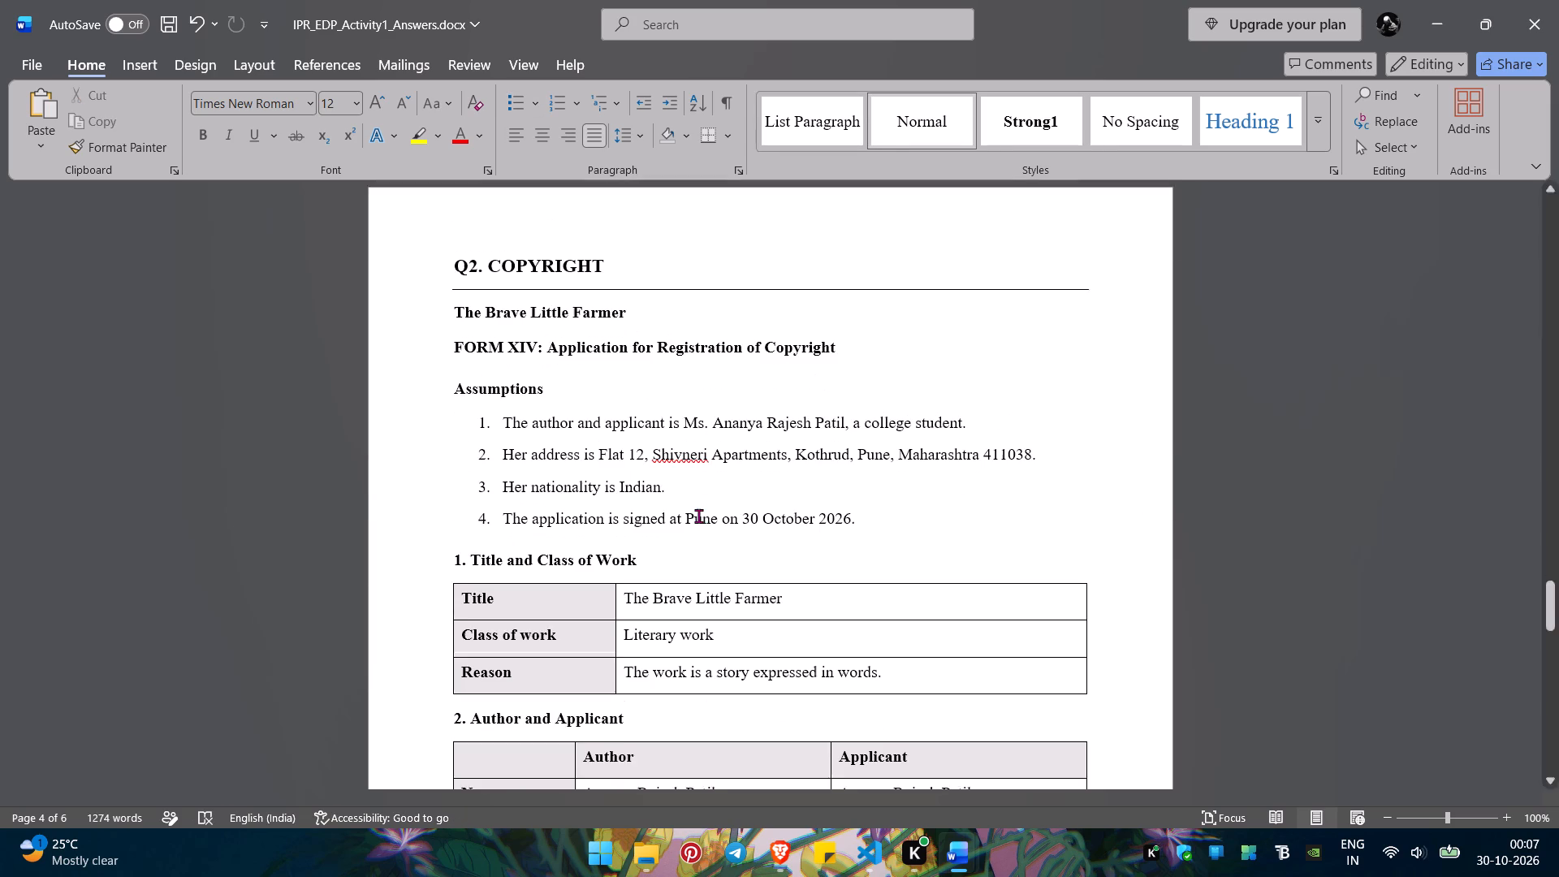
scroll(698, 516, "down", 2)
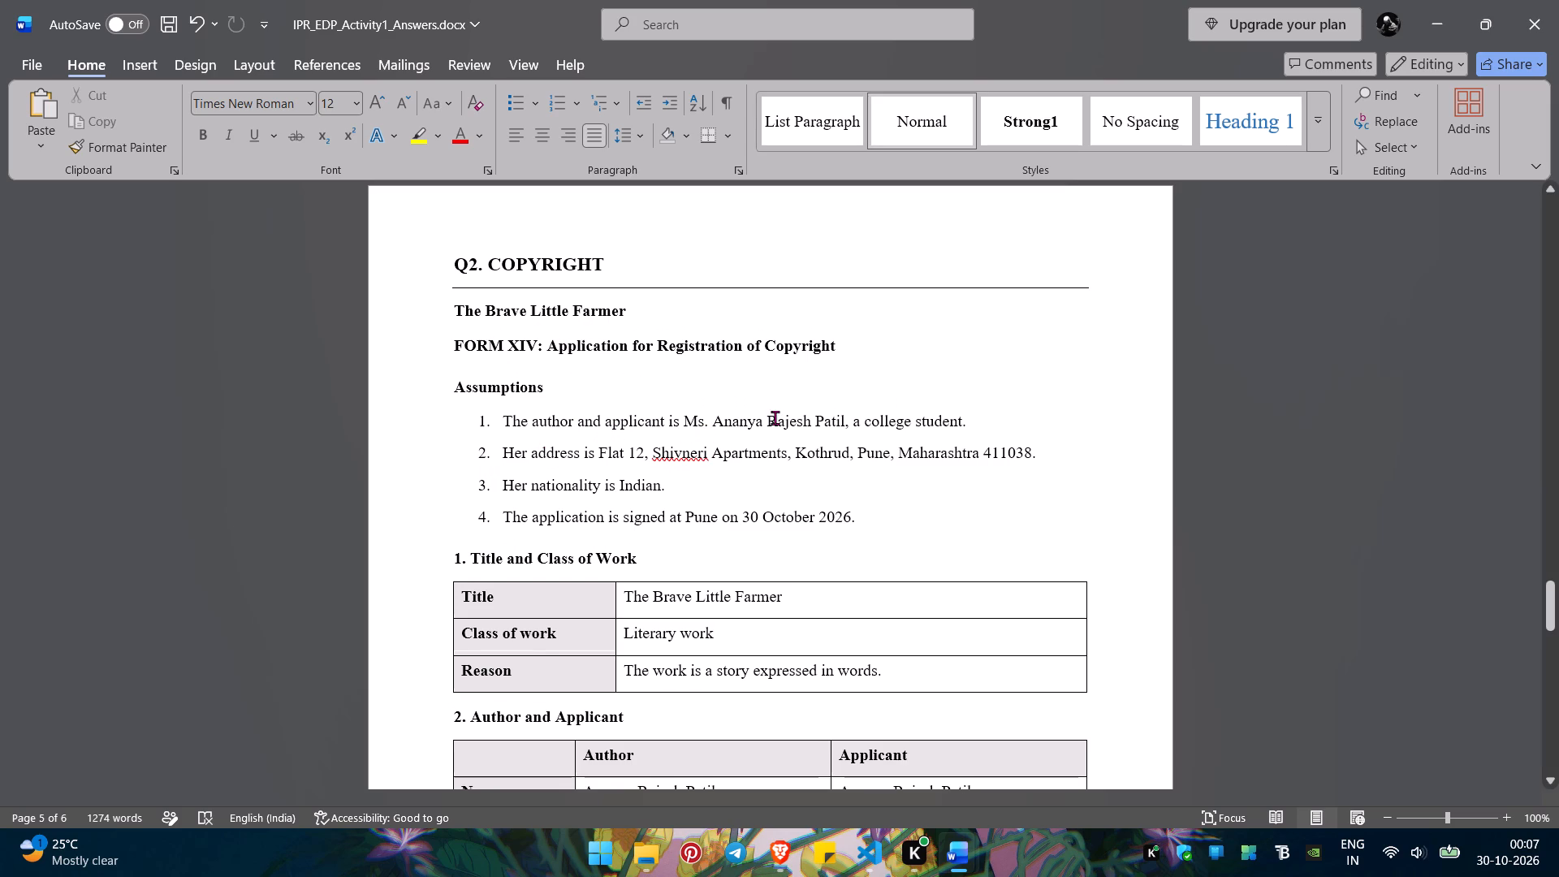
left_click(704, 424)
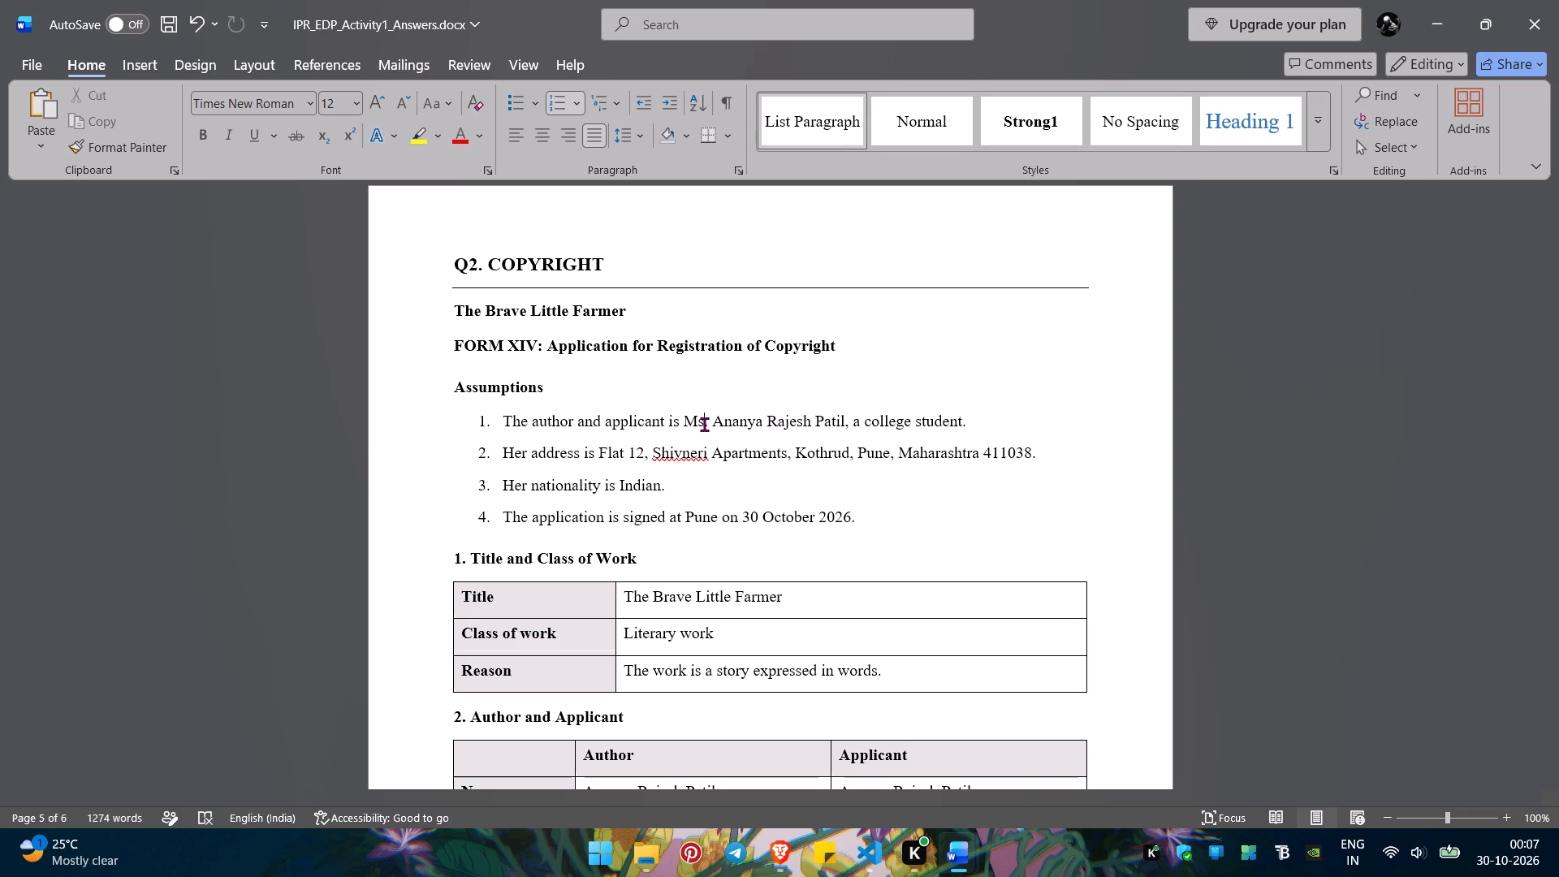
key("BackSpace")
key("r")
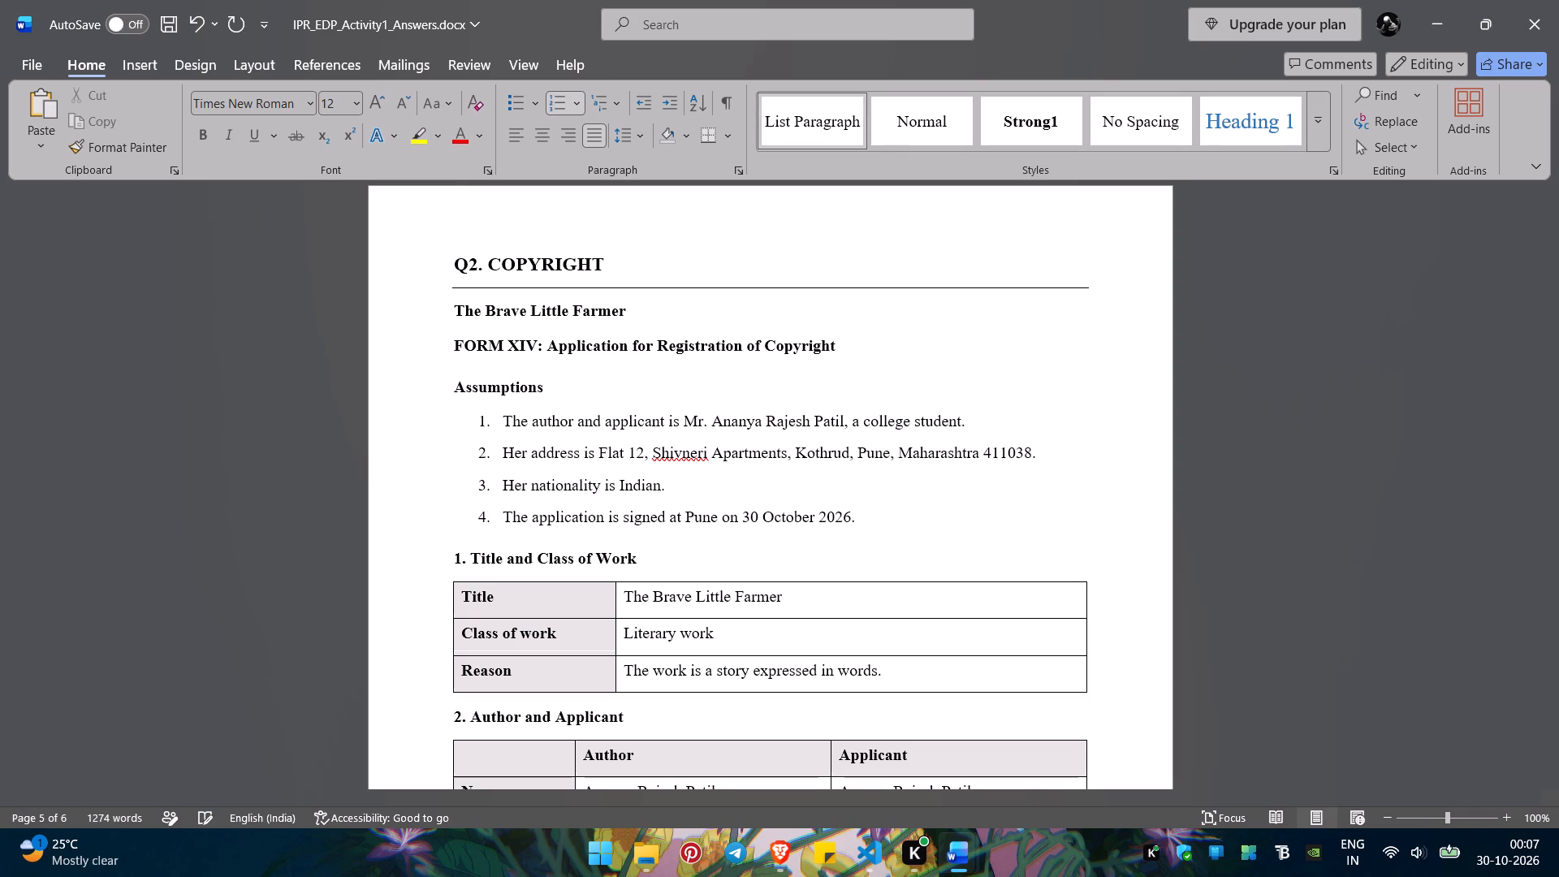
Remove the author and applicant's full name after "Mr." in the first assumption, keeping a space before the comma.
left_click(838, 421)
key("Right")
key("BackSpace")
key("BackSpace")
key("BackSpace")
key("BackSpace")
key("BackSpace")
key("BackSpace")
key("BackSpace")
key("BackSpace")
key("BackSpace")
key("BackSpace")
key("BackSpace")
key("BackSpace")
key("BackSpace")
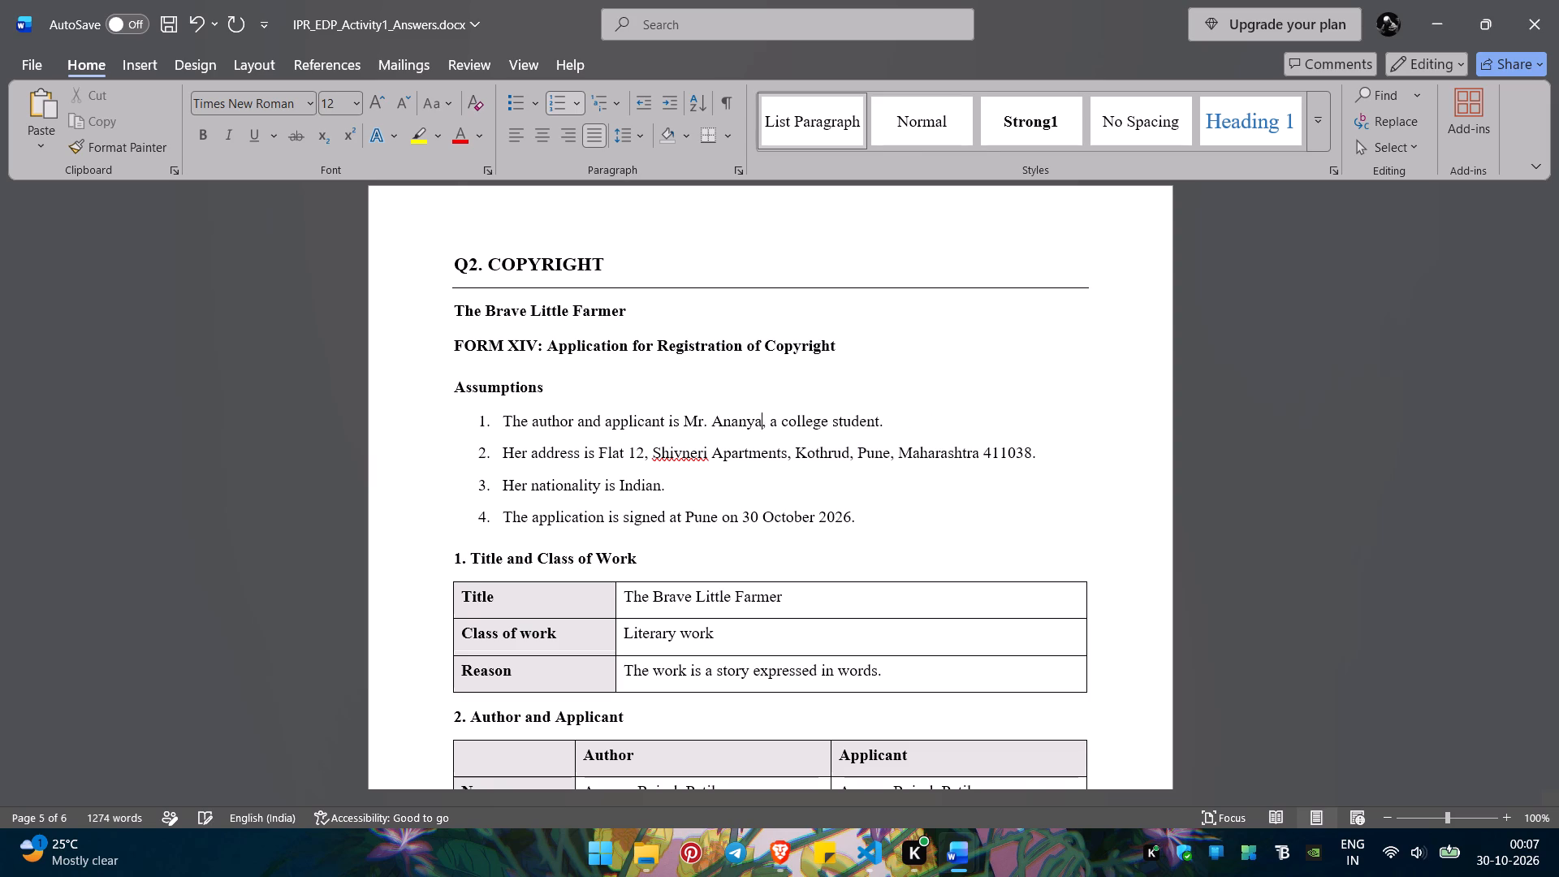
key("BackSpace")
key("BackSpace")
key("BackSpace")
key("BackSpace")
key("BackSpace")
key("BackSpace")
key("BackSpace")
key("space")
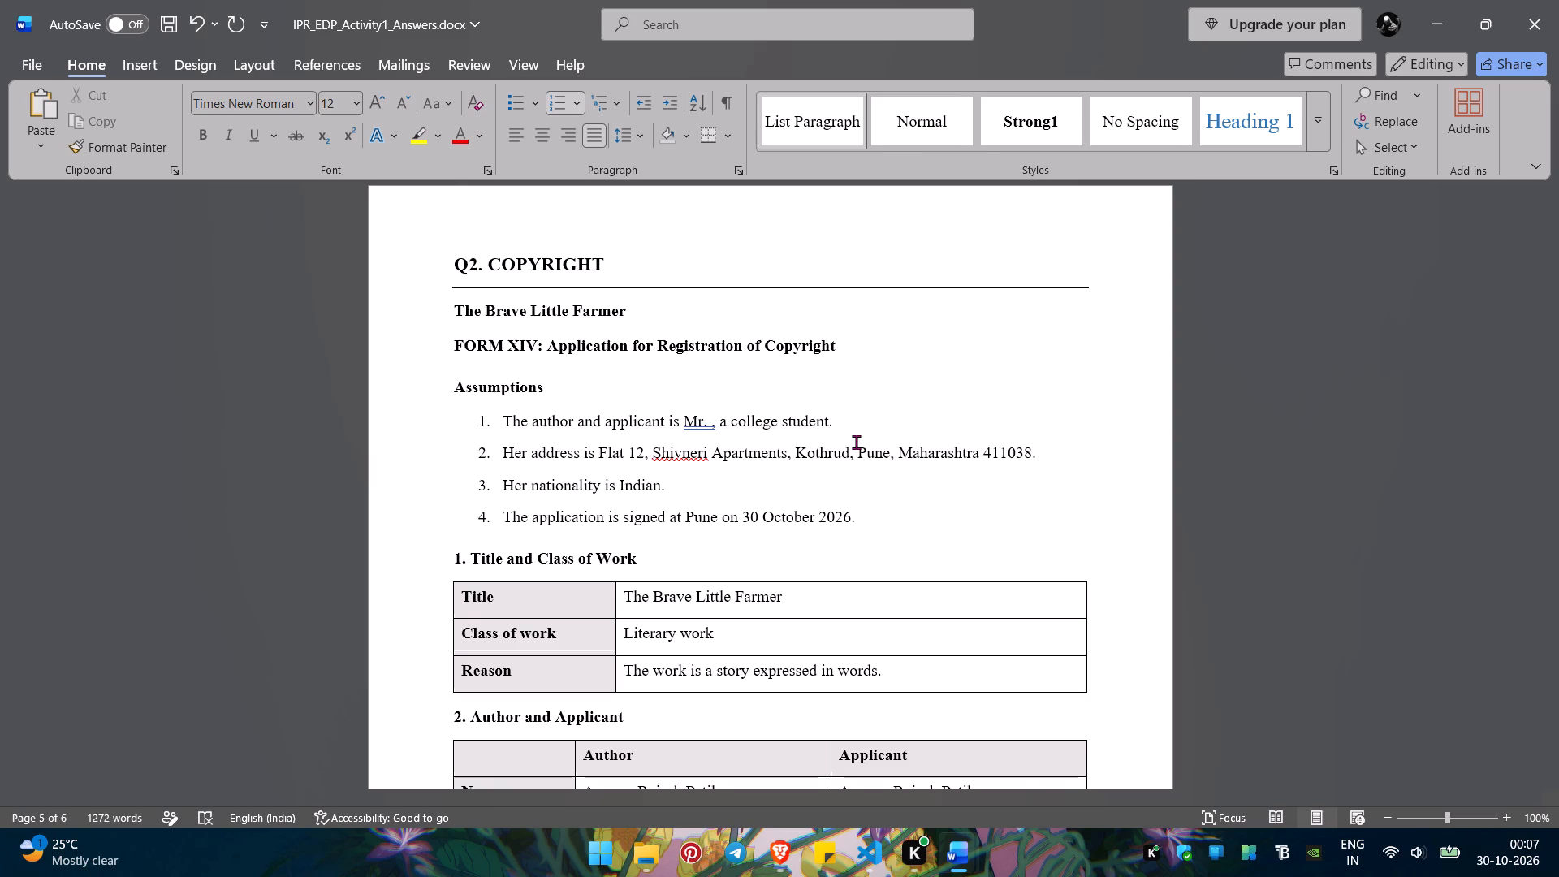
Enter the student's own name after "Mr." in the first Q2 assumption.
type("PA")
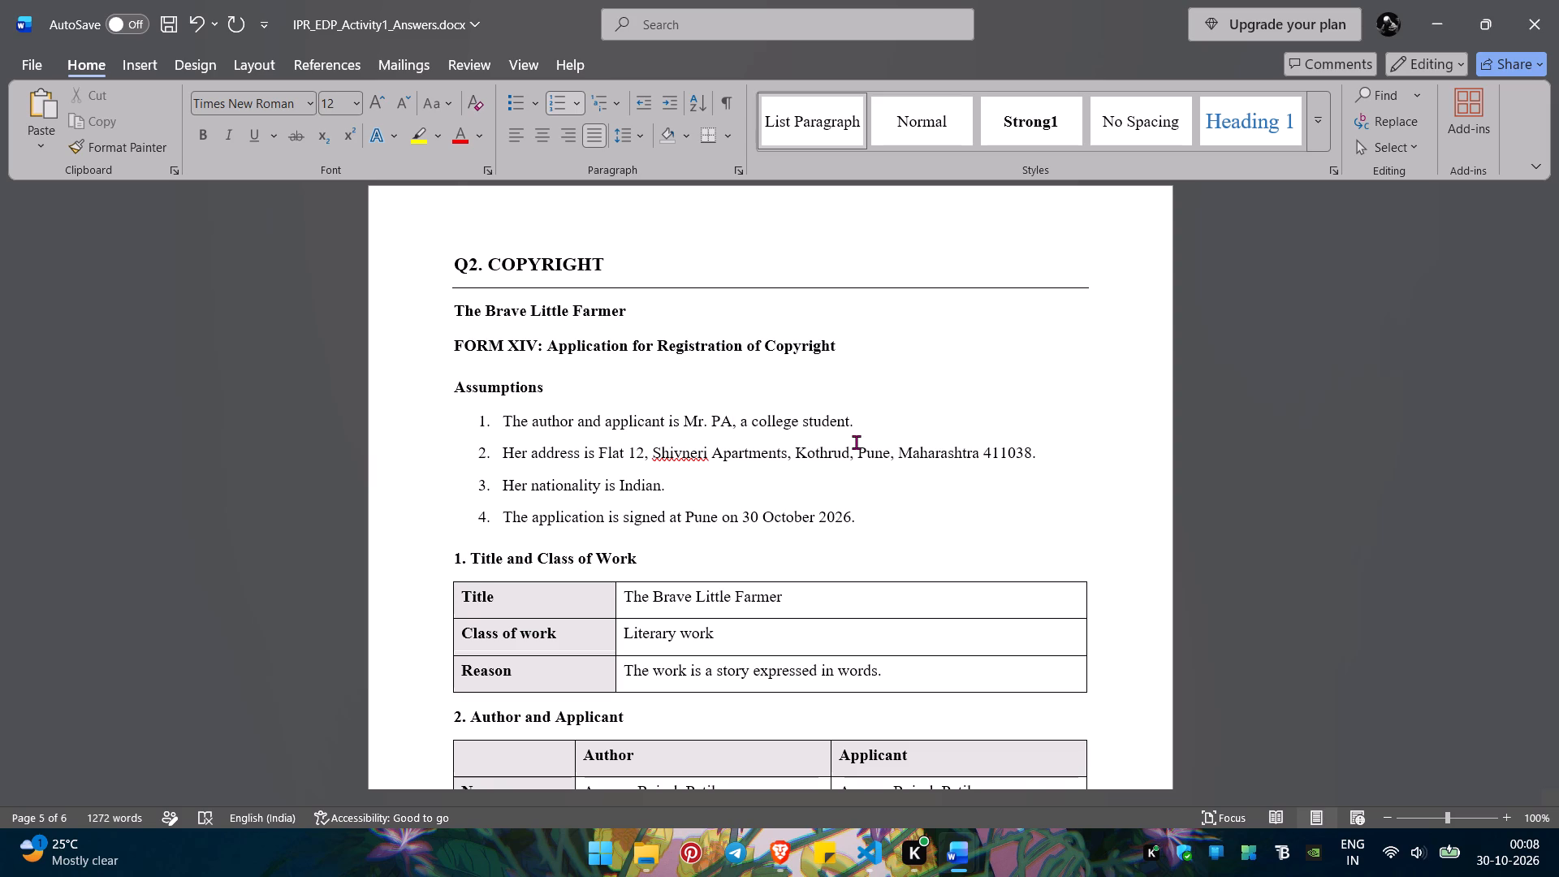
Replace the partial name after "Mr." in the first Q2 assumption with the student's full name in normal capitalisation.
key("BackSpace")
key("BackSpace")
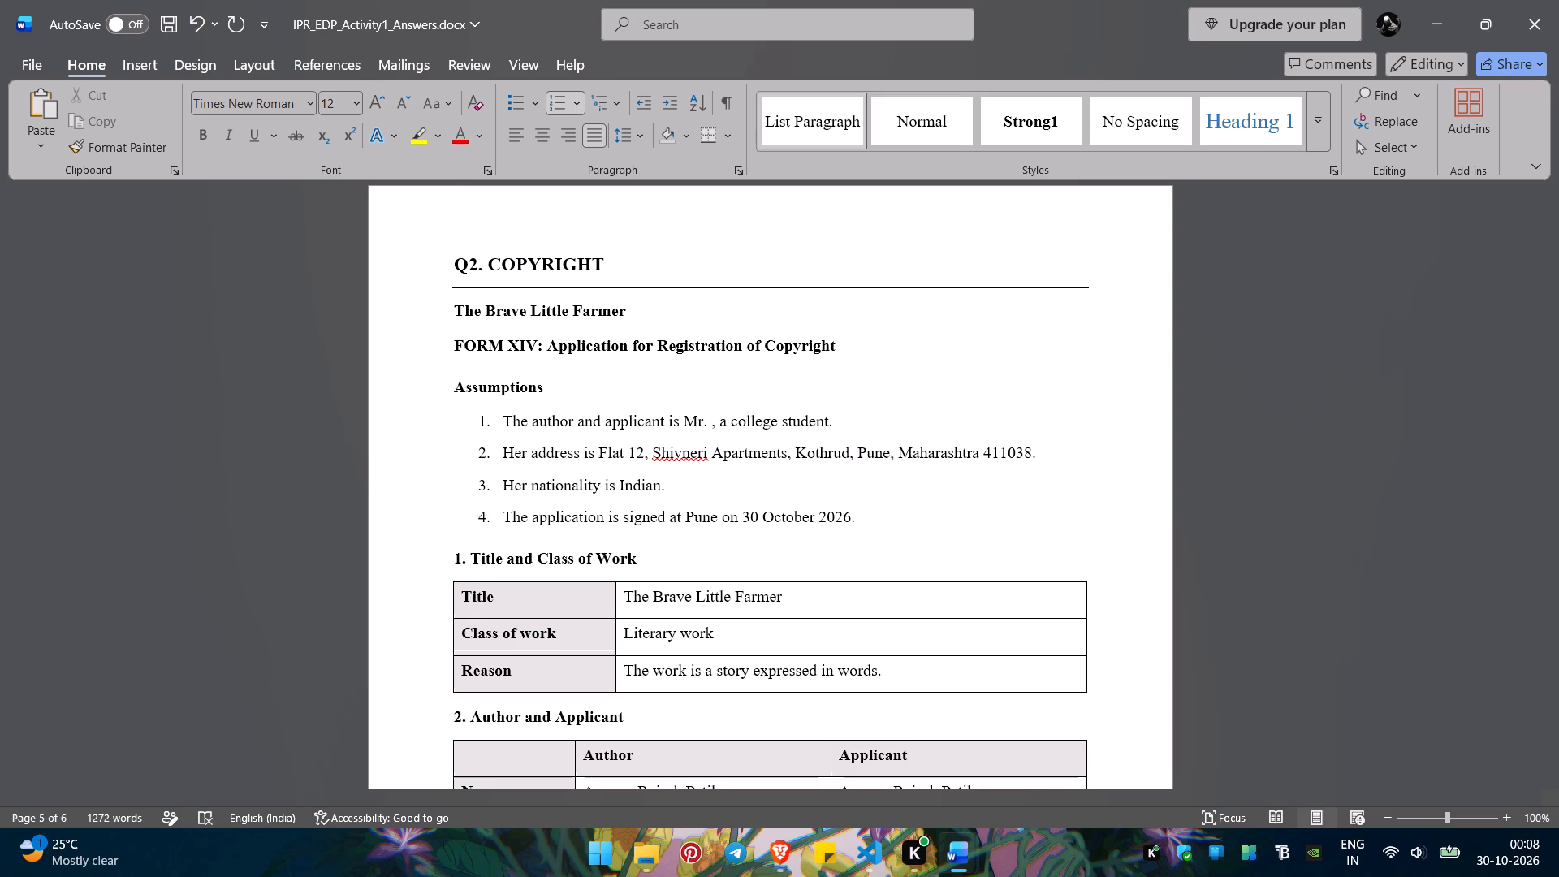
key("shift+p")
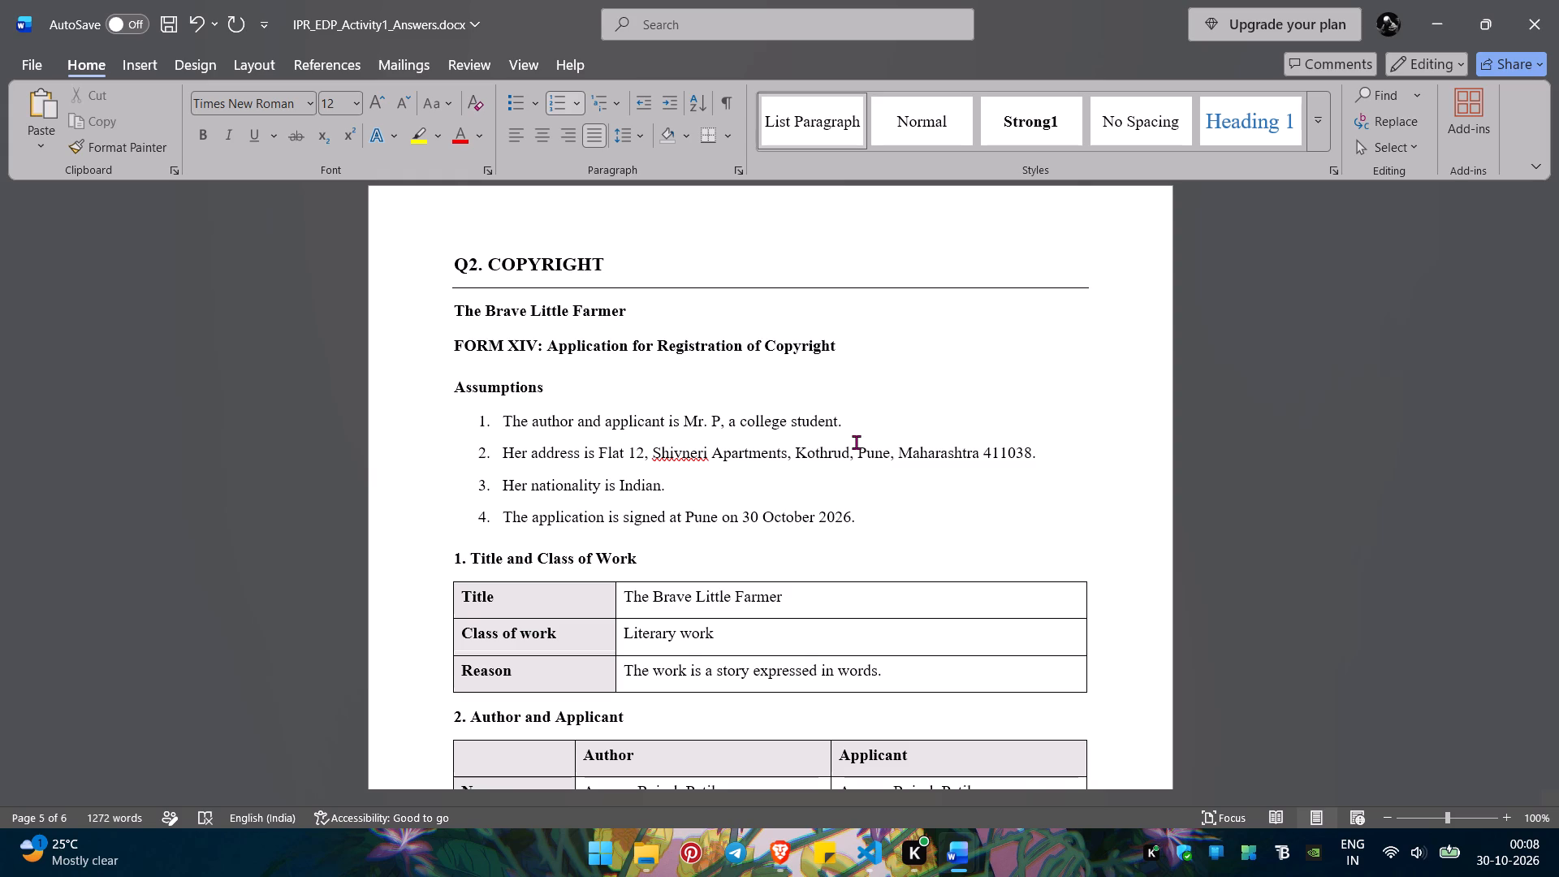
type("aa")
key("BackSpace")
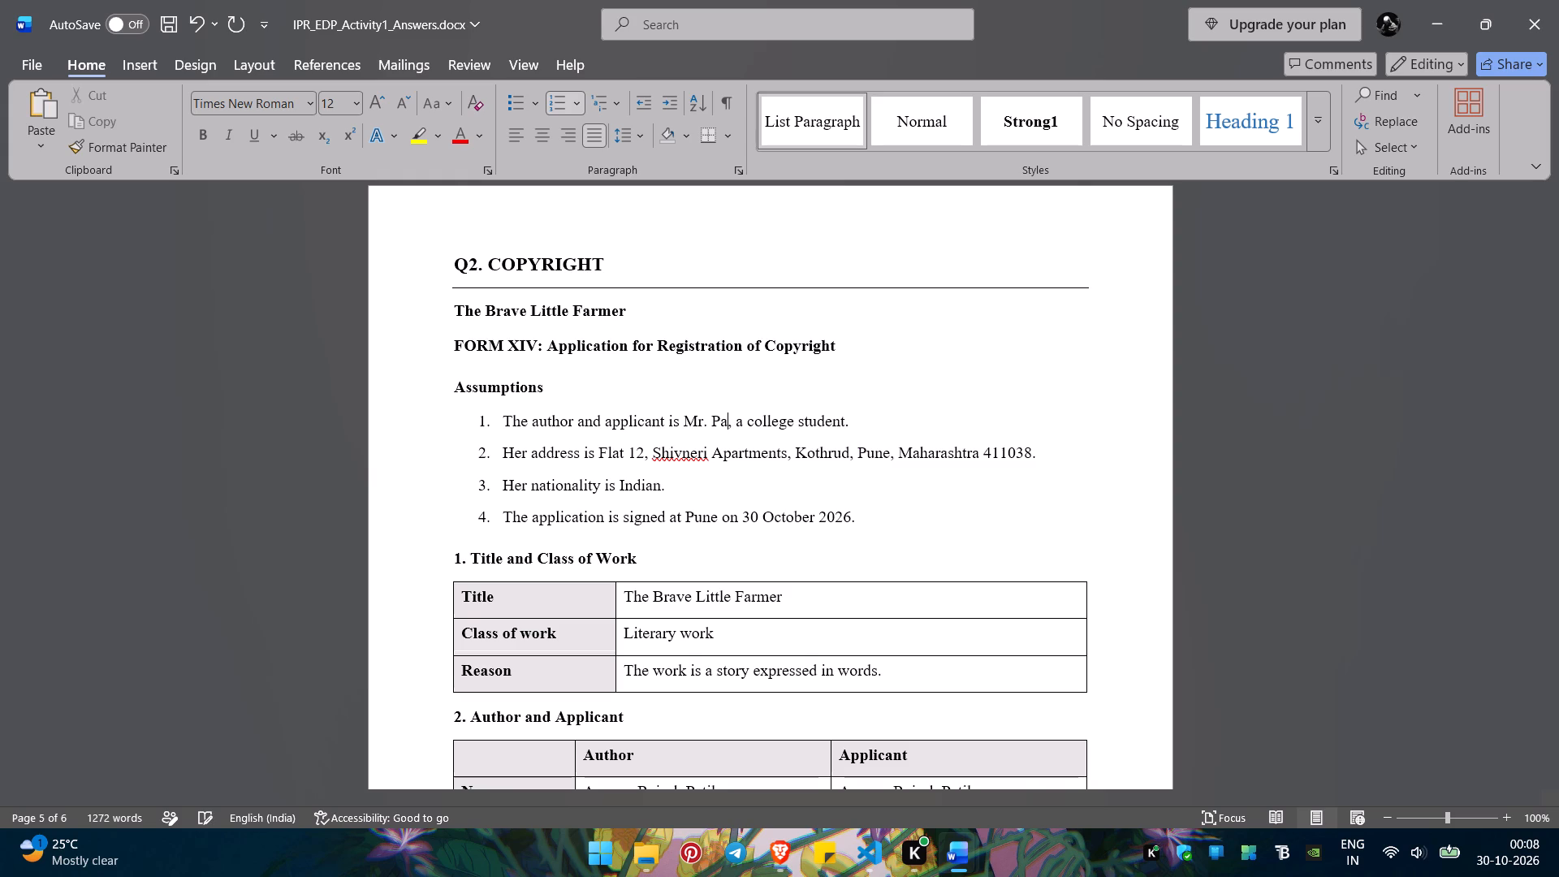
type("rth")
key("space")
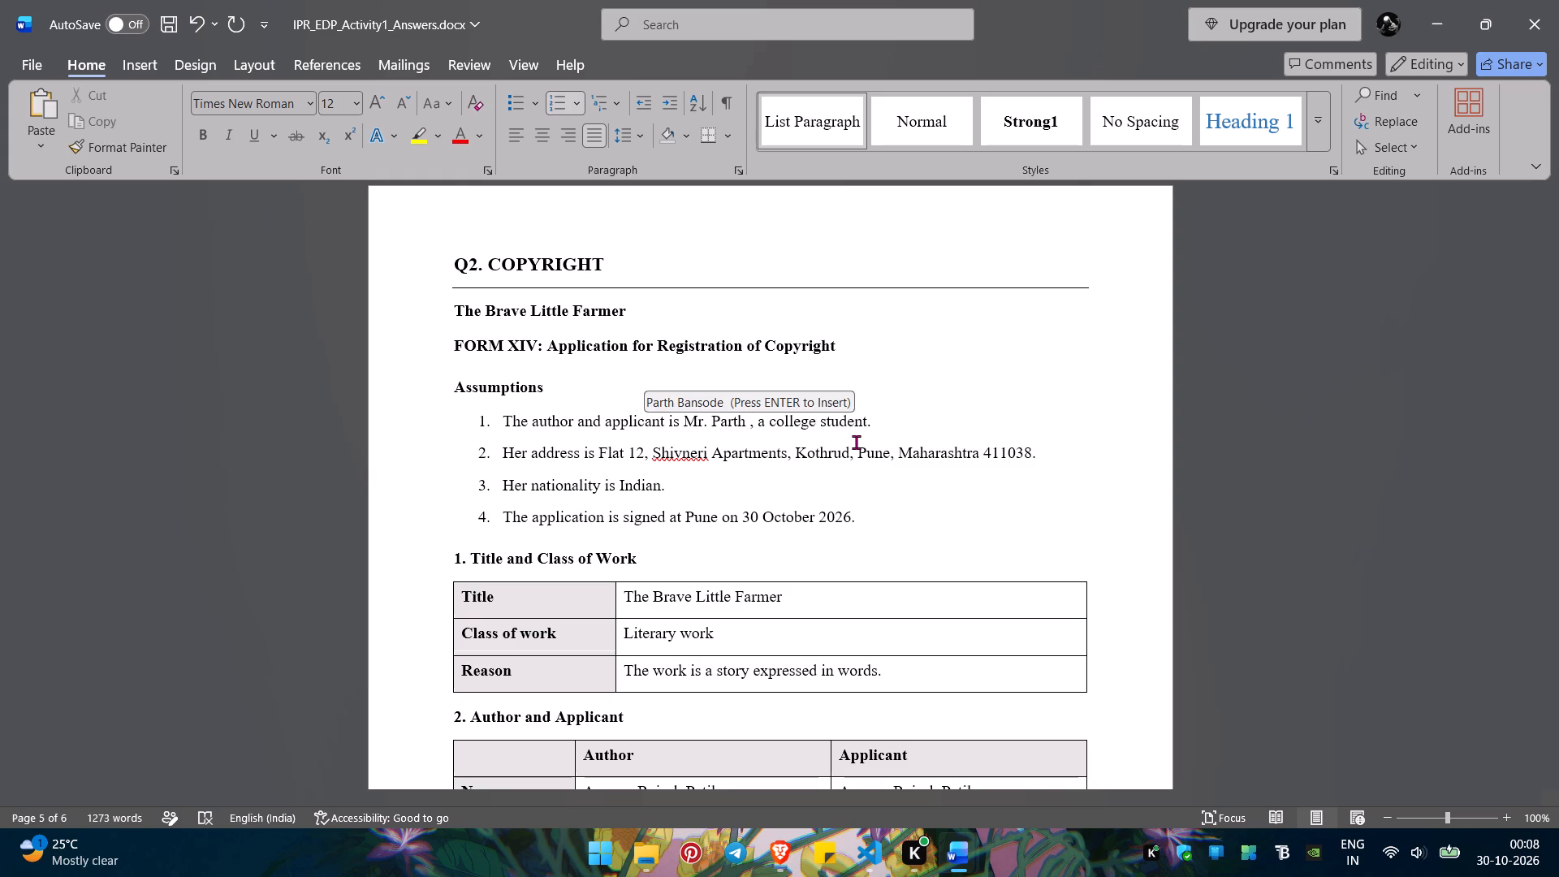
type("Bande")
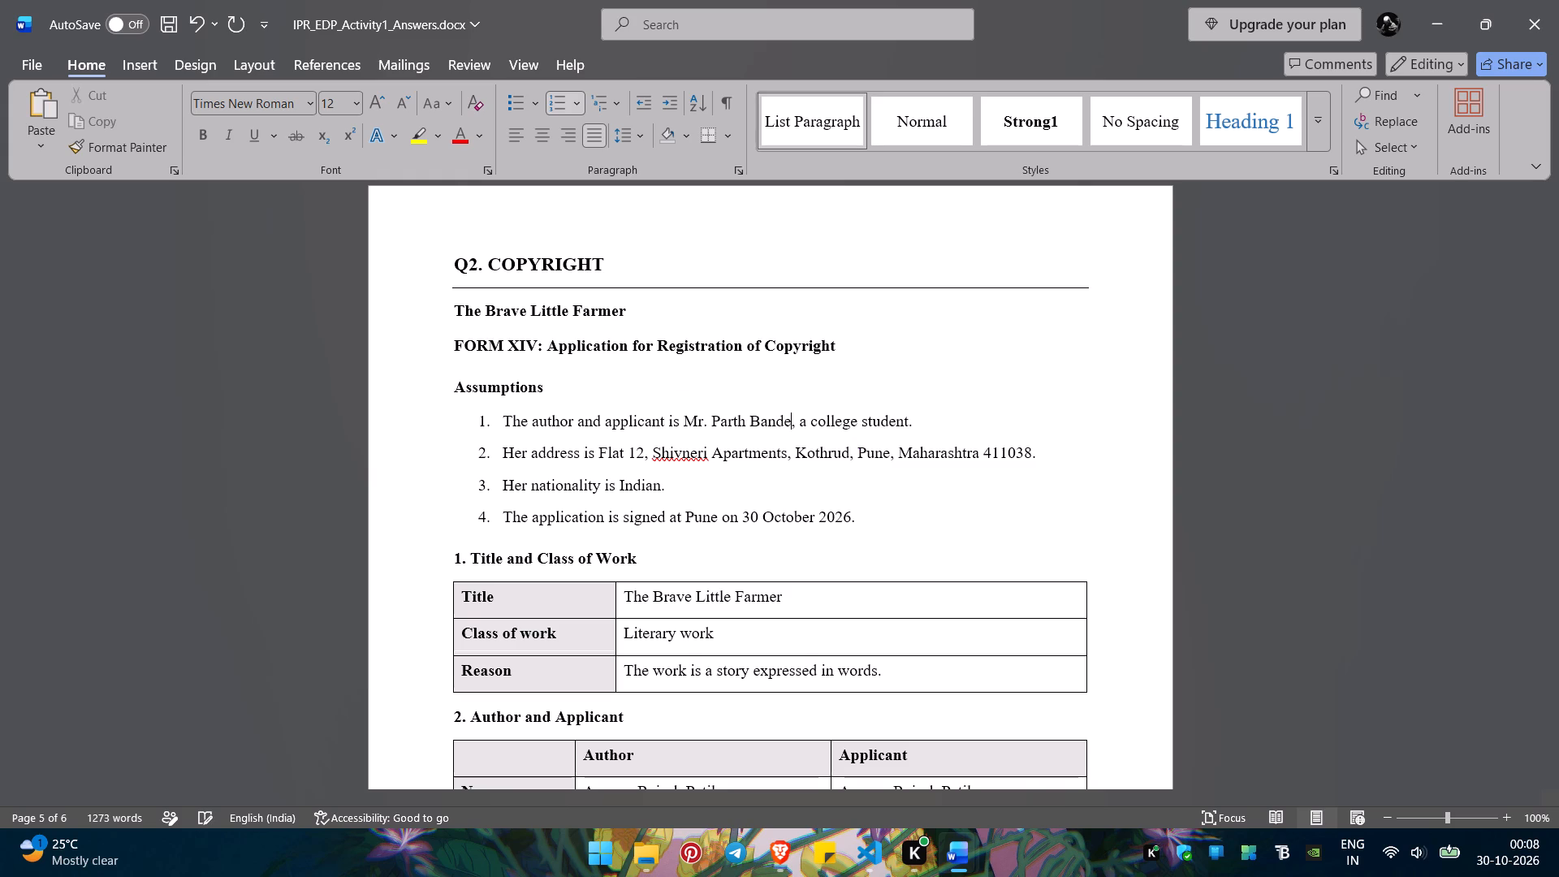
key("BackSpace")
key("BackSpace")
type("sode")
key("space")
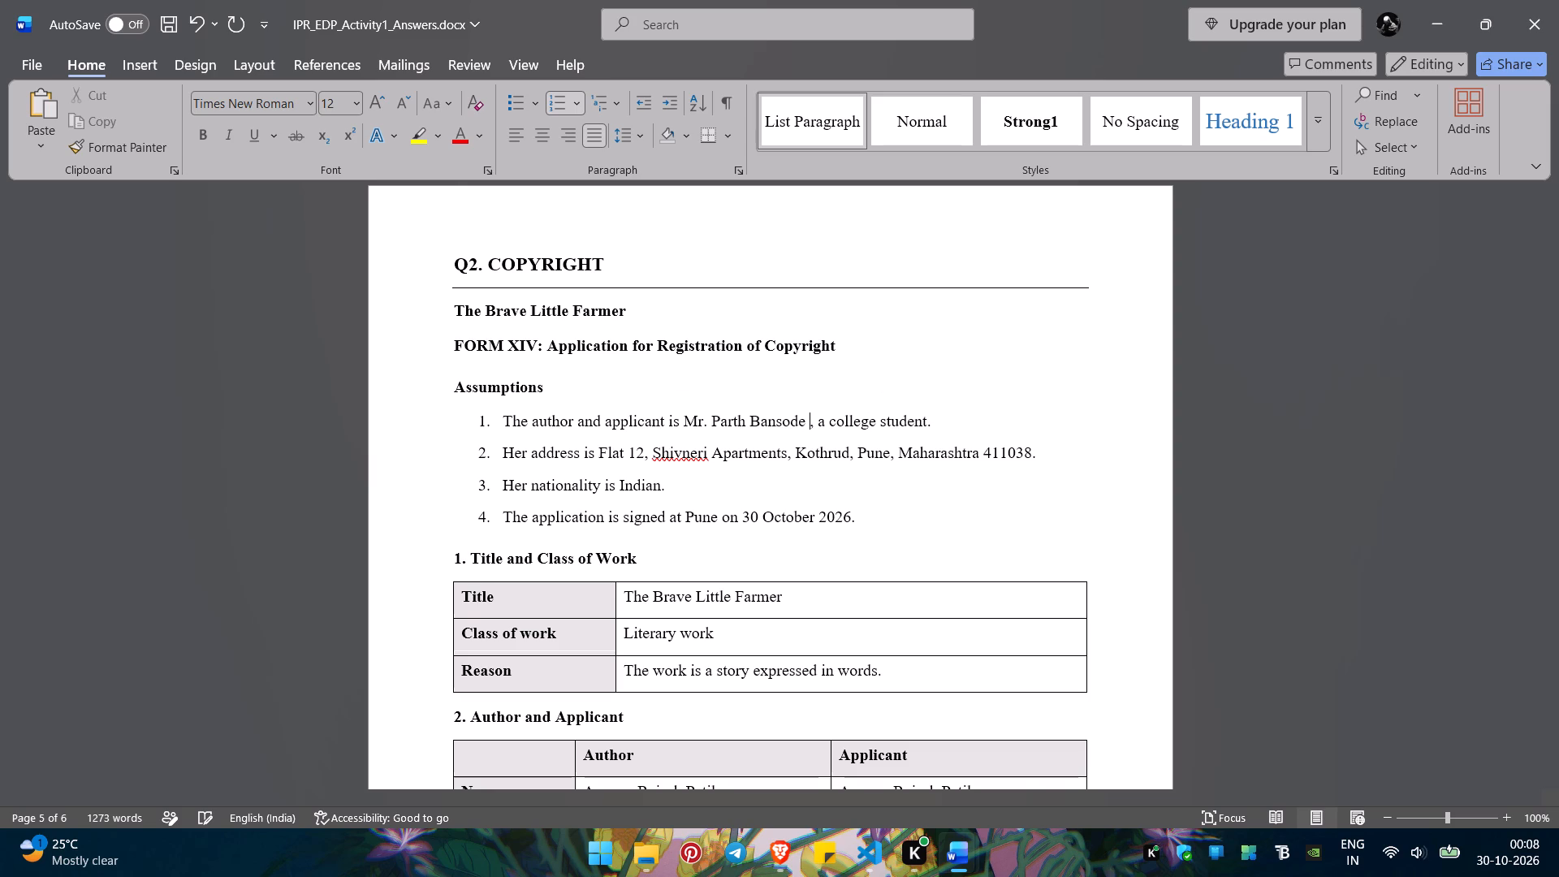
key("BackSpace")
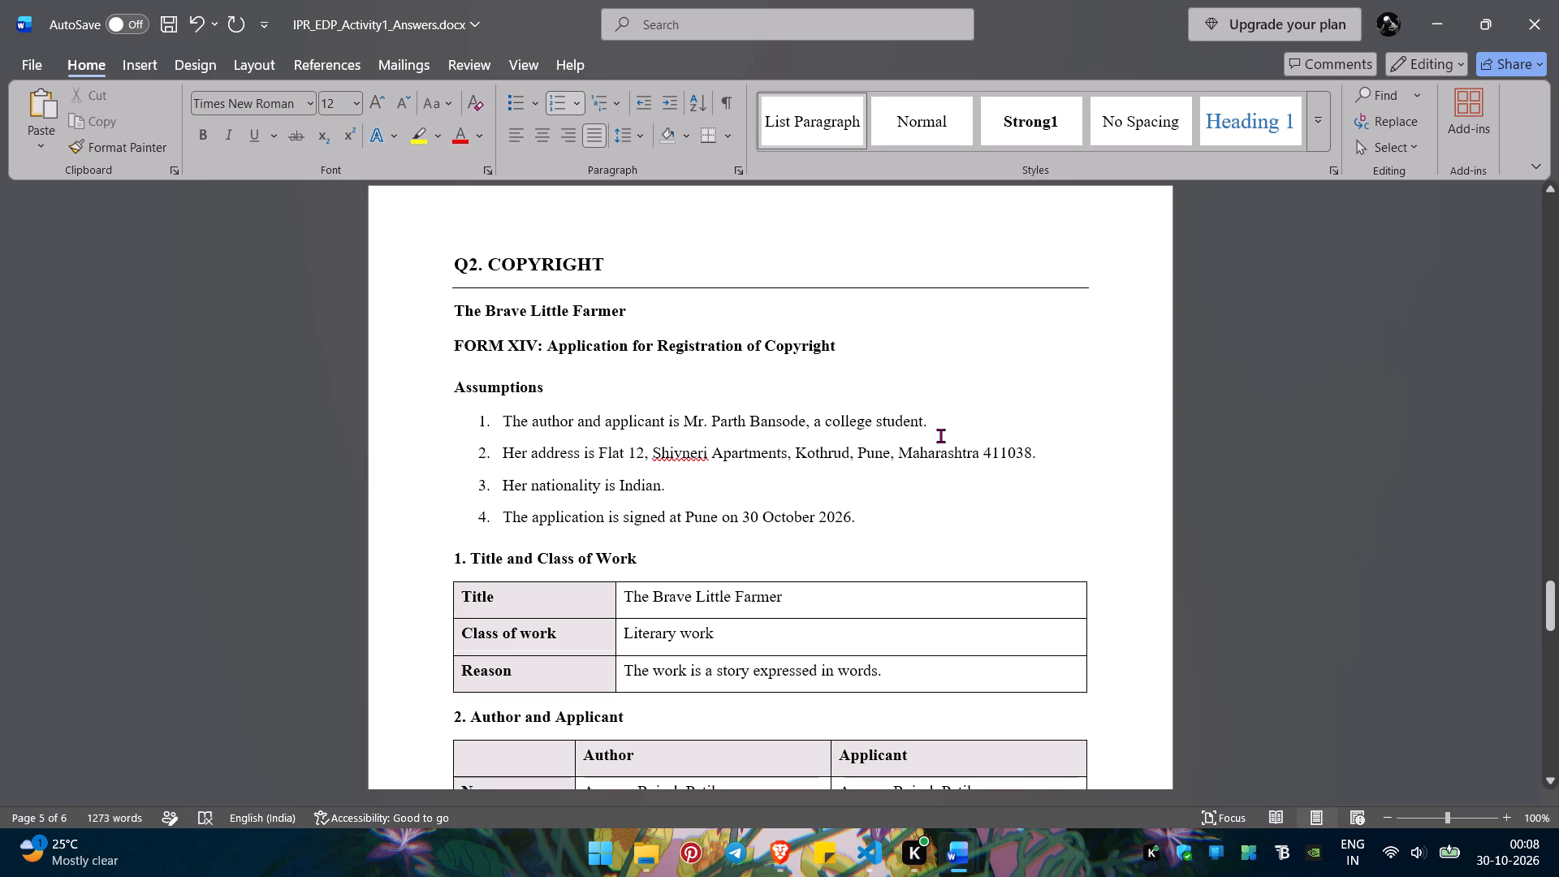
Change "Her" to "His" at the start of the second assumption, the one about the address.
left_click(530, 461)
key("BackSpace")
key("BackSpace")
key("BackSpace")
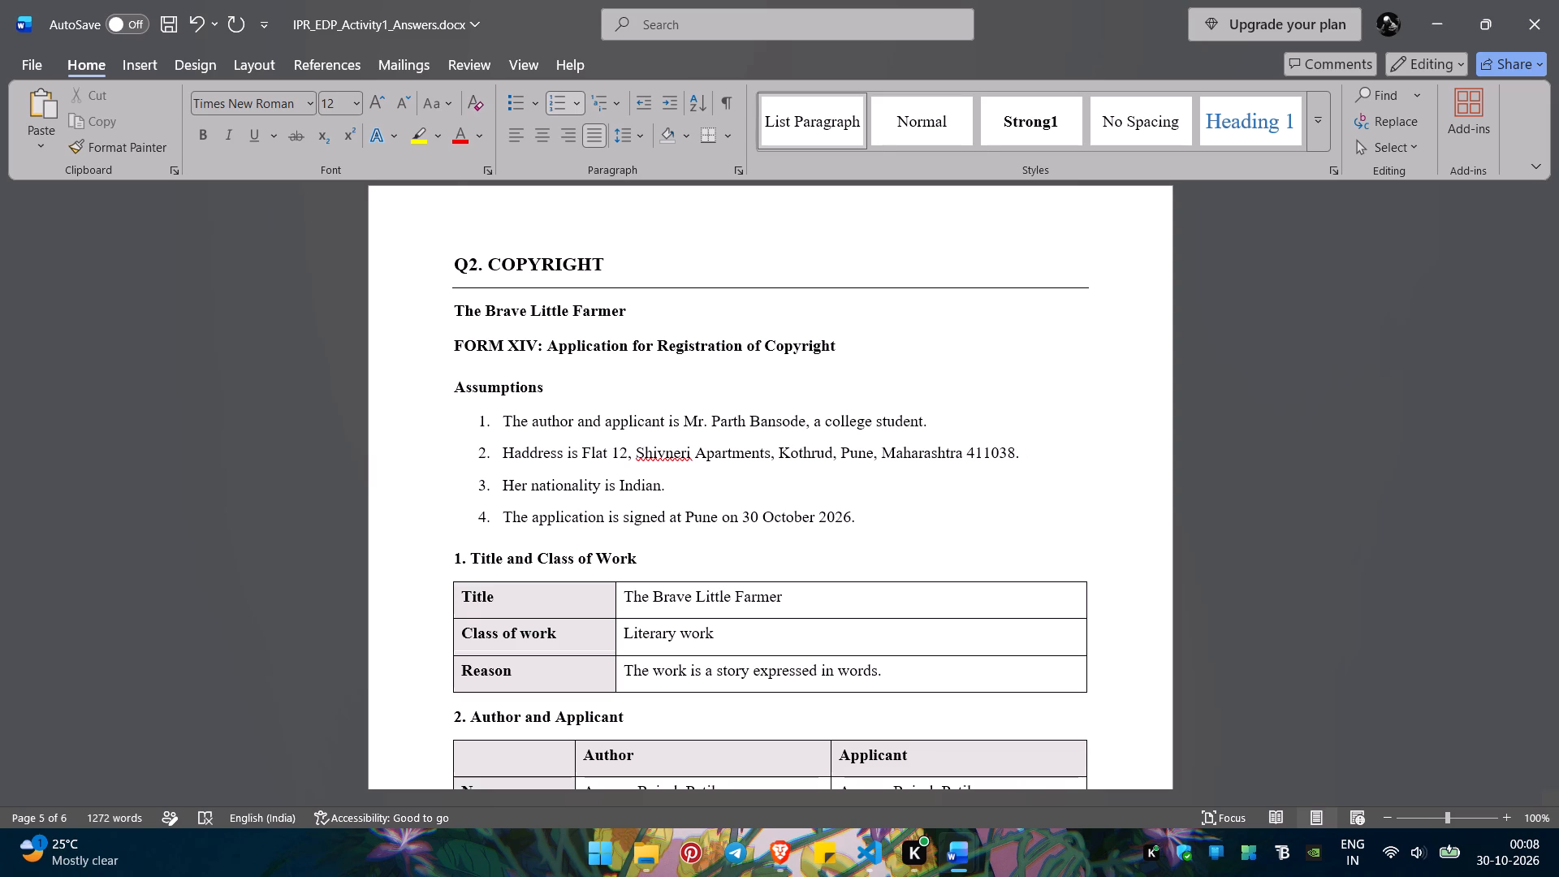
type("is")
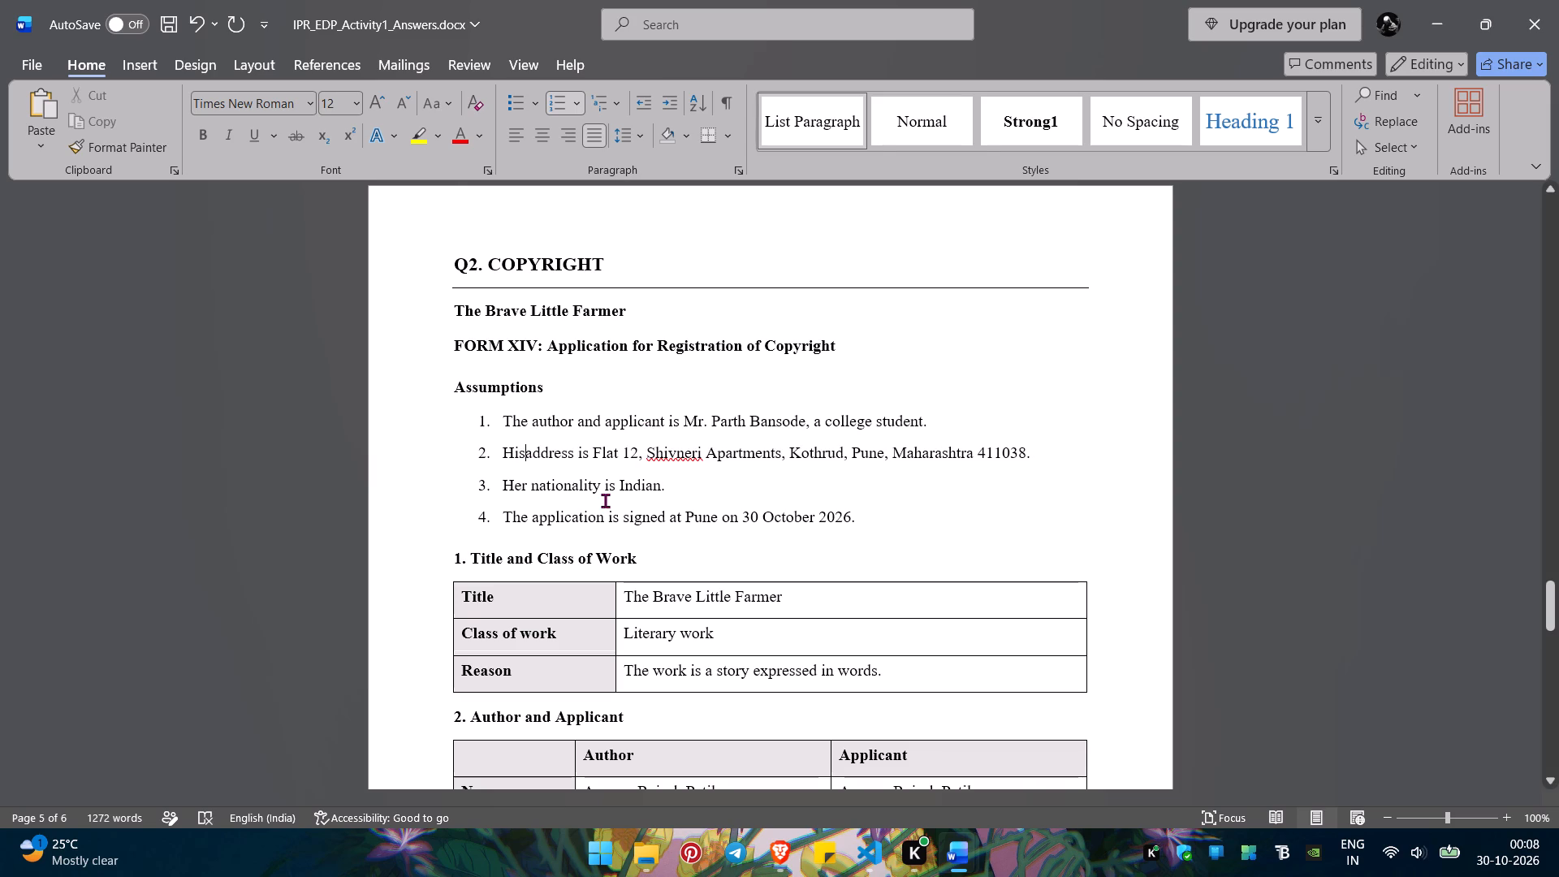
Finish changing "Her" to "His" in the address and nationality assumptions of Q2, keeping a space after the pronoun.
key("space")
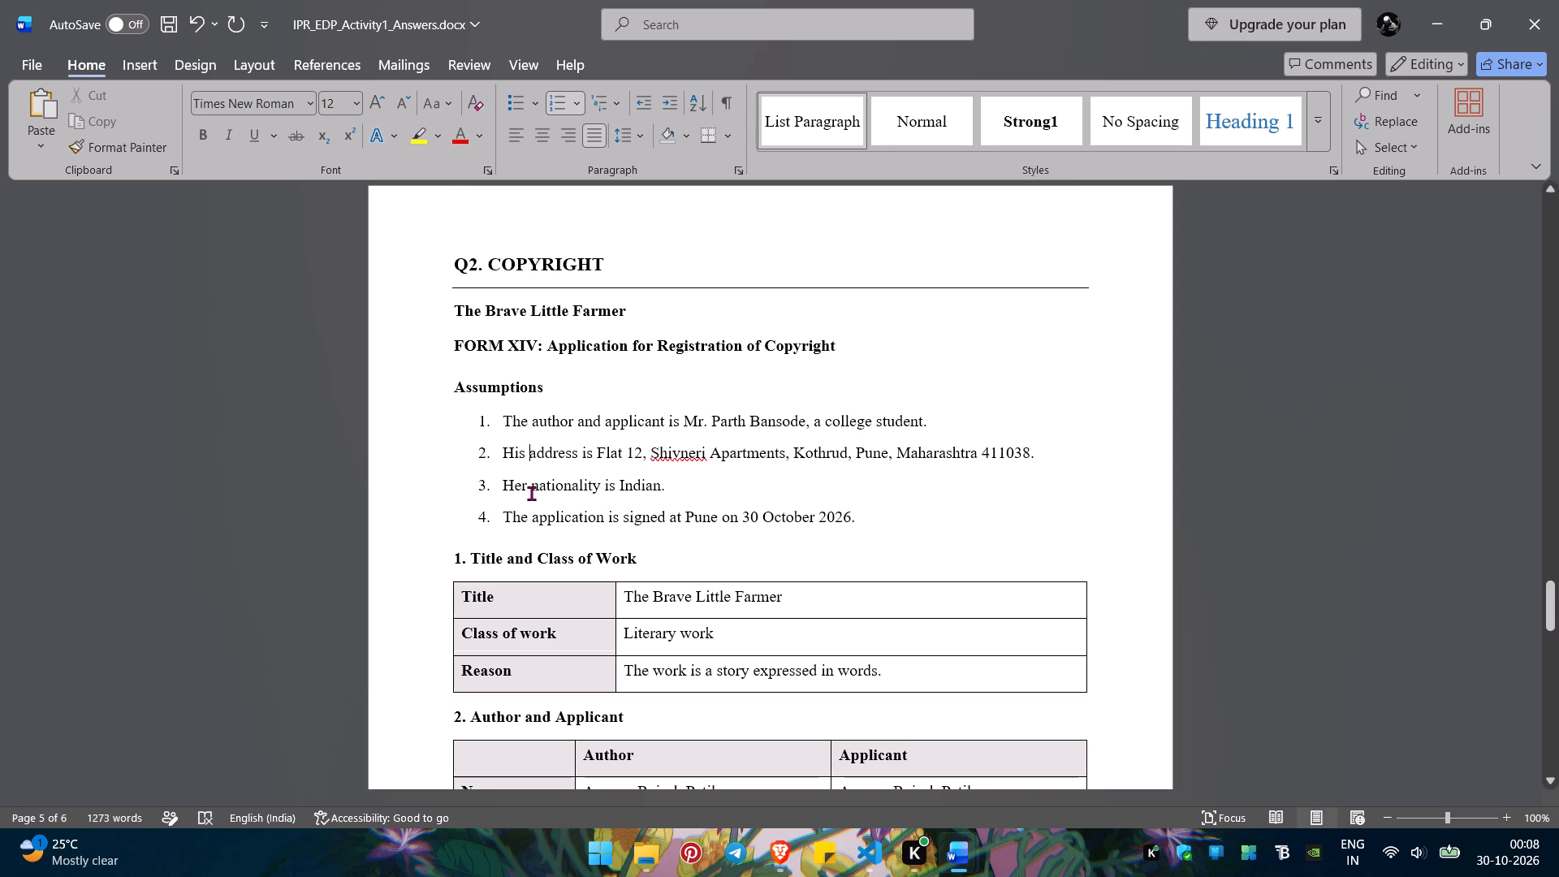
left_click(526, 488)
key("BackSpace")
key("BackSpace")
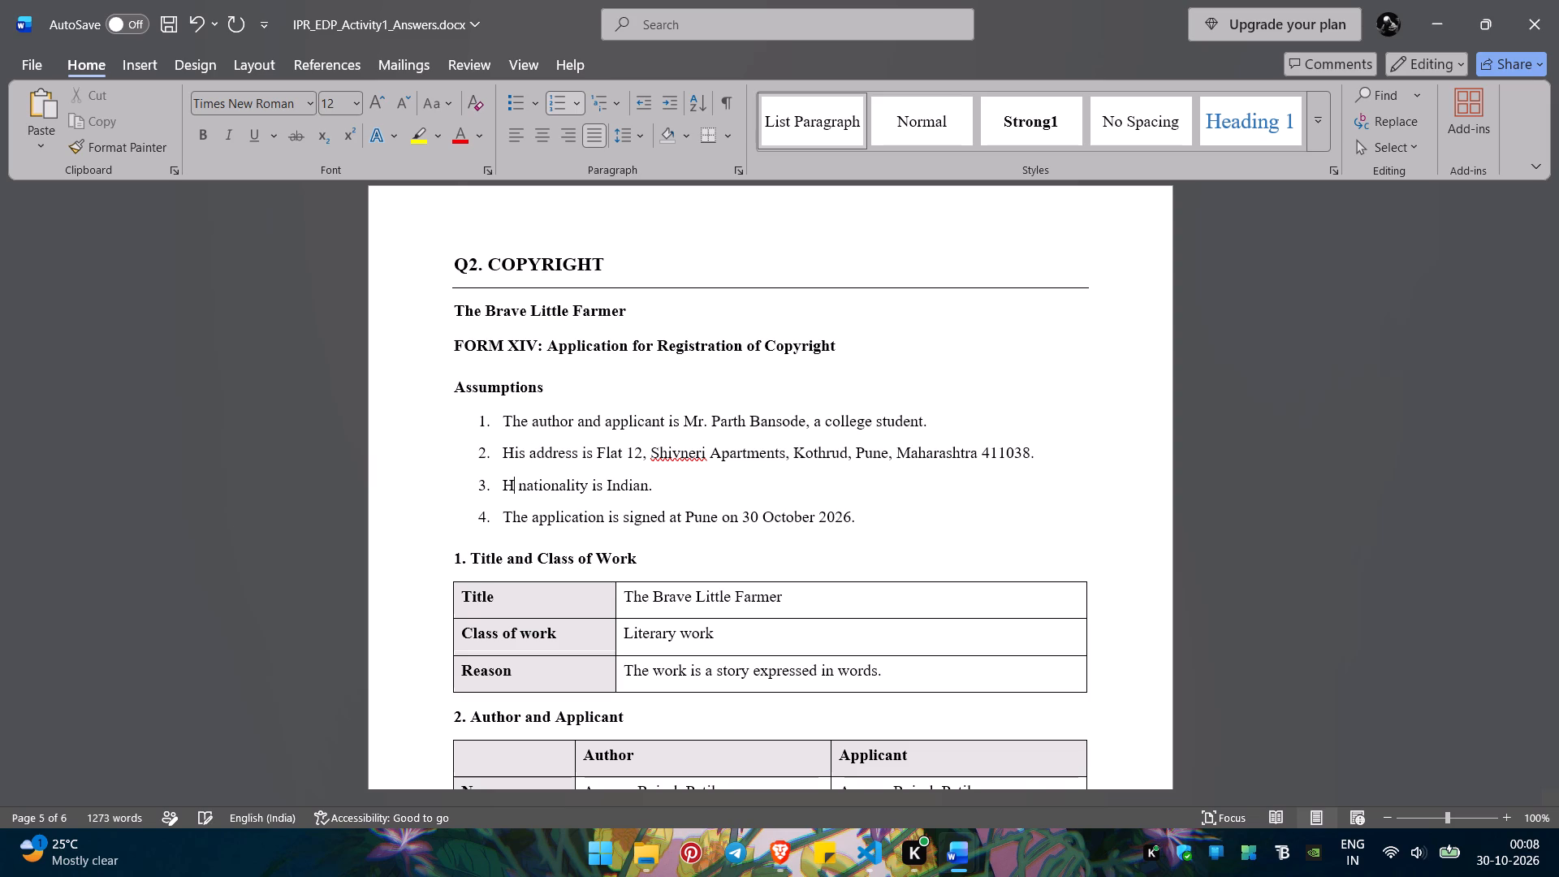
type("is")
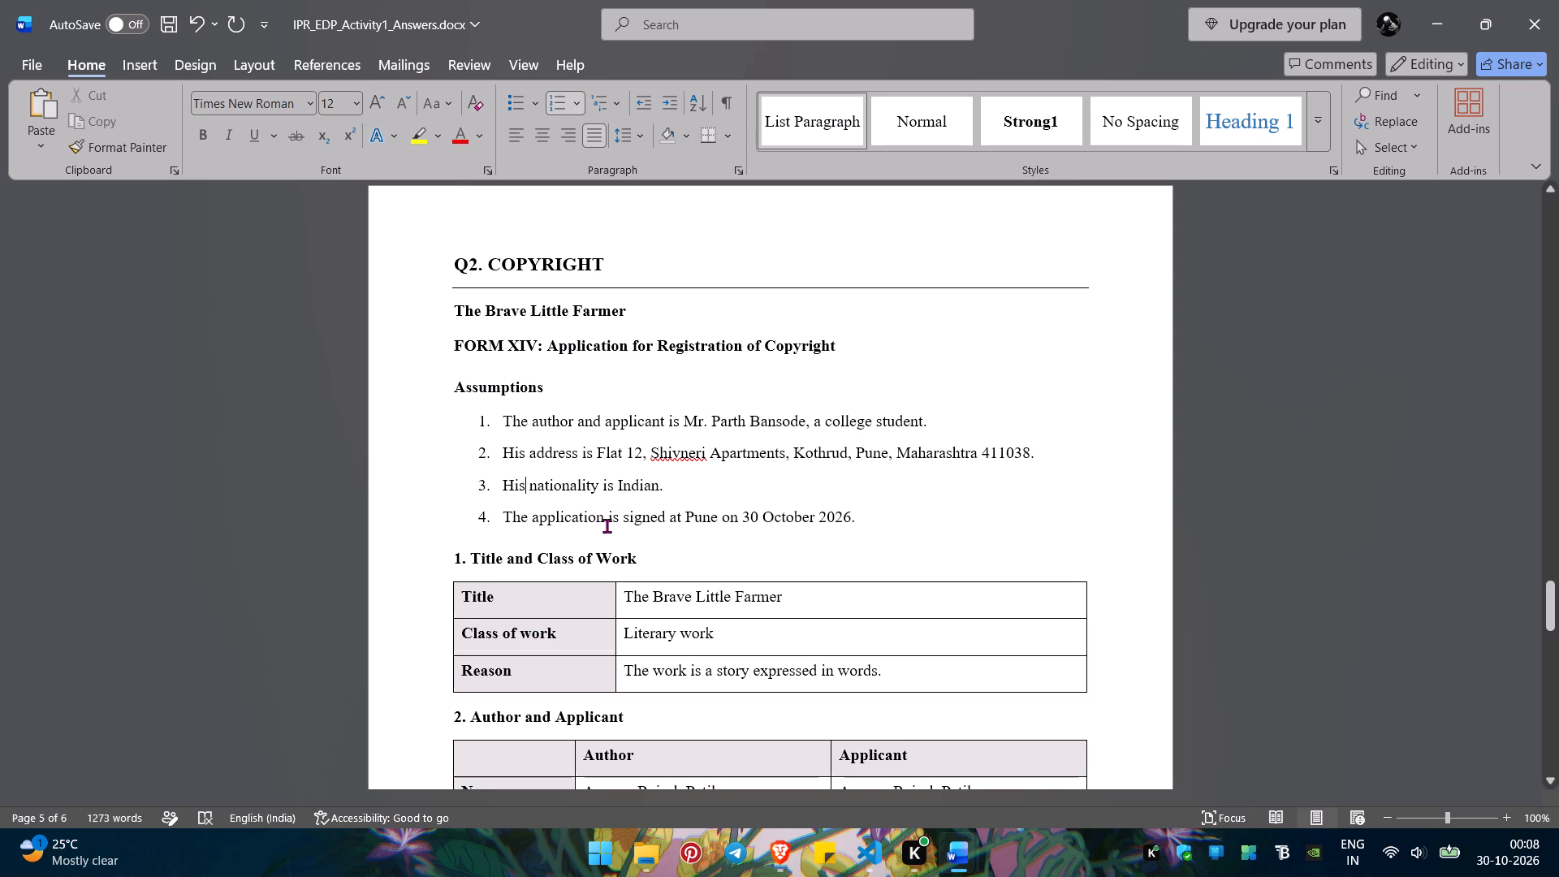
Replace the author's name in the Author and Applicant table with the student's own name.
scroll(715, 538, "down", 1)
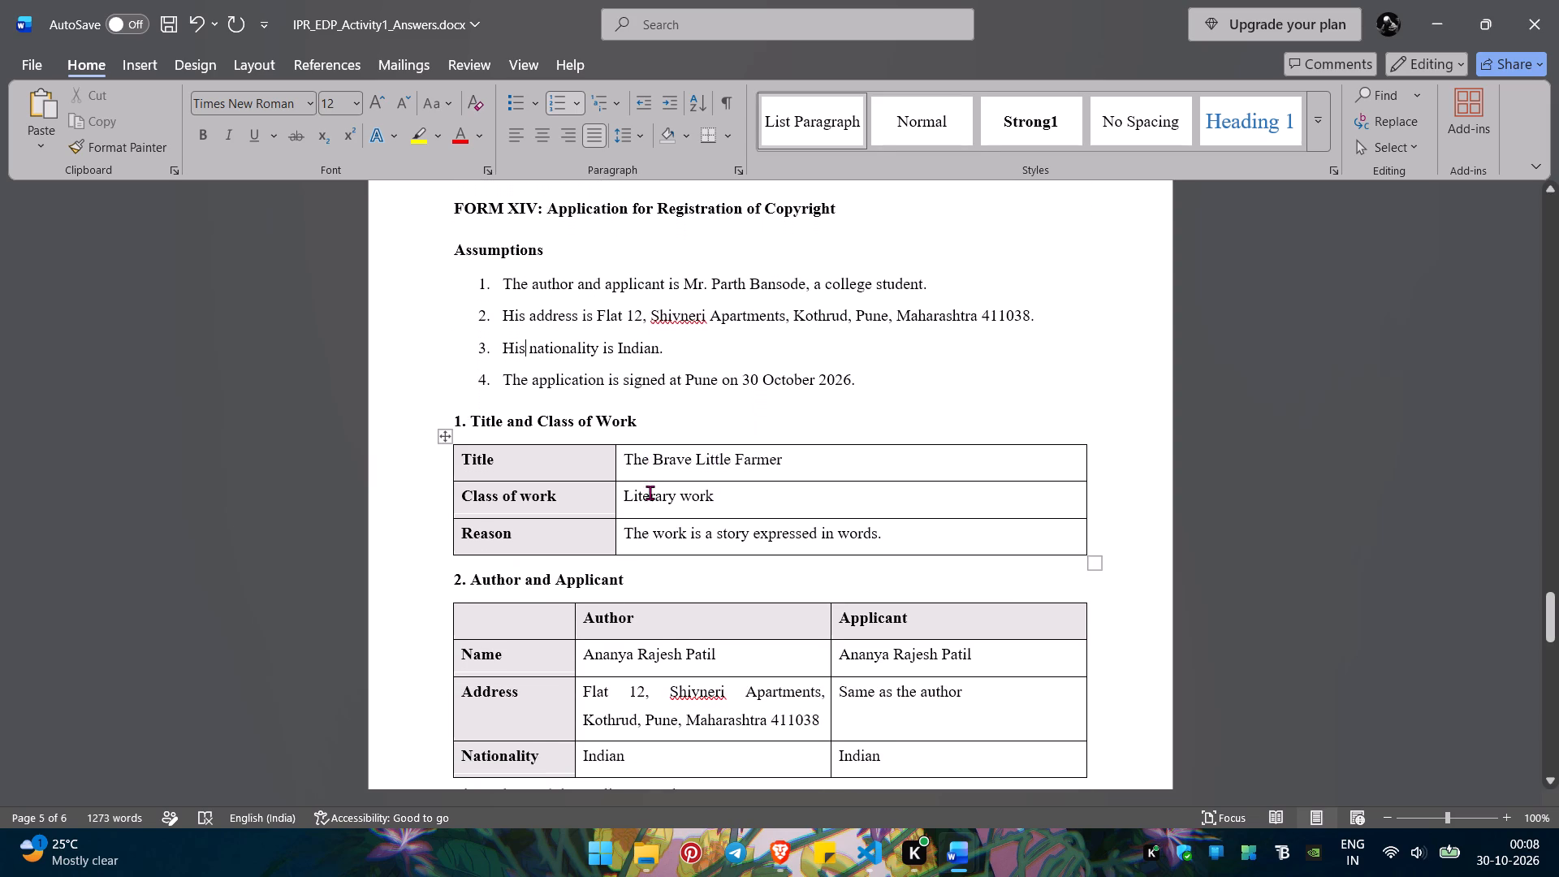
scroll(712, 550, "down", 2)
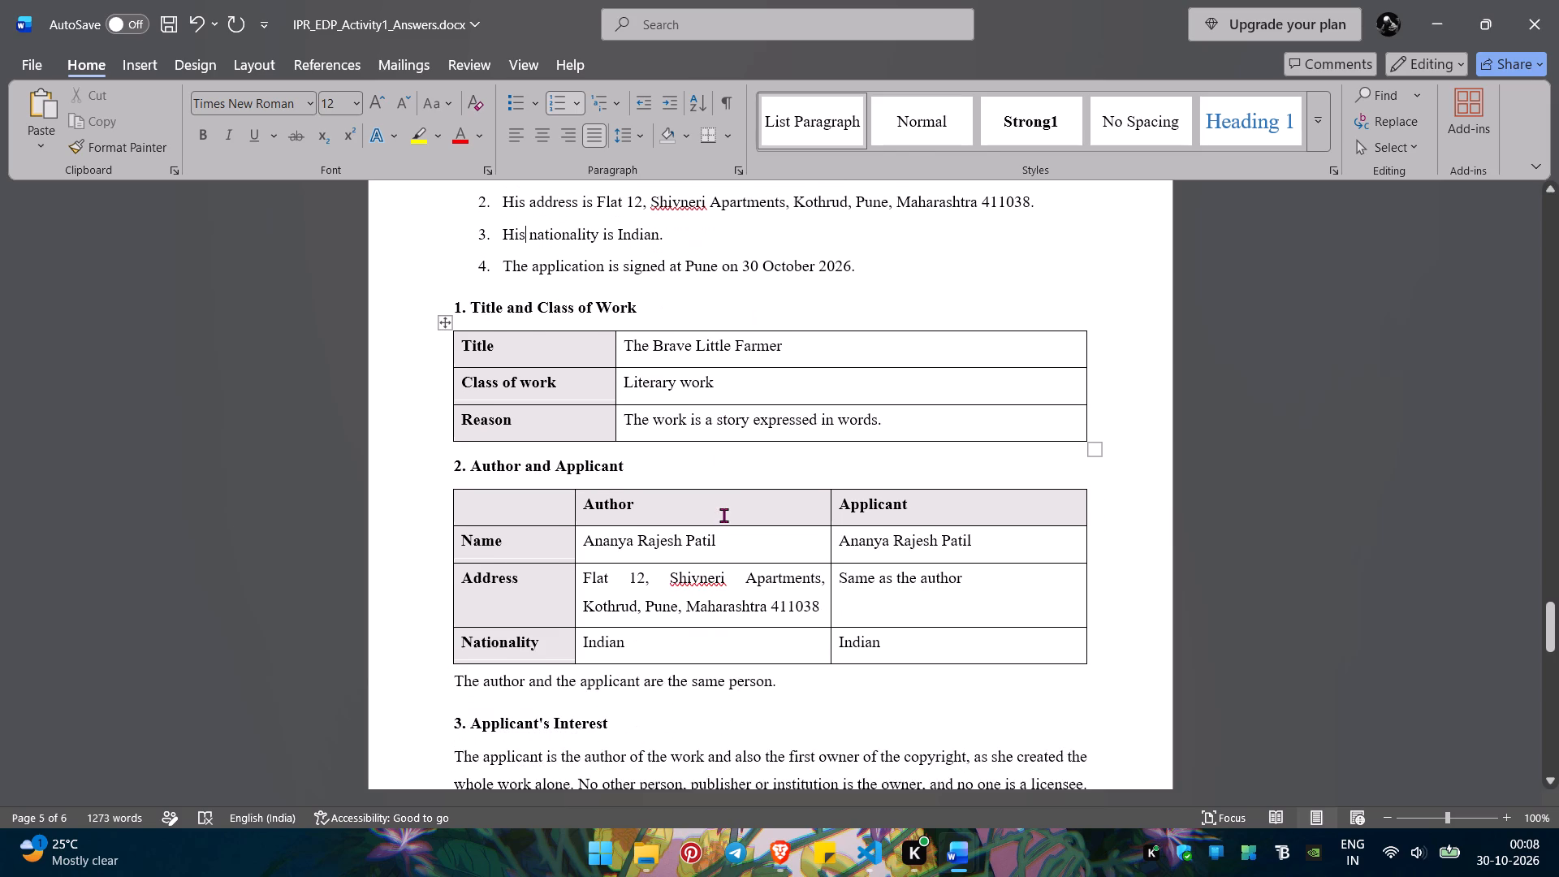
scroll(723, 515, "down", 1)
left_click(738, 546)
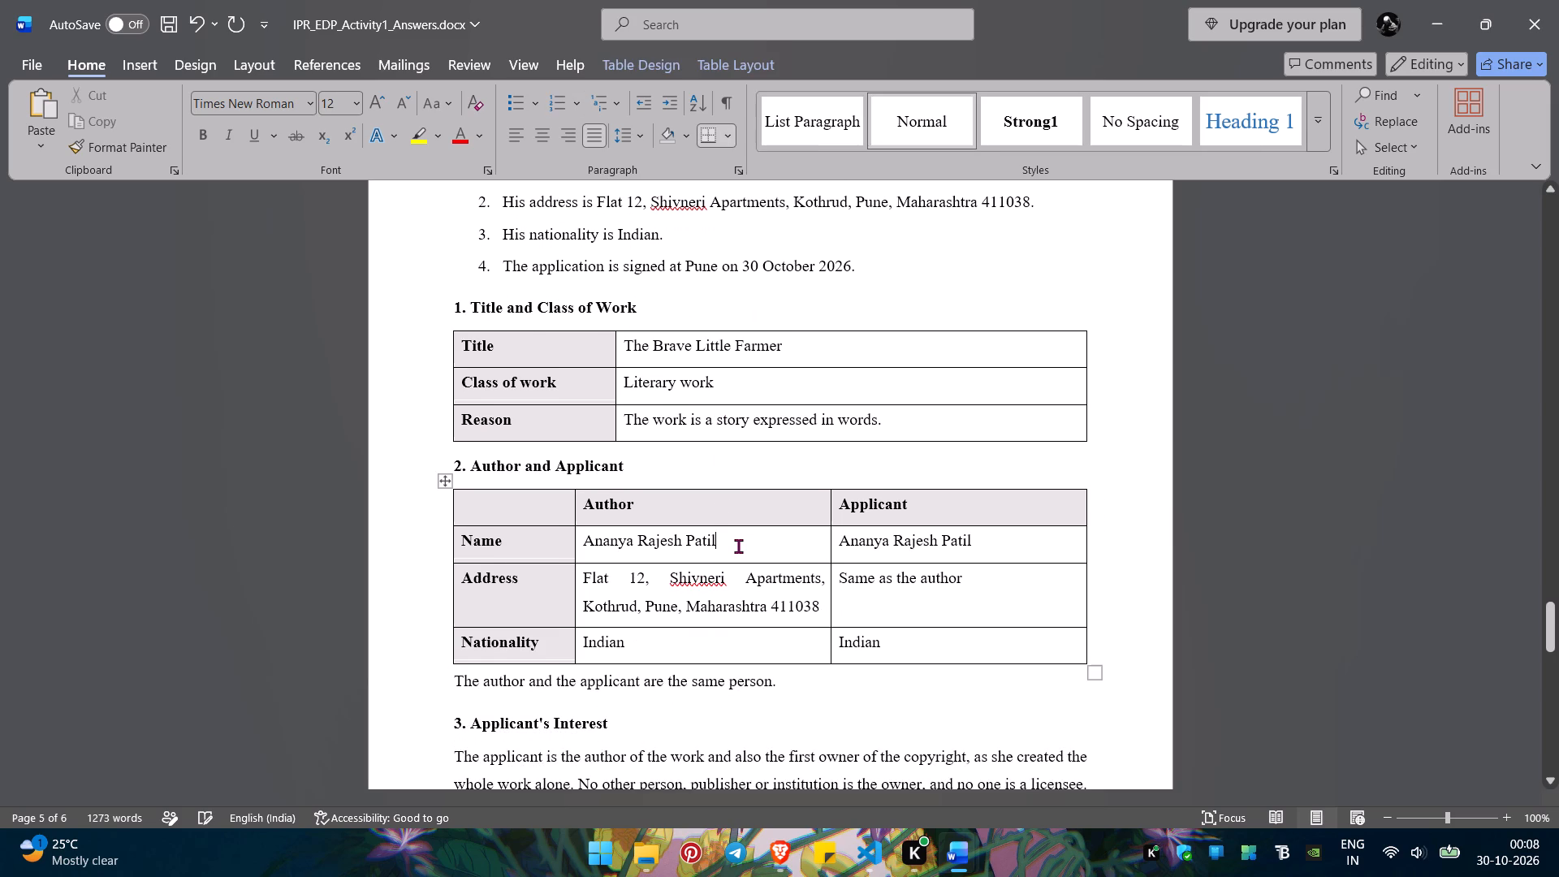
scroll(738, 546, "up", 1)
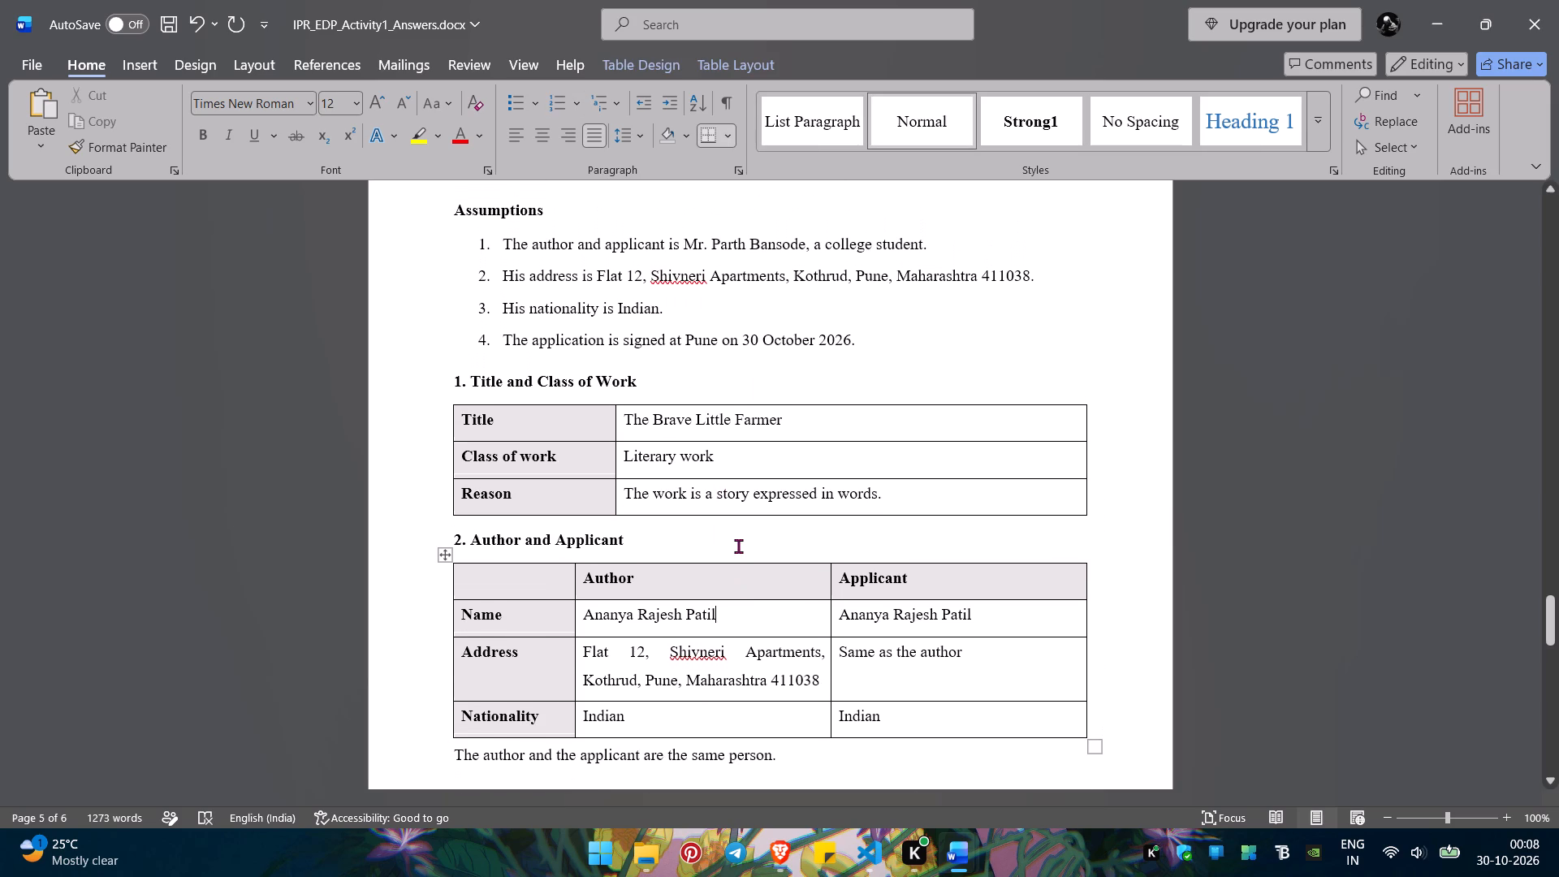
scroll(738, 546, "up", 2)
left_click_drag(759, 618, 637, 626)
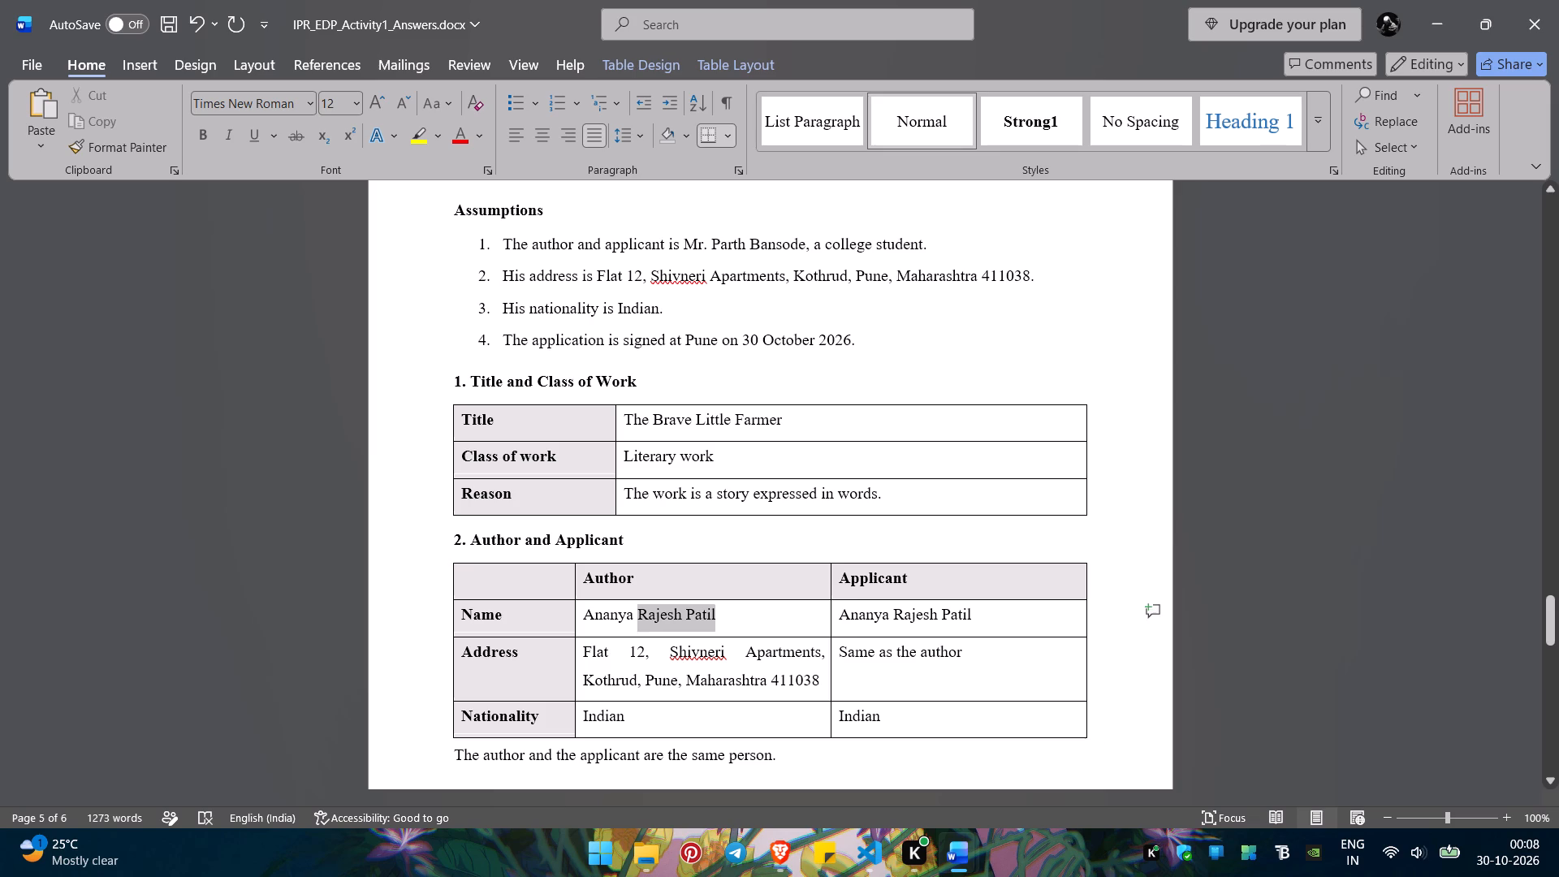
left_click_drag(637, 626, 585, 628)
key("BackSpace")
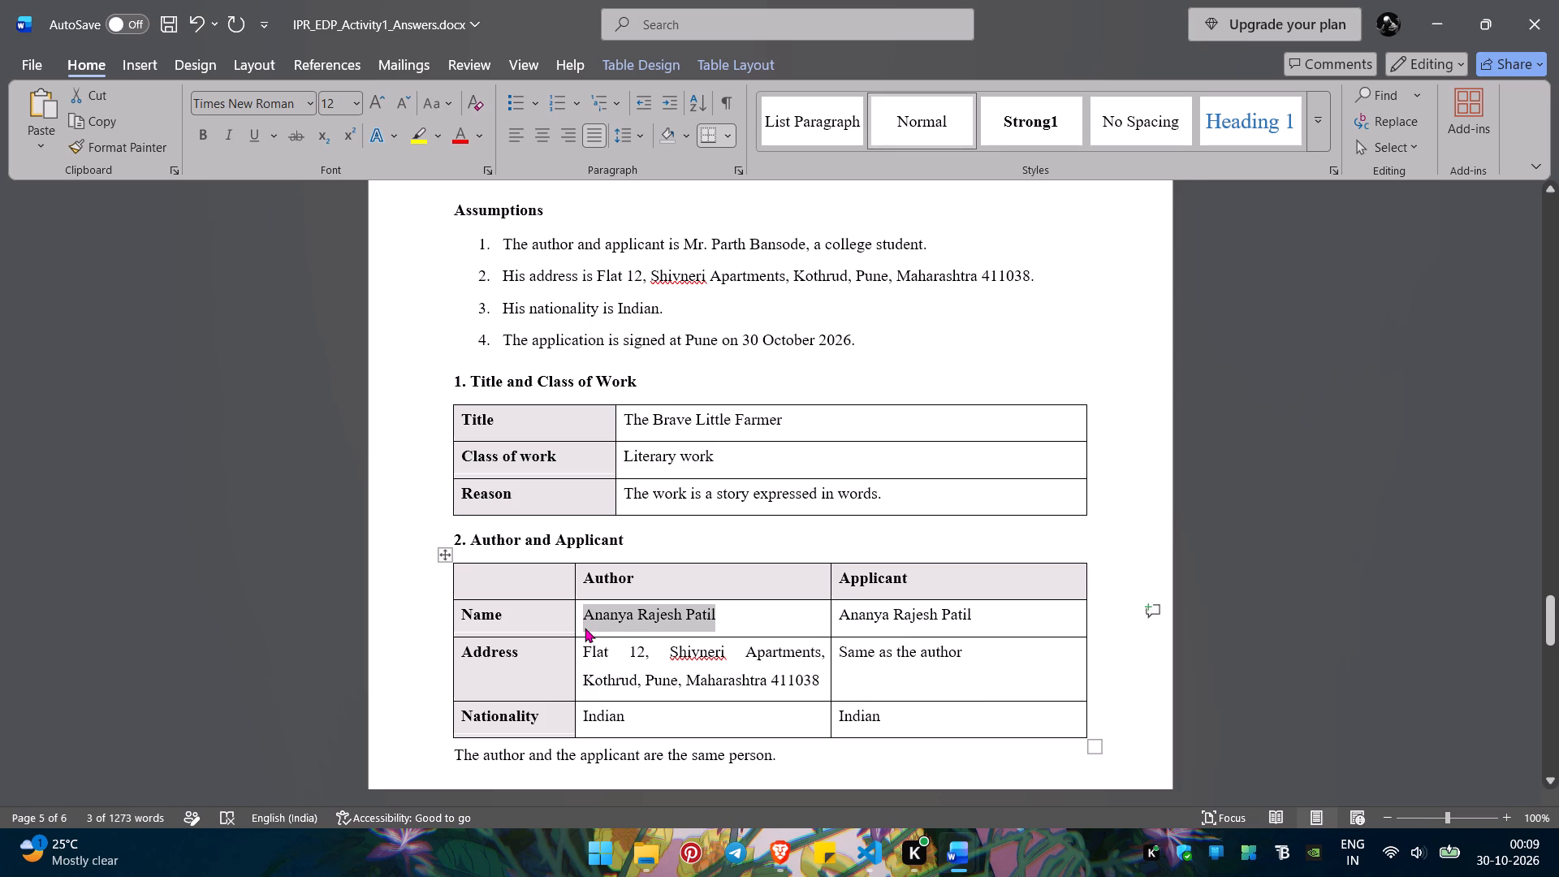
type("Pa")
type("rth")
key("space")
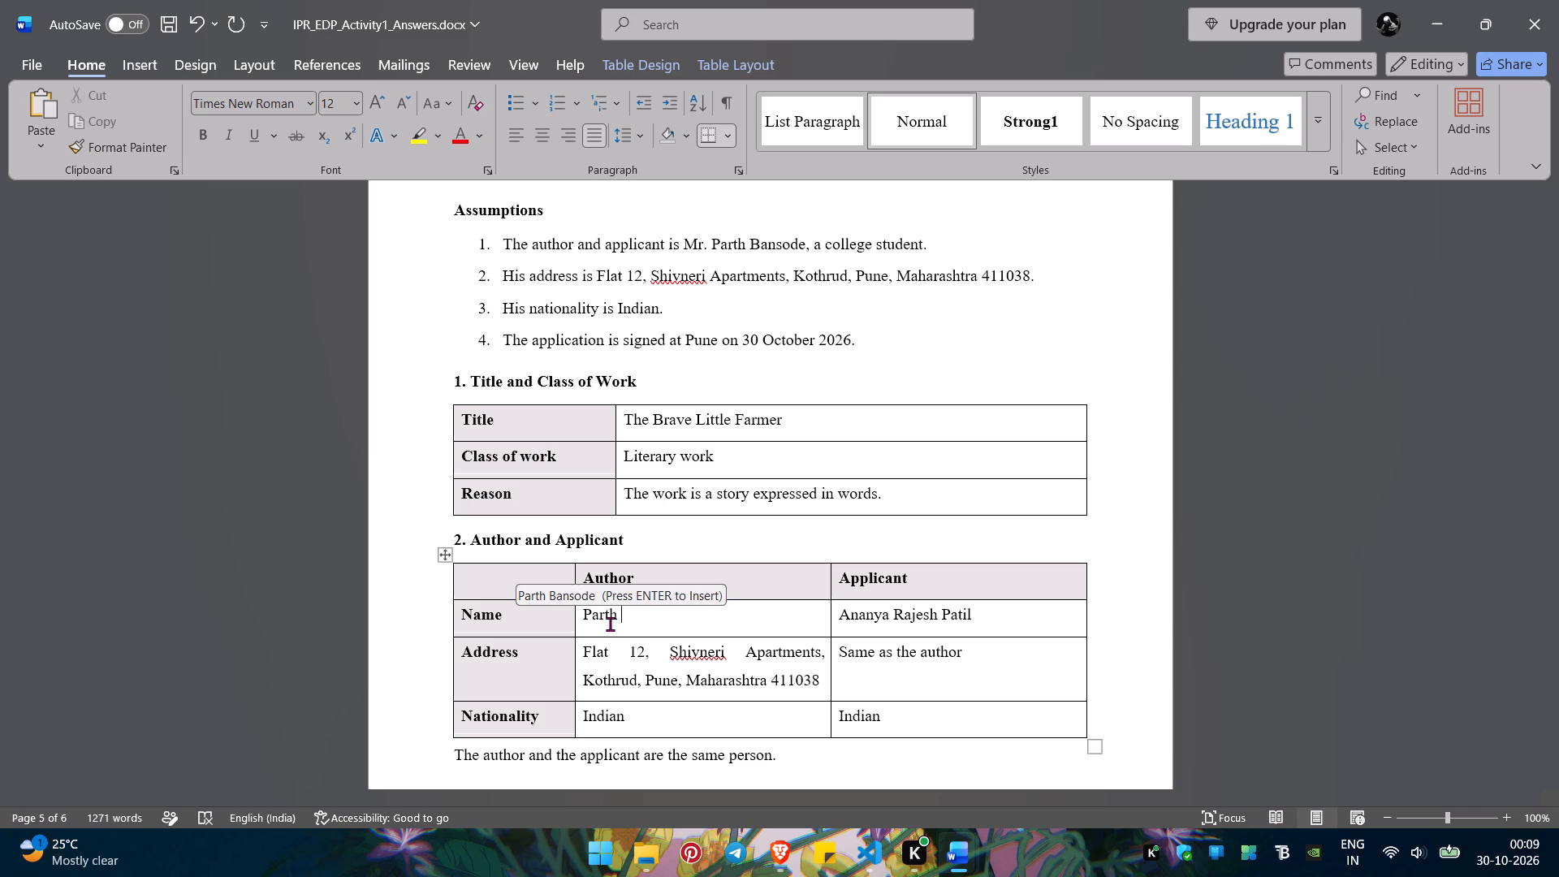
key("Return")
Replace the applicant's name in the Author and Applicant table with the student's own name.
left_click(1004, 613)
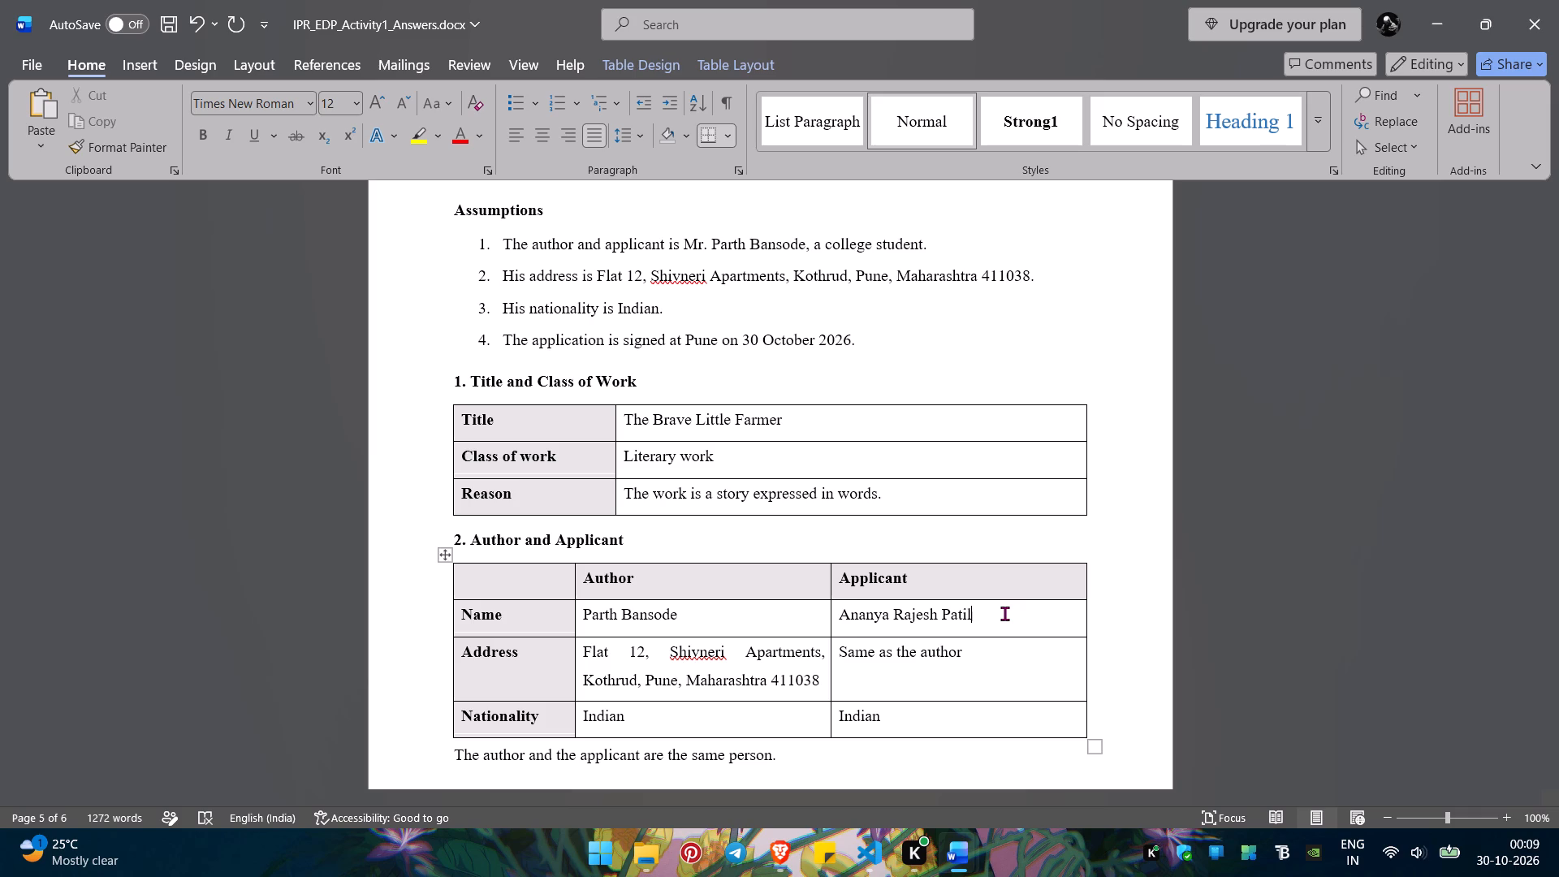
key("BackSpace")
key("BackSpace")
key("BackSpace")
key("BackSpace")
key("BackSpace")
key("BackSpace")
key("BackSpace")
key("BackSpace")
key("BackSpace")
key("BackSpace")
key("BackSpace")
key("BackSpace")
key("BackSpace")
key("BackSpace")
key("BackSpace")
key("BackSpace")
key("BackSpace")
key("BackSpace")
key("BackSpace")
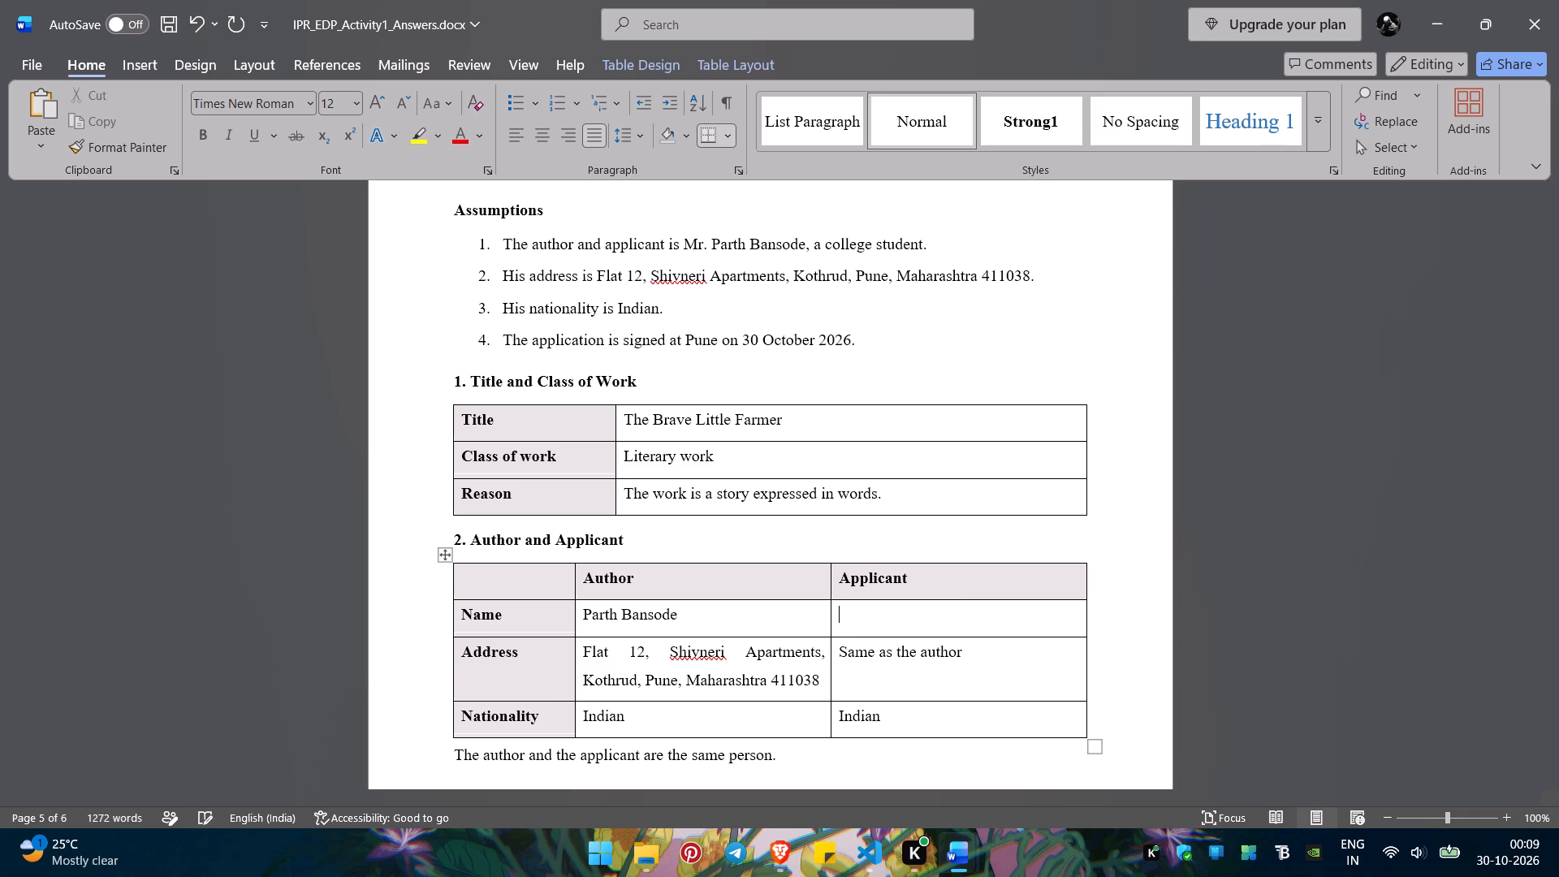
type("Parth")
key("space")
key("shift+Return")
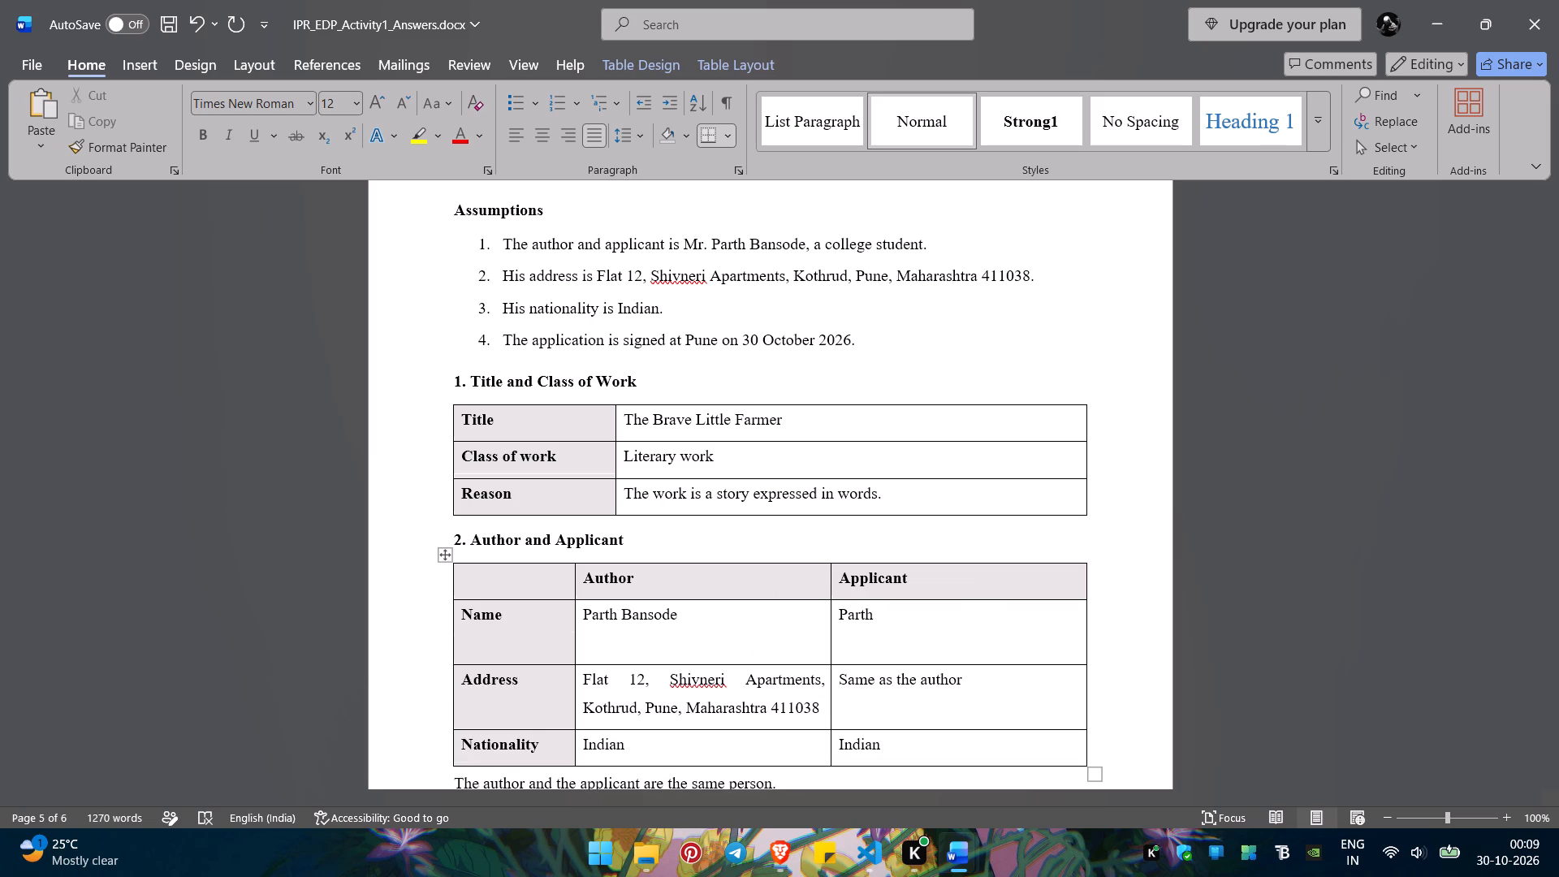
key("BackSpace")
key("BackSpace")
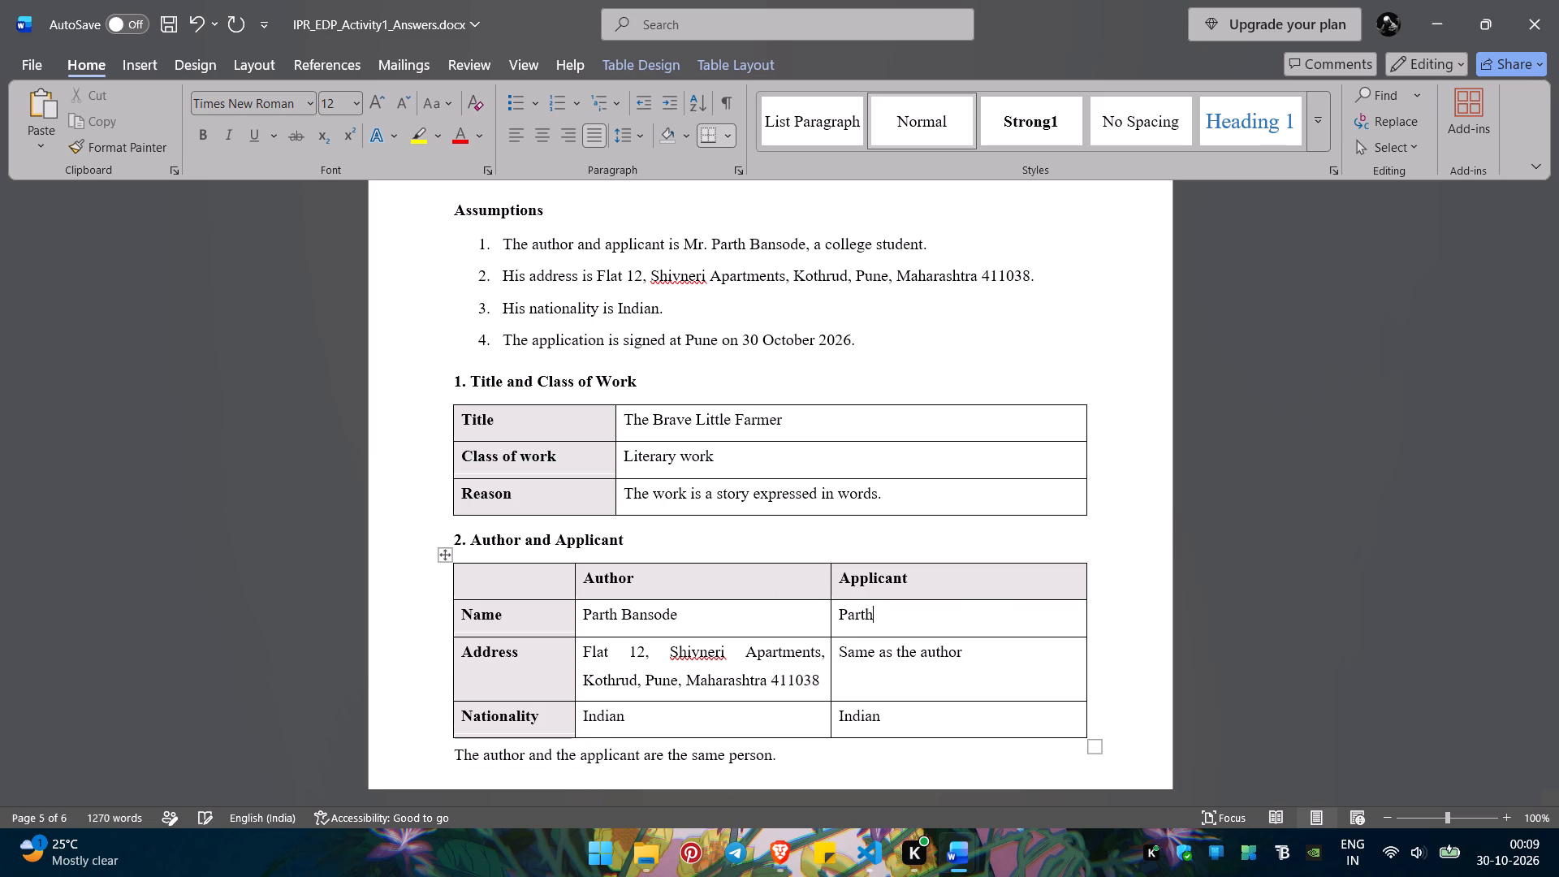
key("BackSpace")
type("h")
key("space")
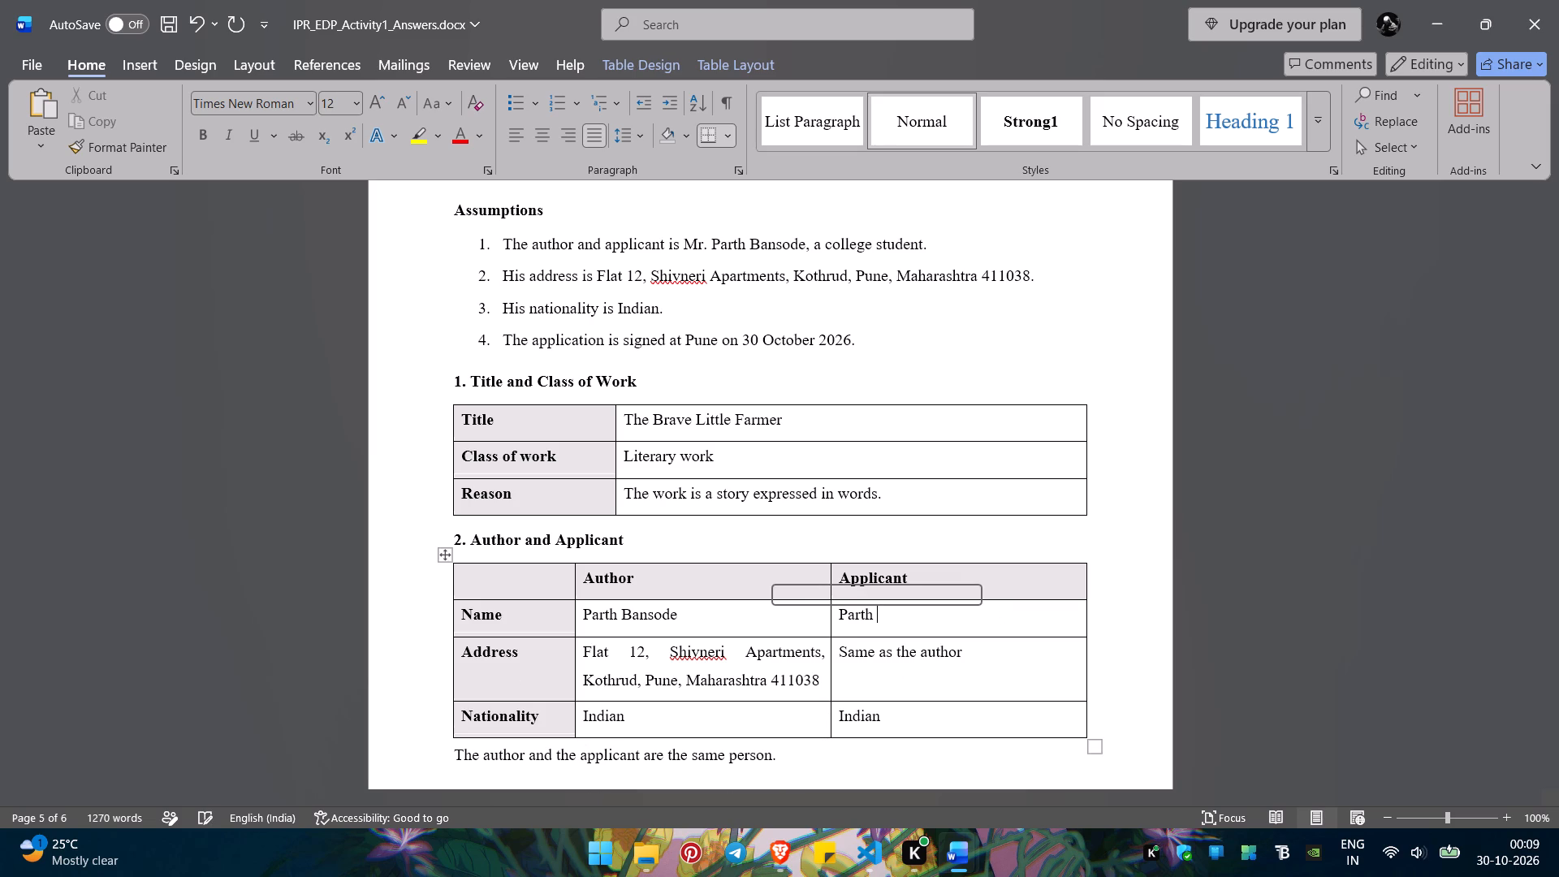
key("Return")
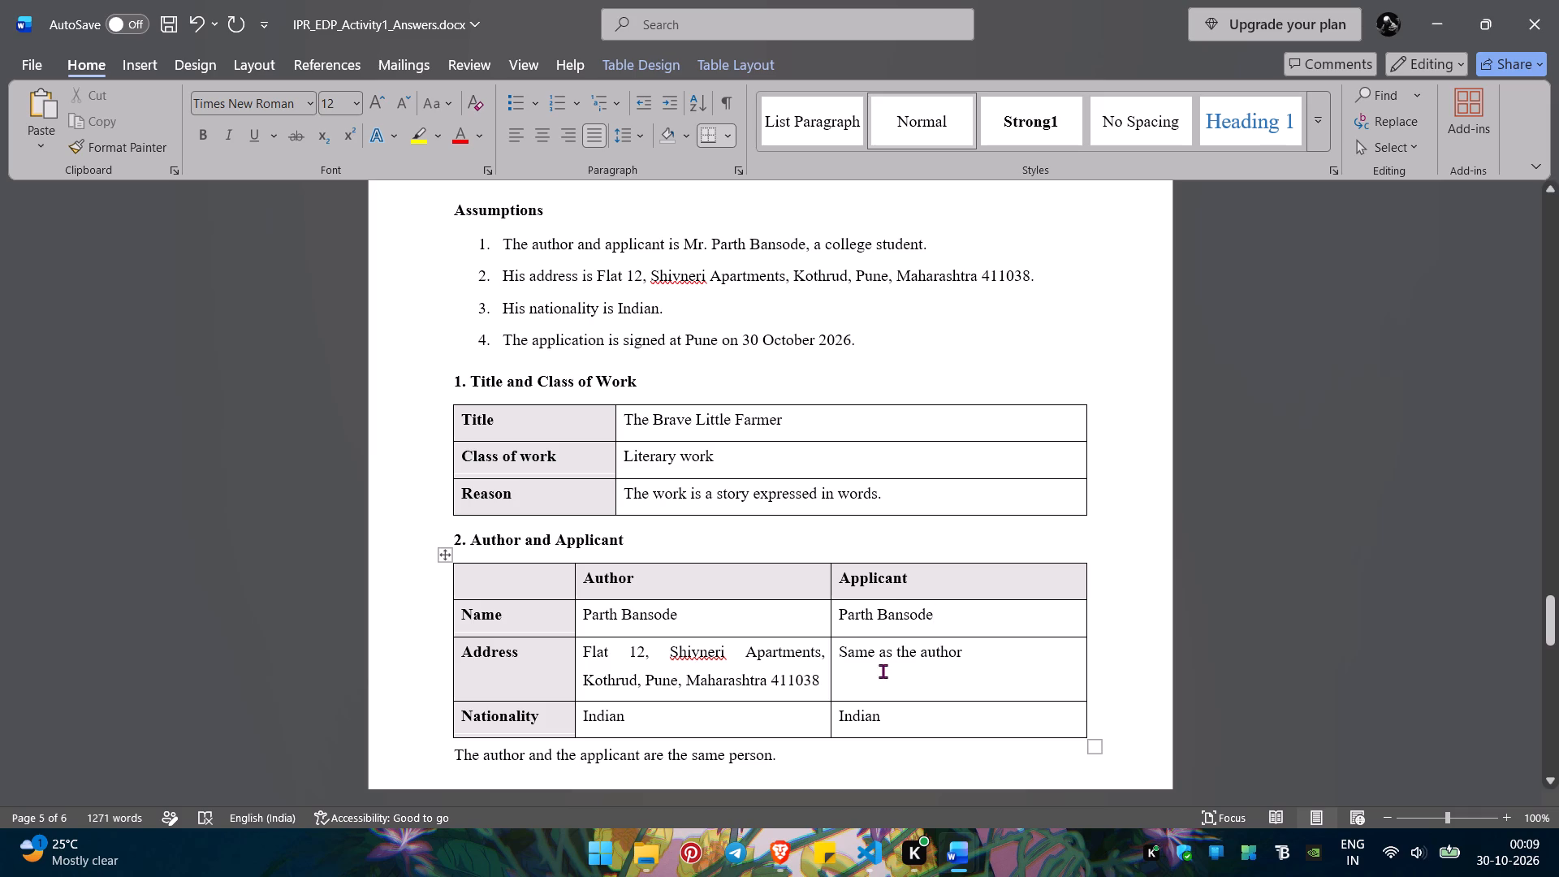
In the author's address cell, remove the wide gaps and the comma after the flat number, placing commas after "Flat" and the building name.
left_click(670, 656)
key("BackSpace")
left_click(640, 658)
key("BackSpace")
key("BackSpace")
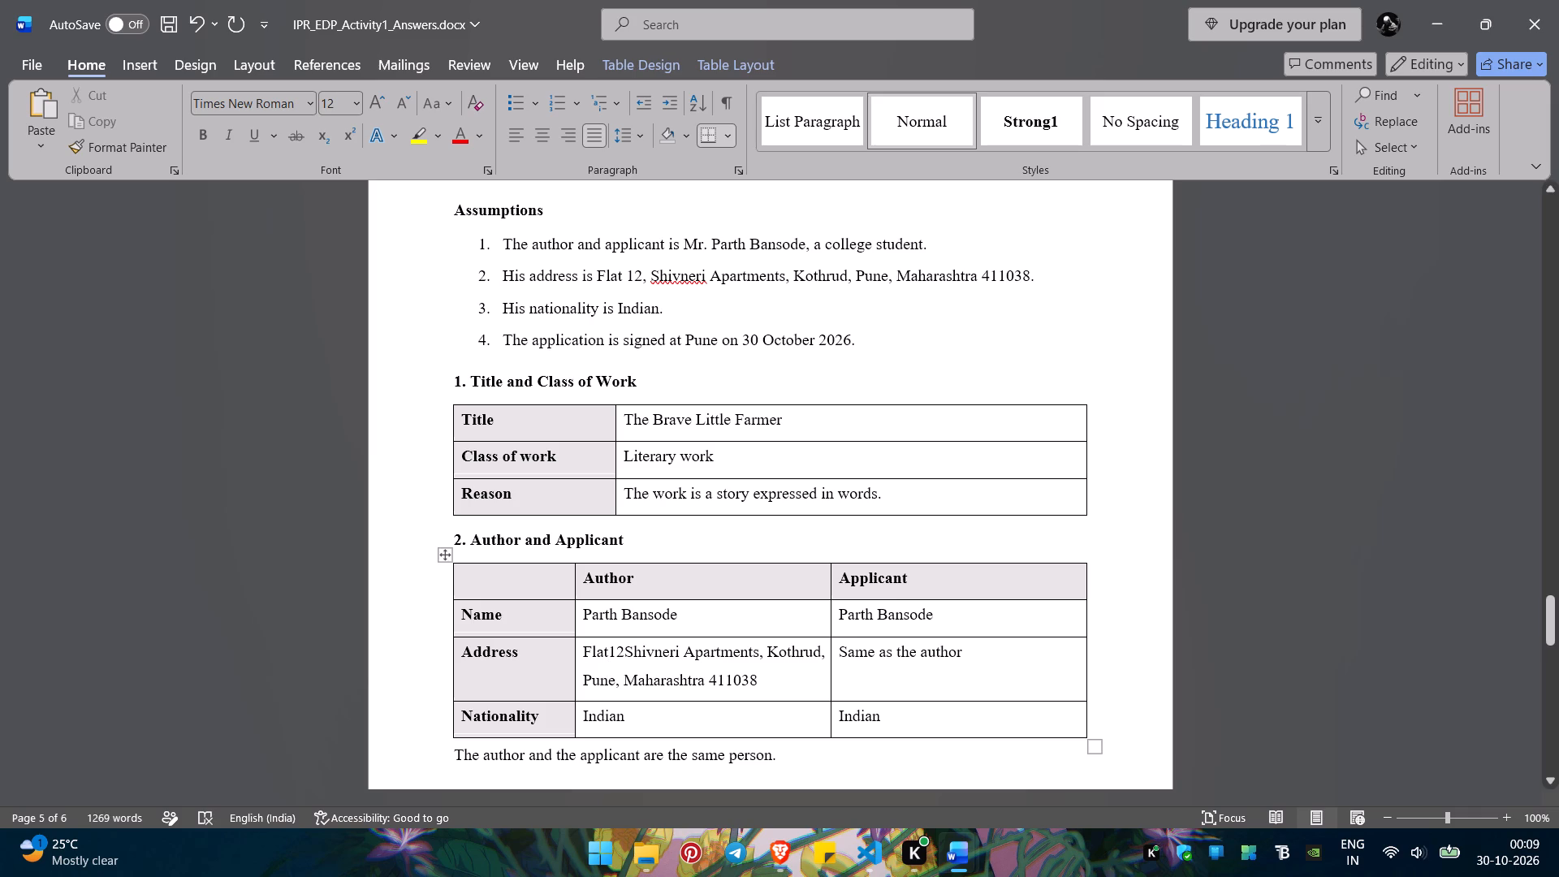
key("space")
key("BackSpace")
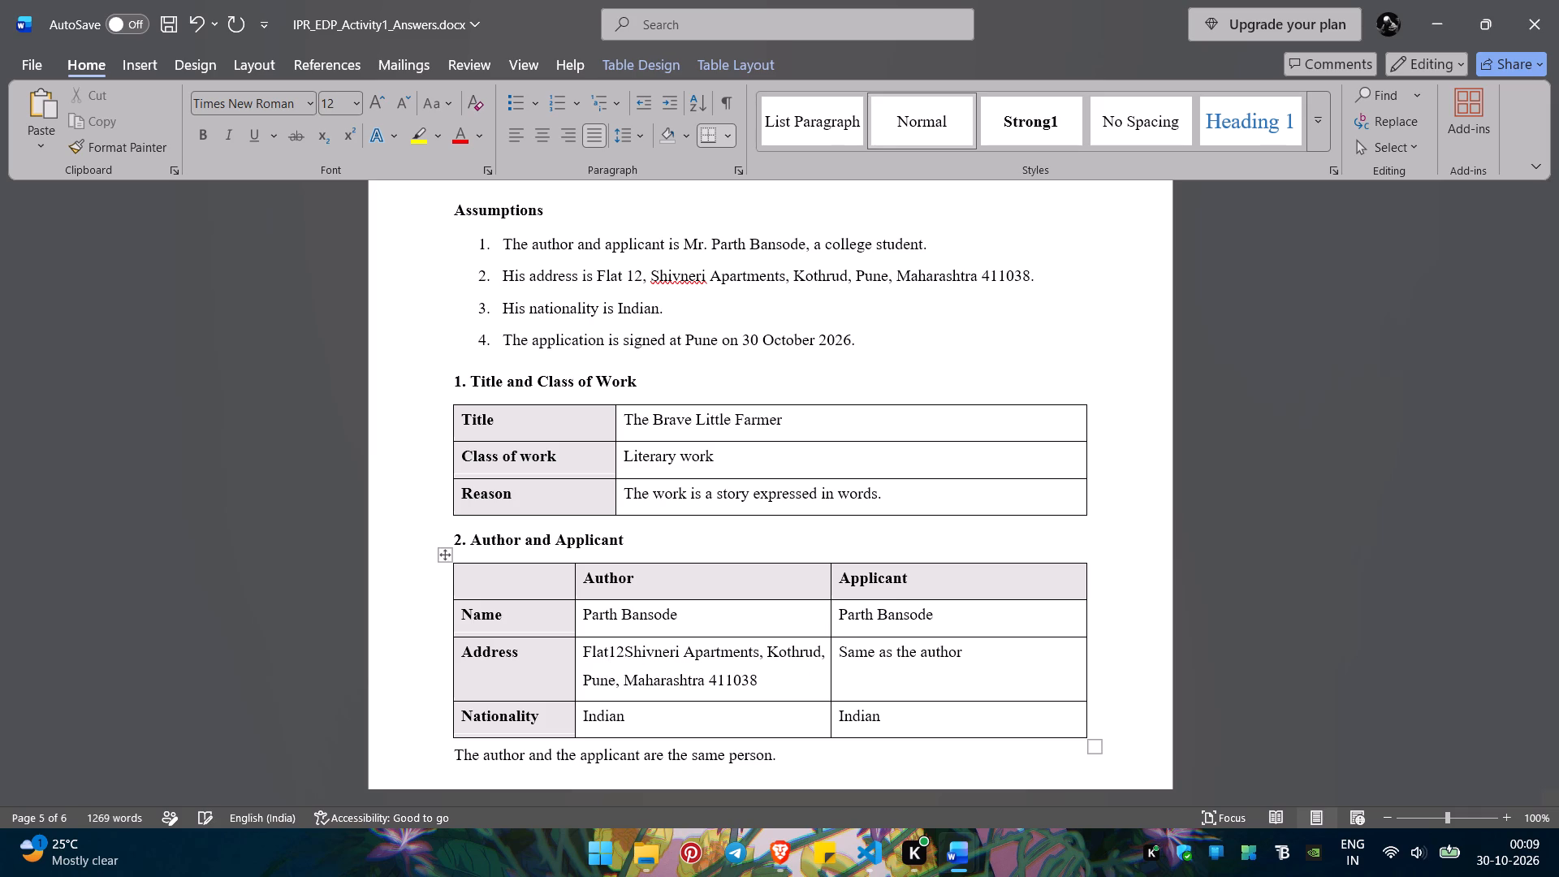
key("comma")
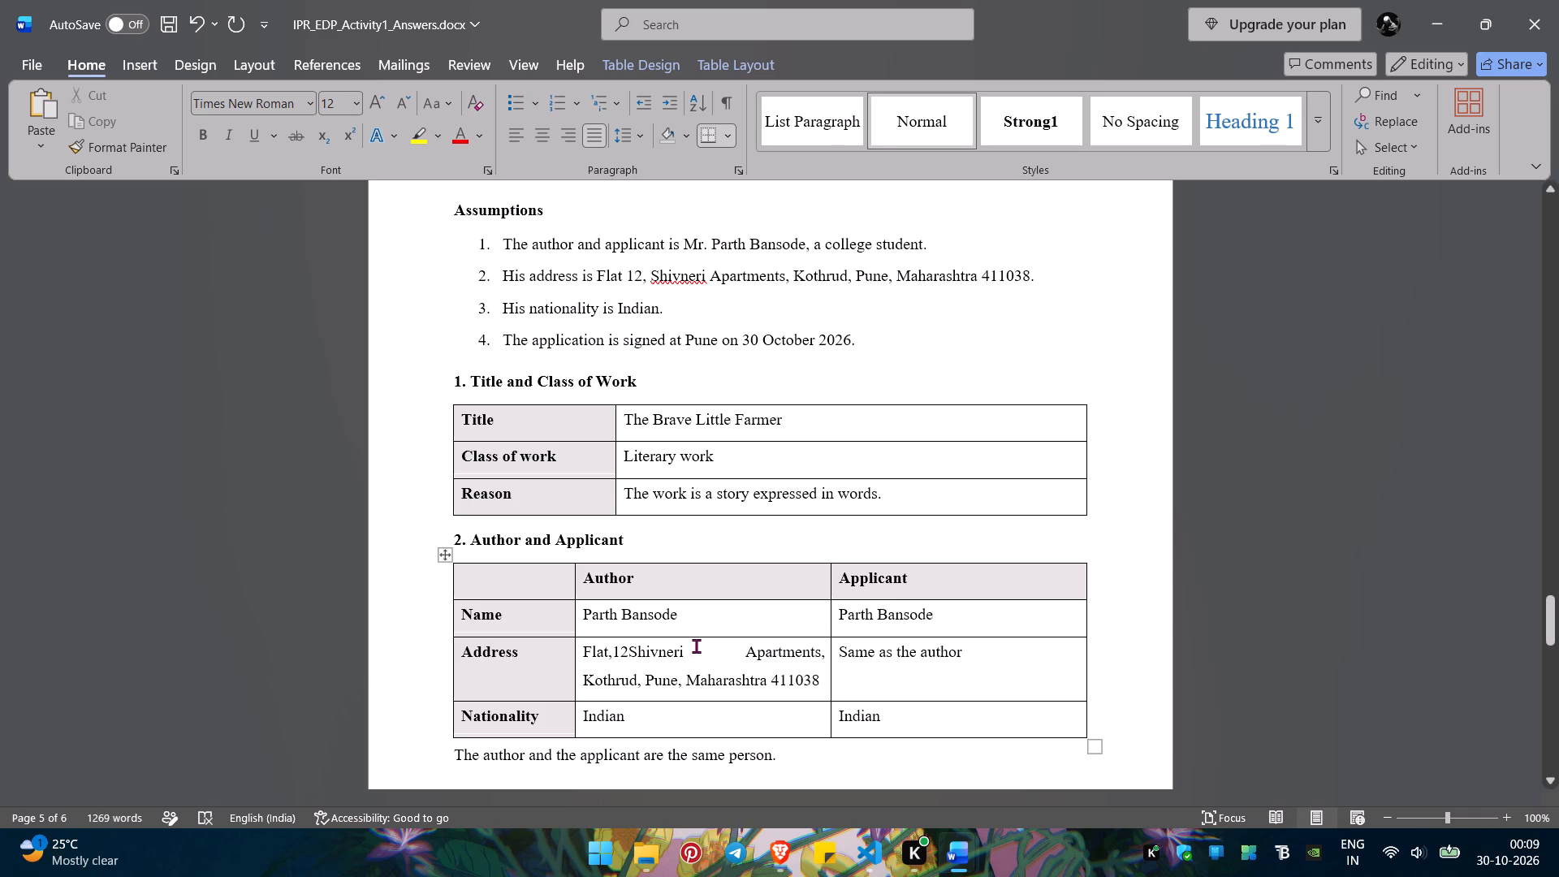
key("comma")
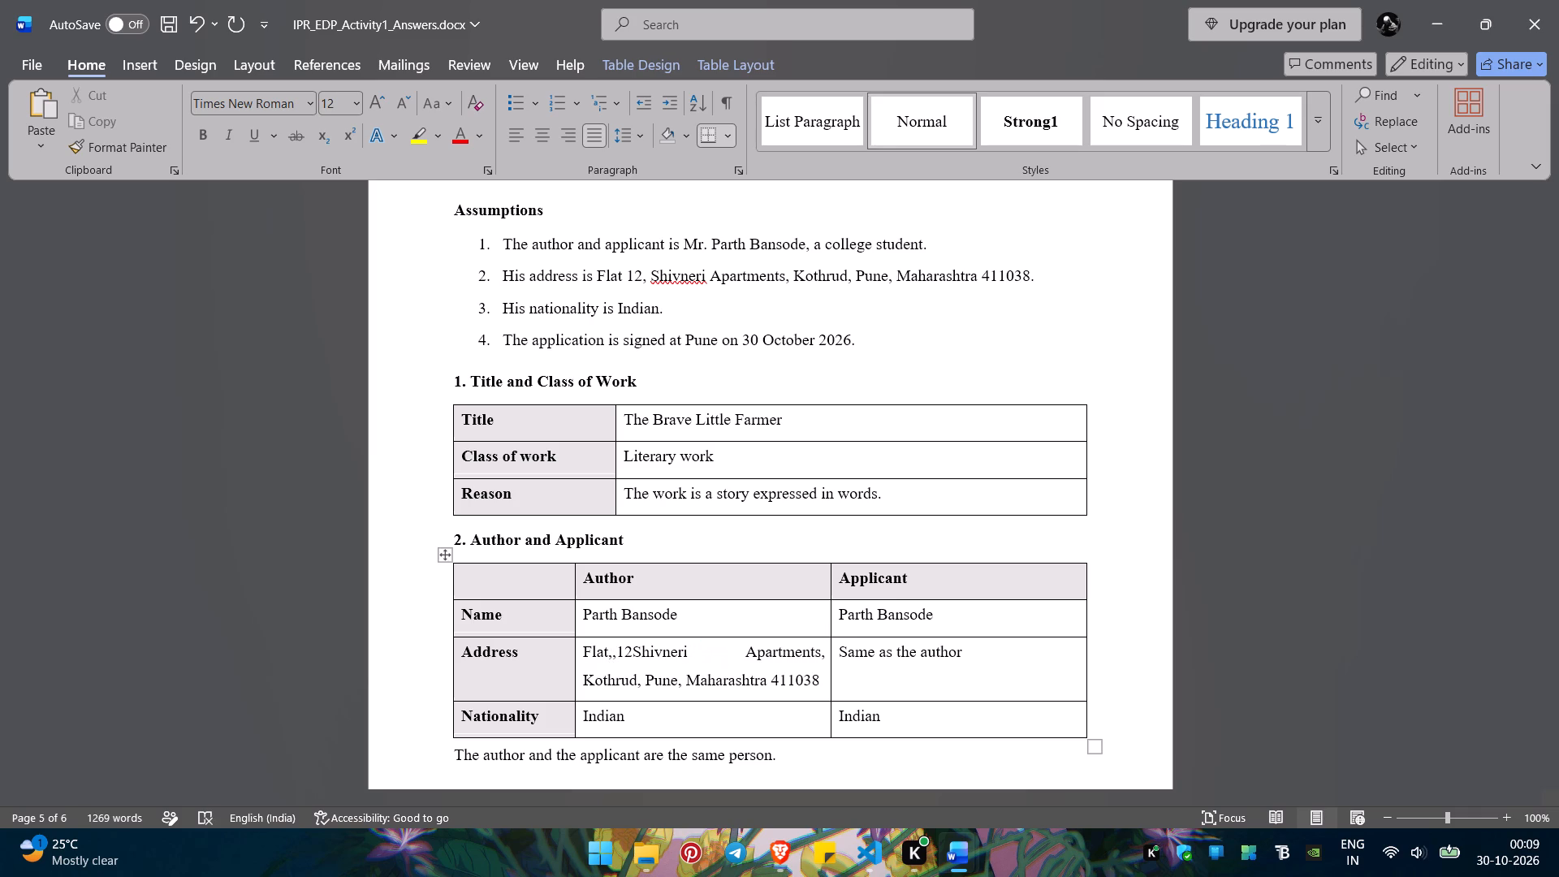
key("BackSpace")
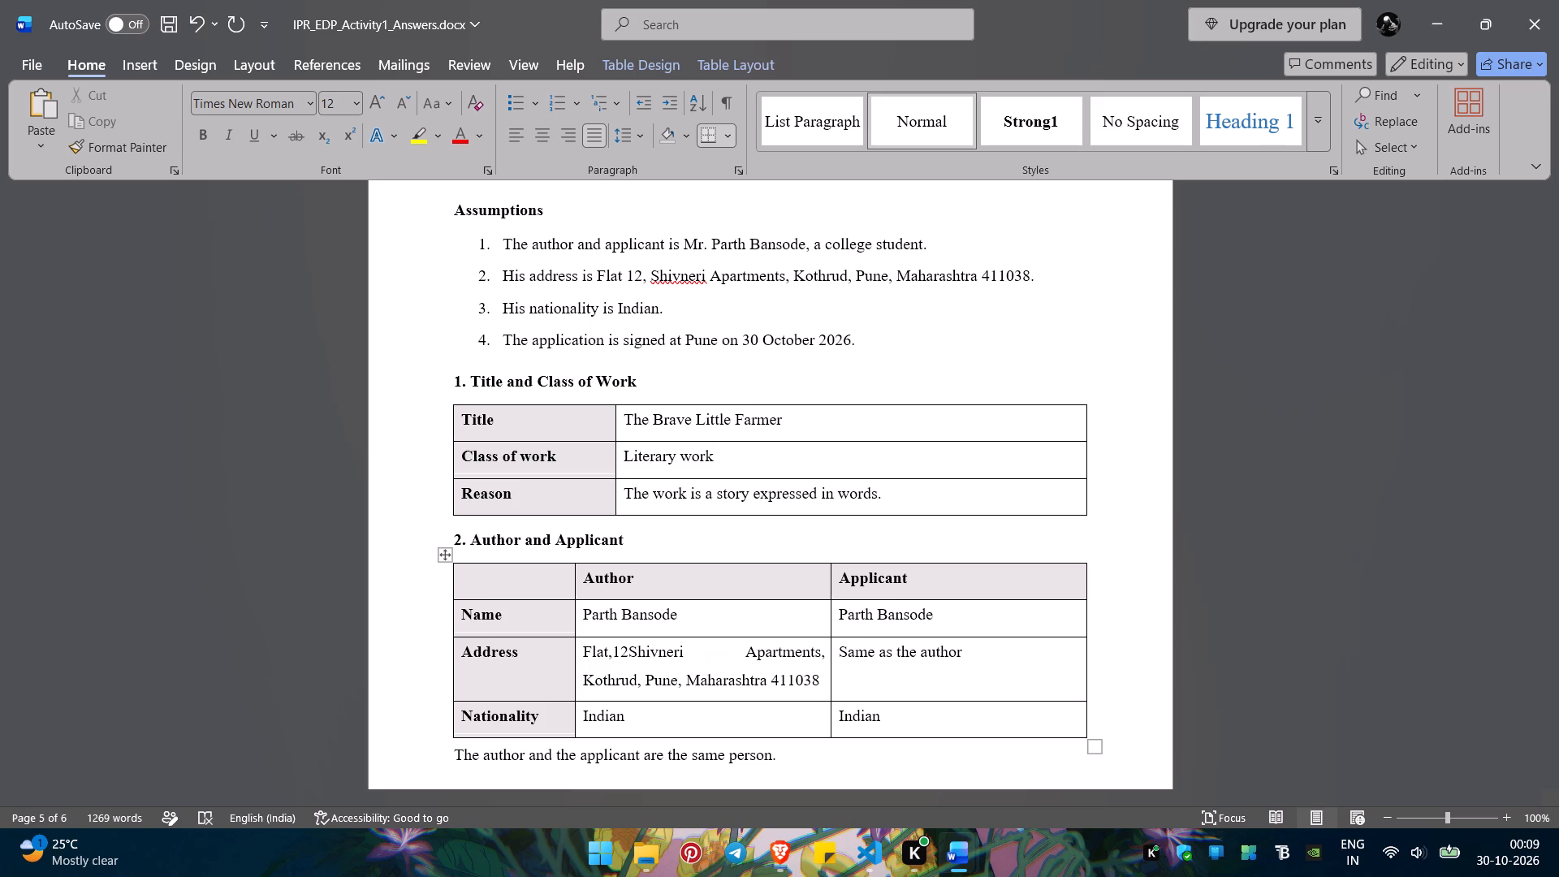
left_click(720, 658)
key("BackSpace")
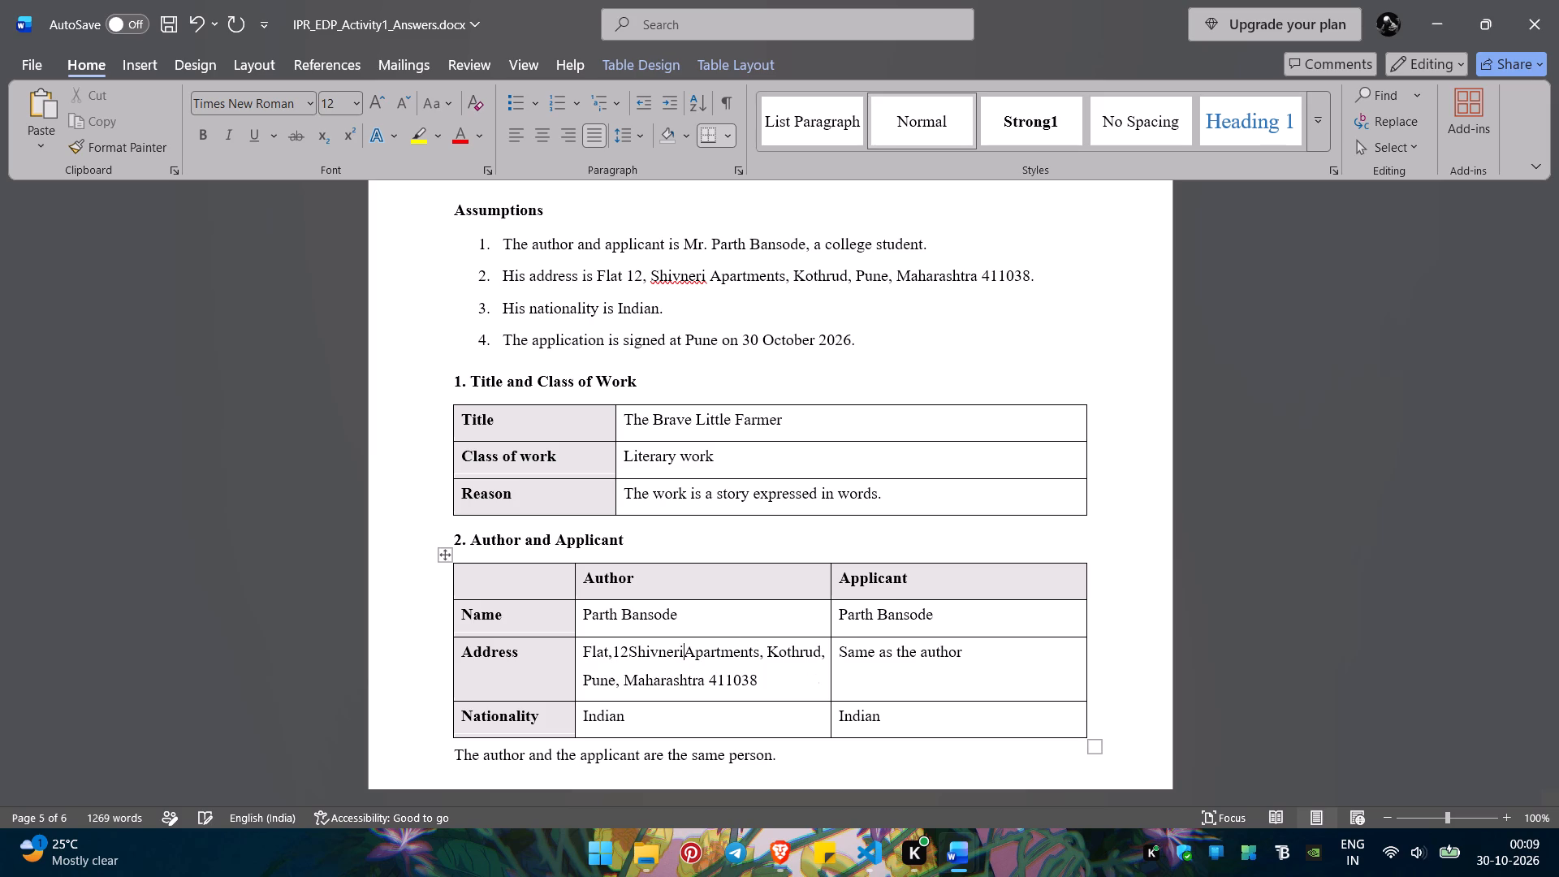
key("comma")
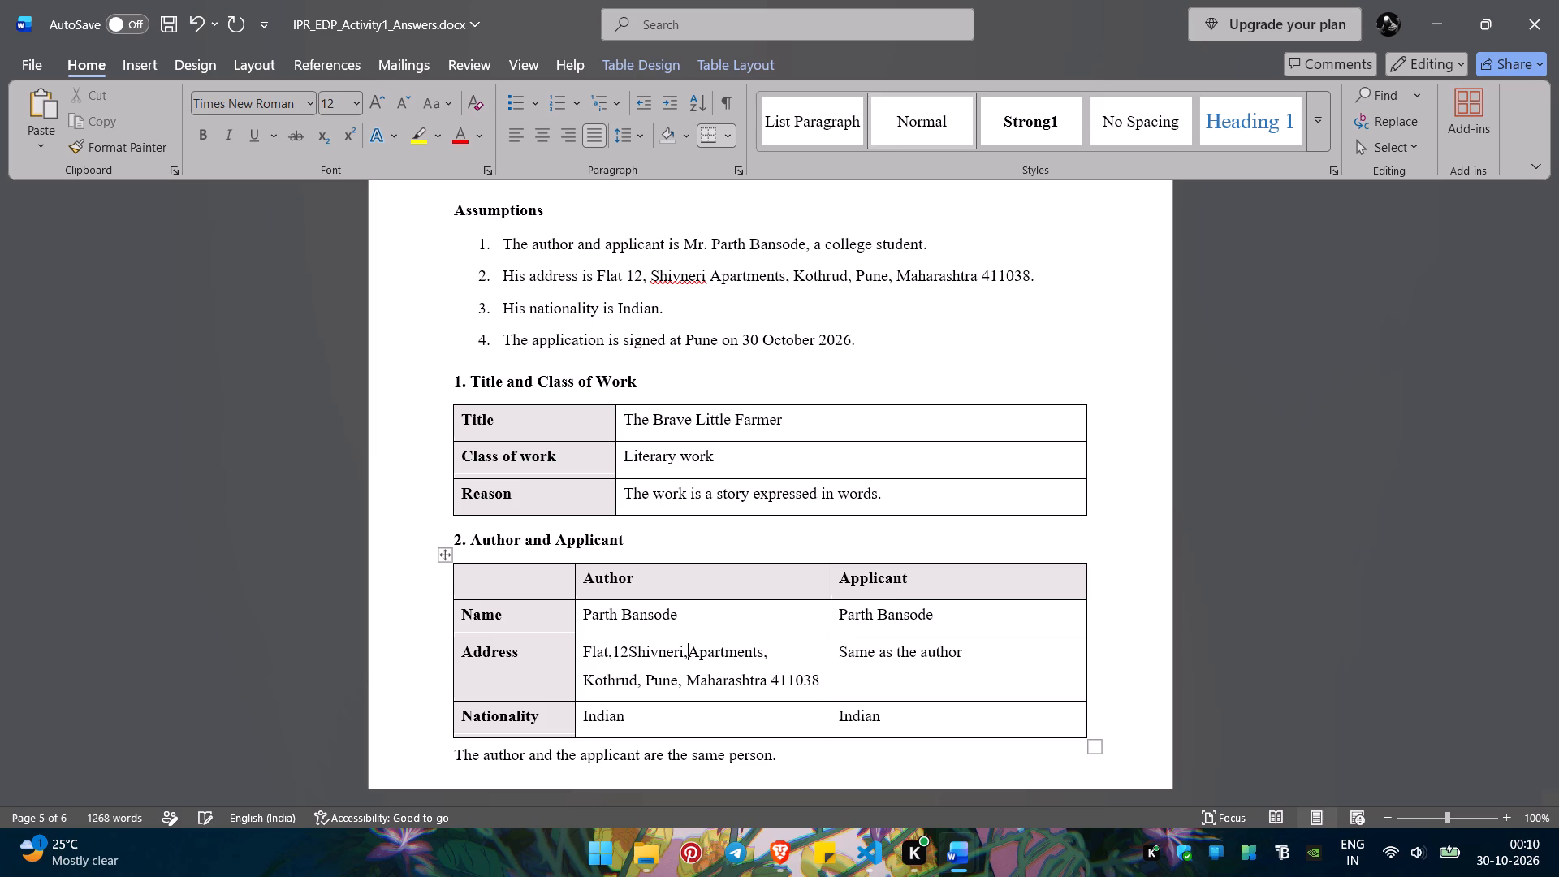
key("BackSpace")
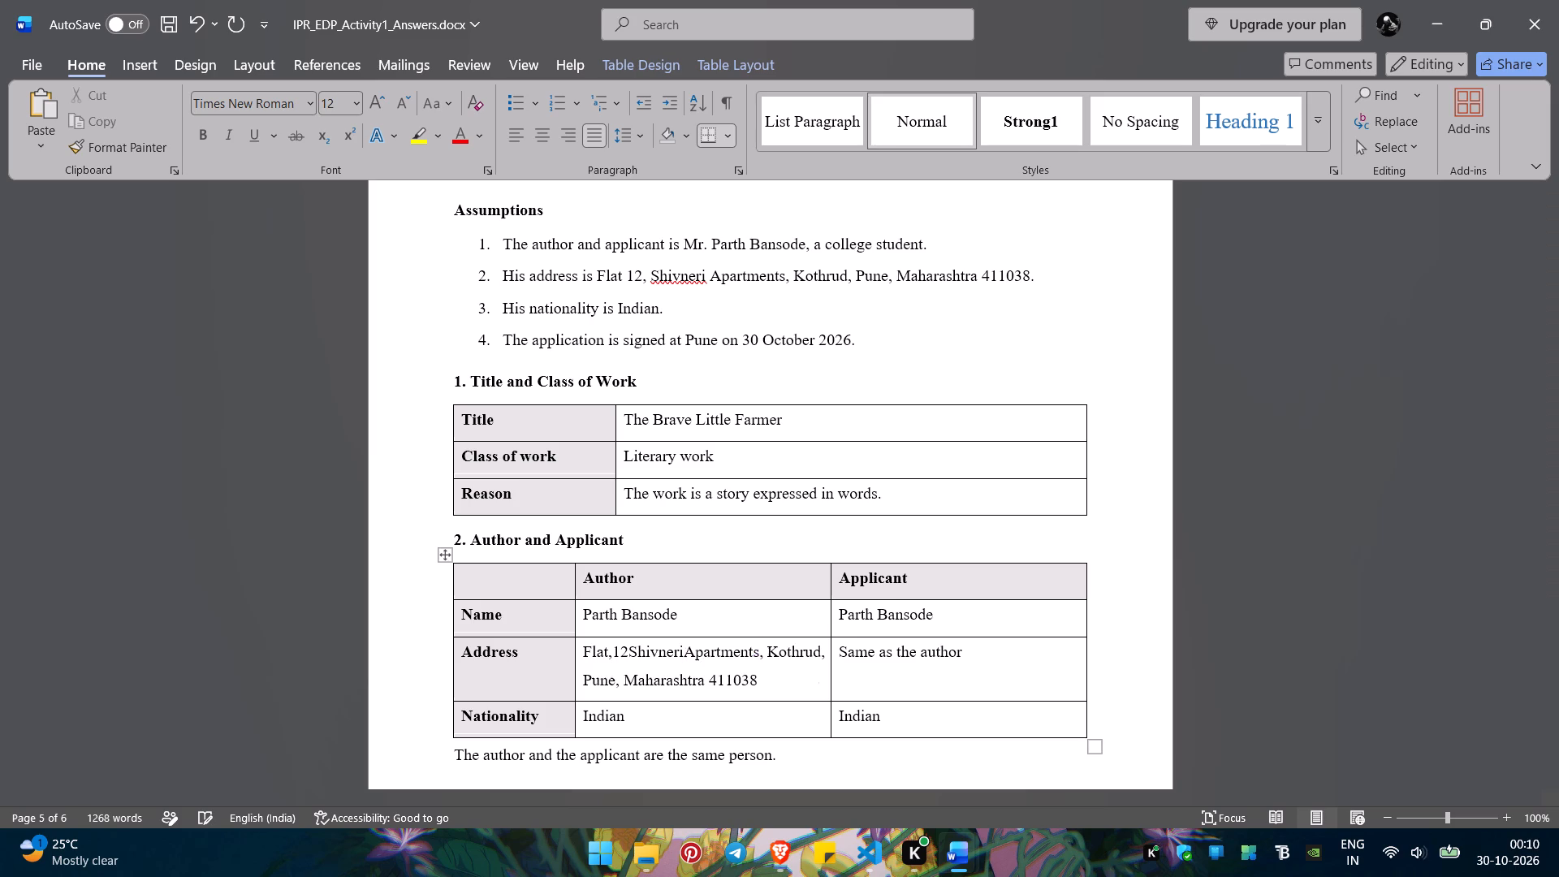
key("space")
key("BackSpace")
key("comma")
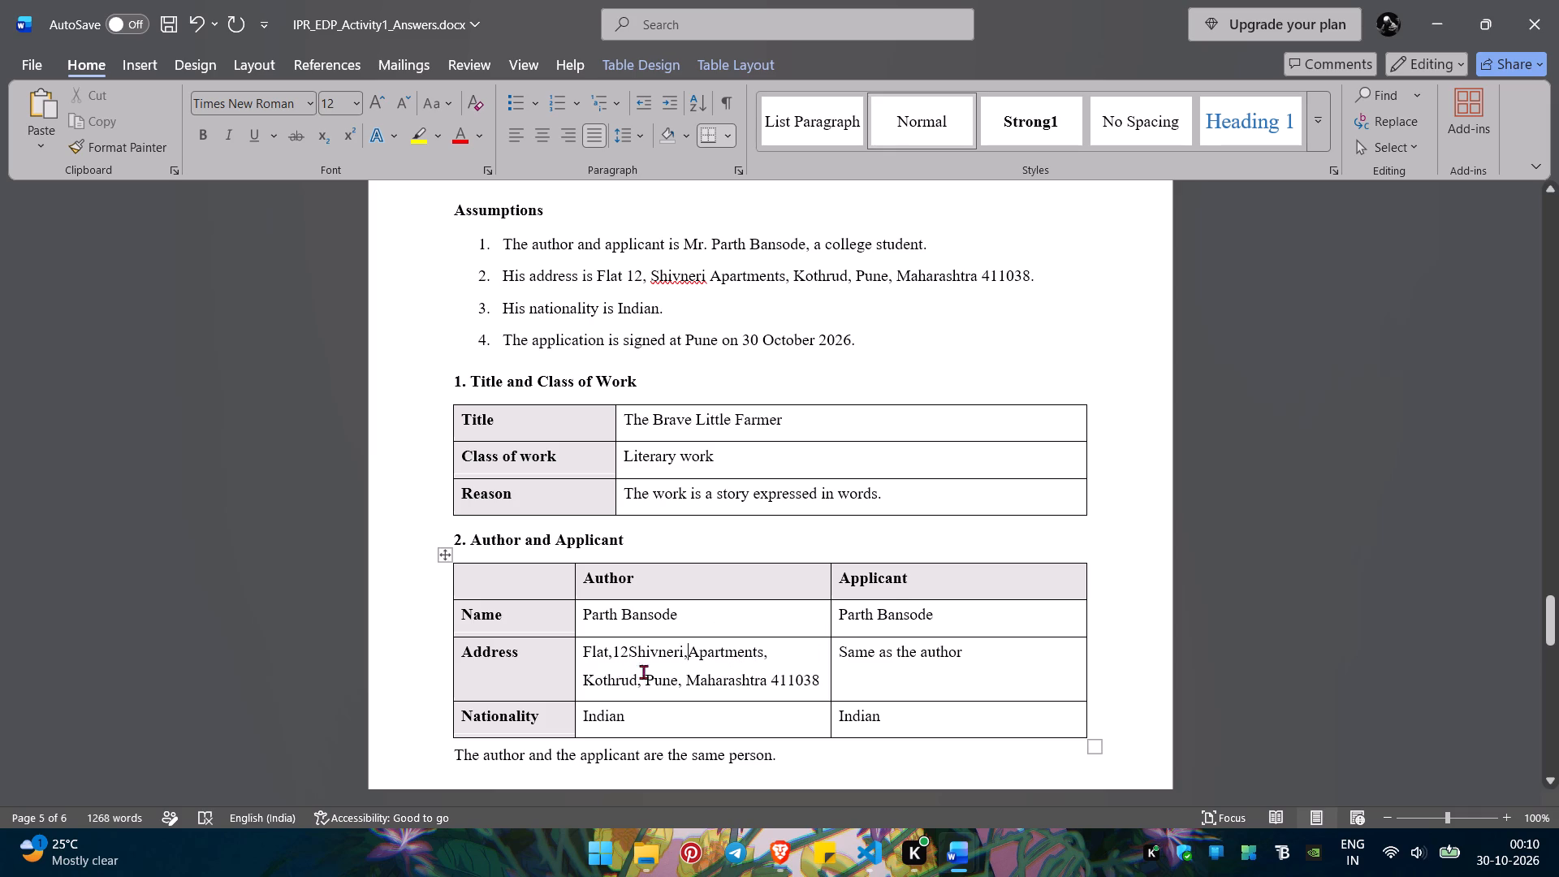
Review the Q2 copyright answer from Applicant's Interest through Declaration of Originality.
scroll(979, 667, "down", 1)
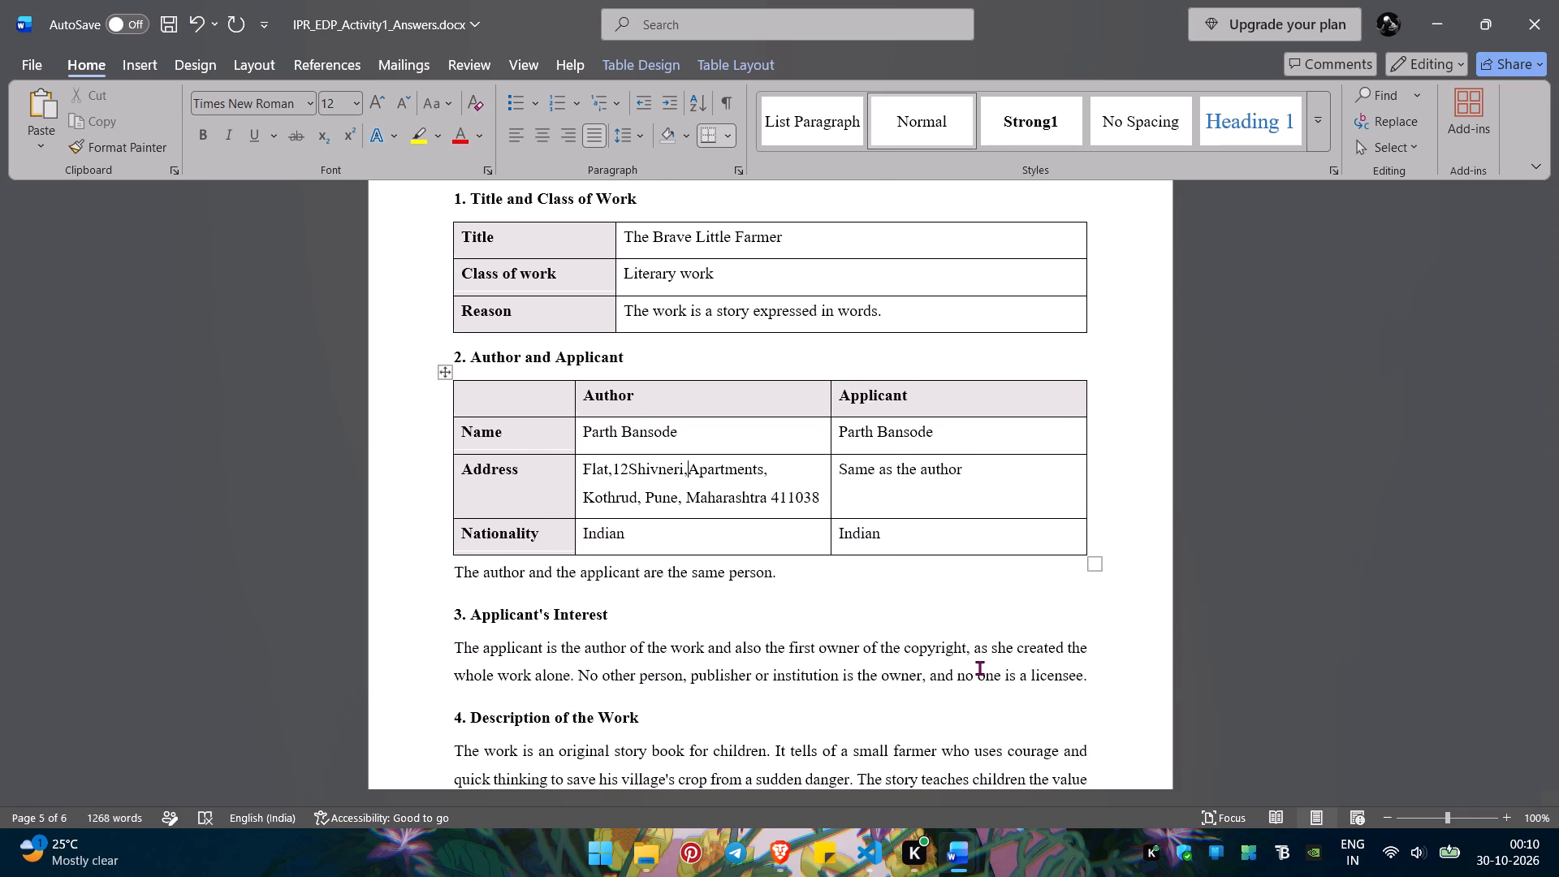
scroll(979, 667, "down", 2)
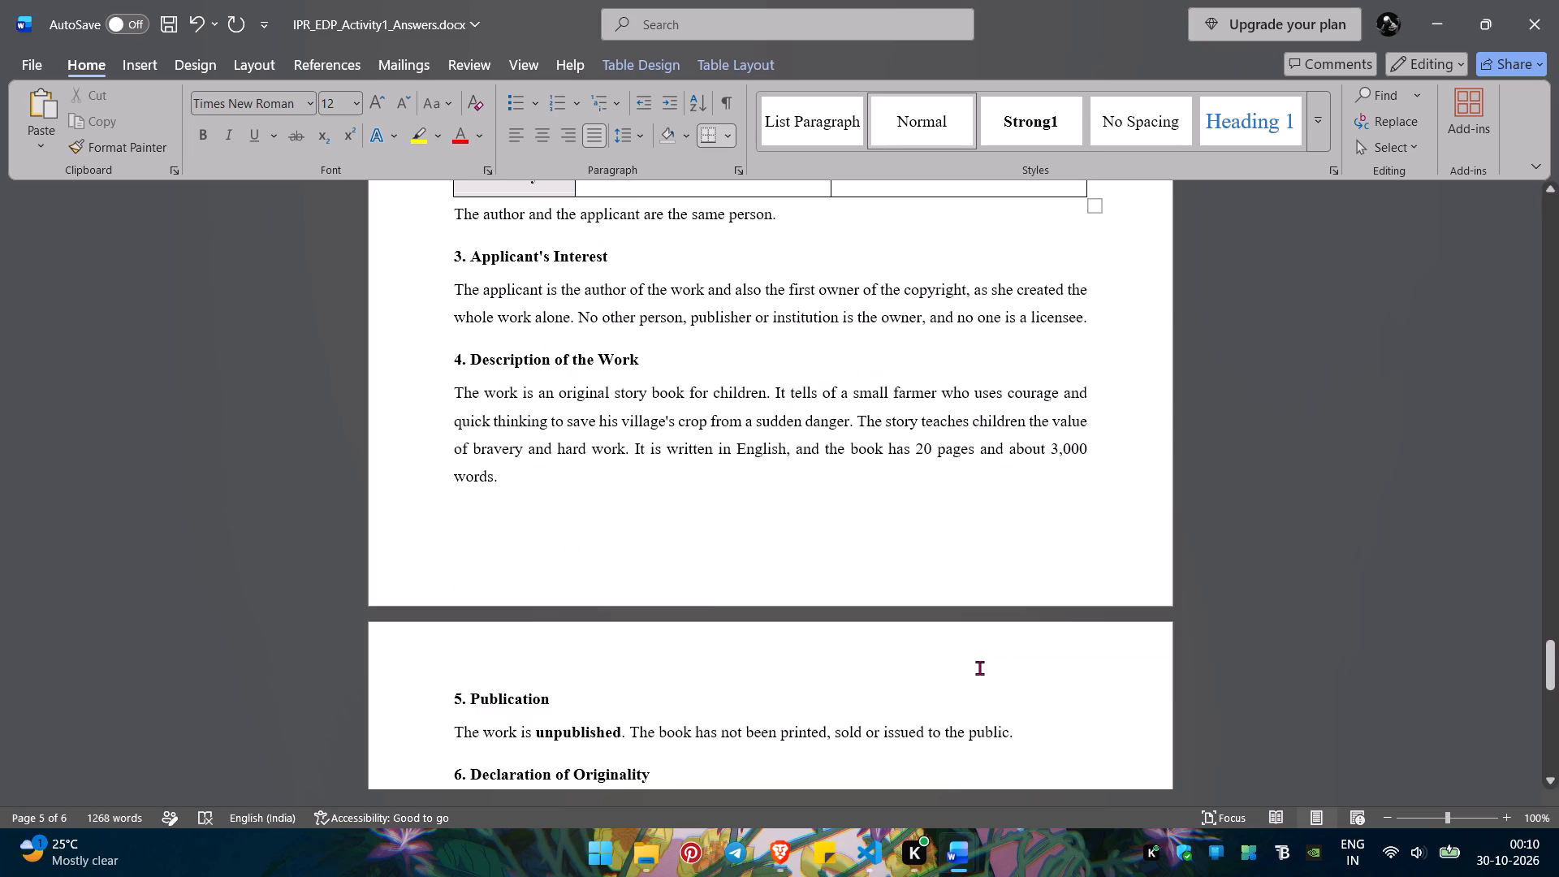
scroll(979, 667, "down", 1)
scroll(979, 667, "up", 1)
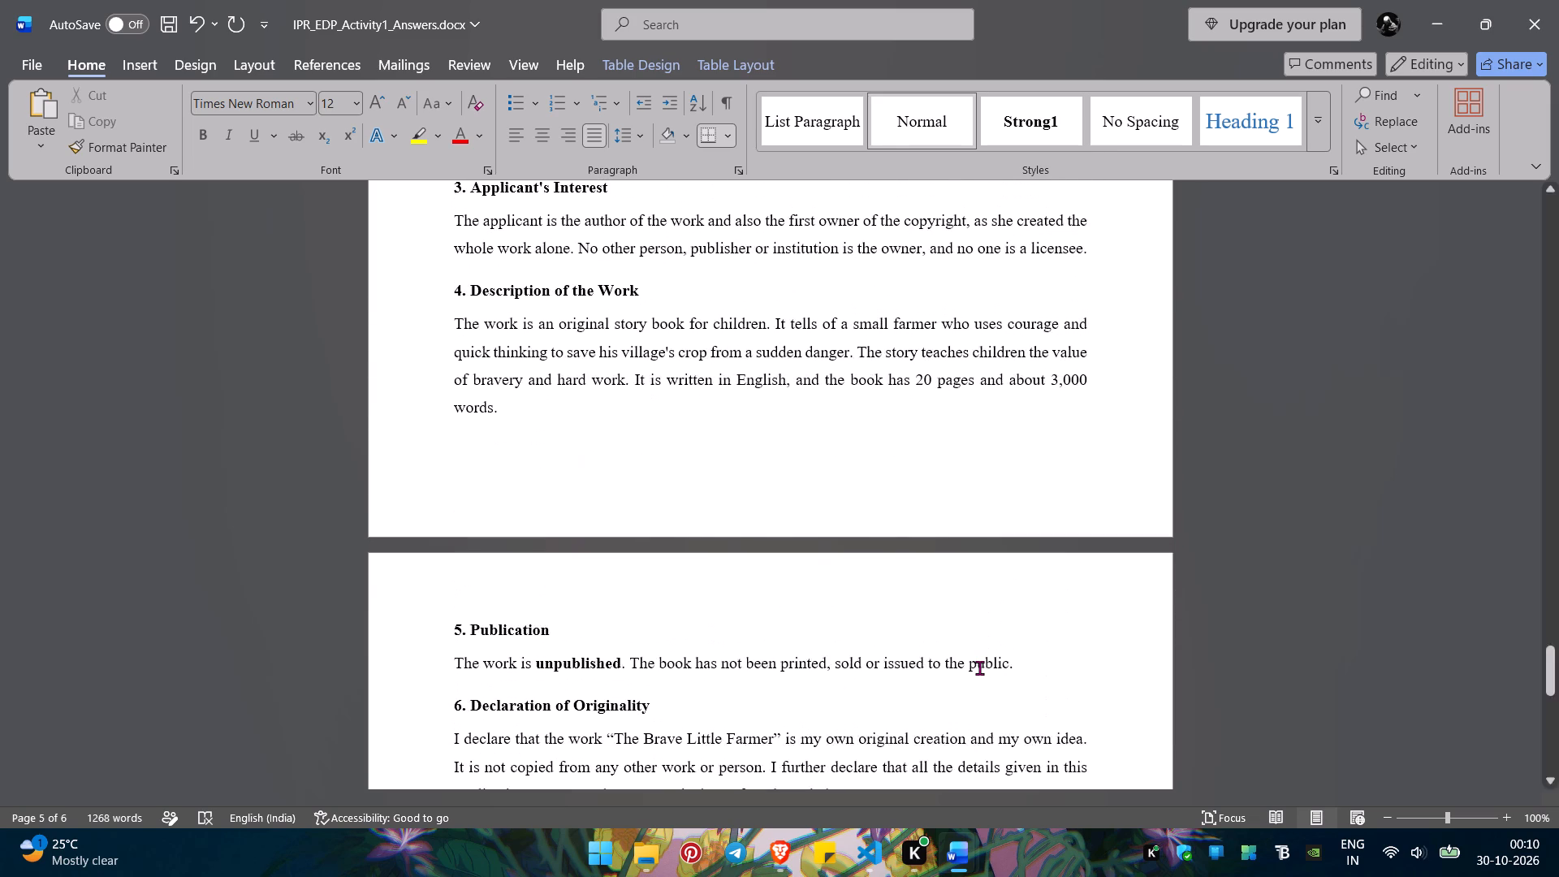
scroll(979, 667, "up", 1)
scroll(765, 526, "up", 1)
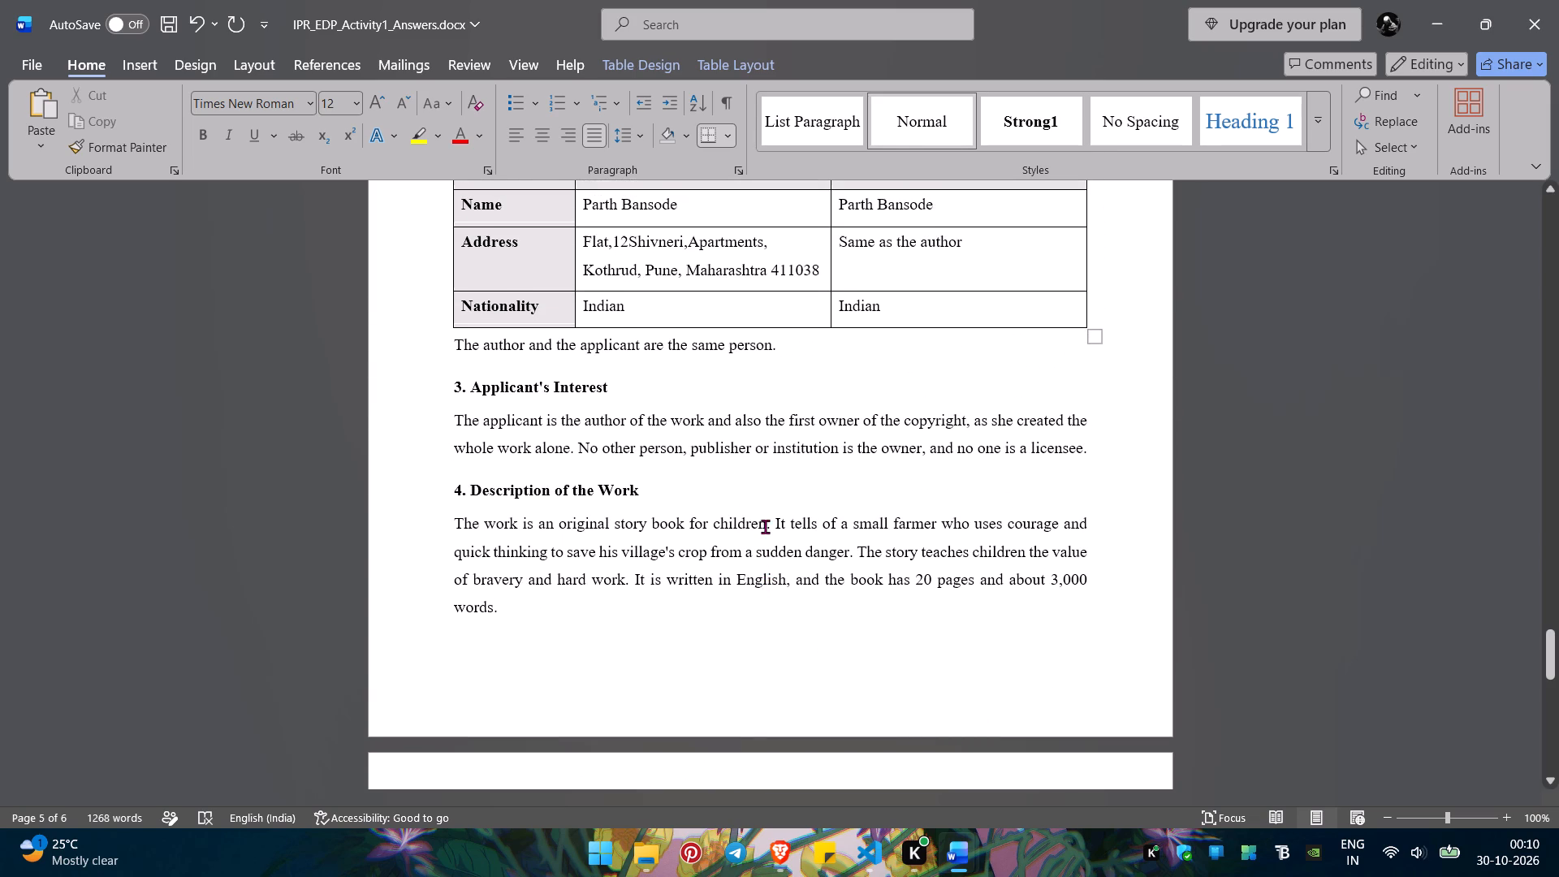
scroll(765, 526, "up", 1)
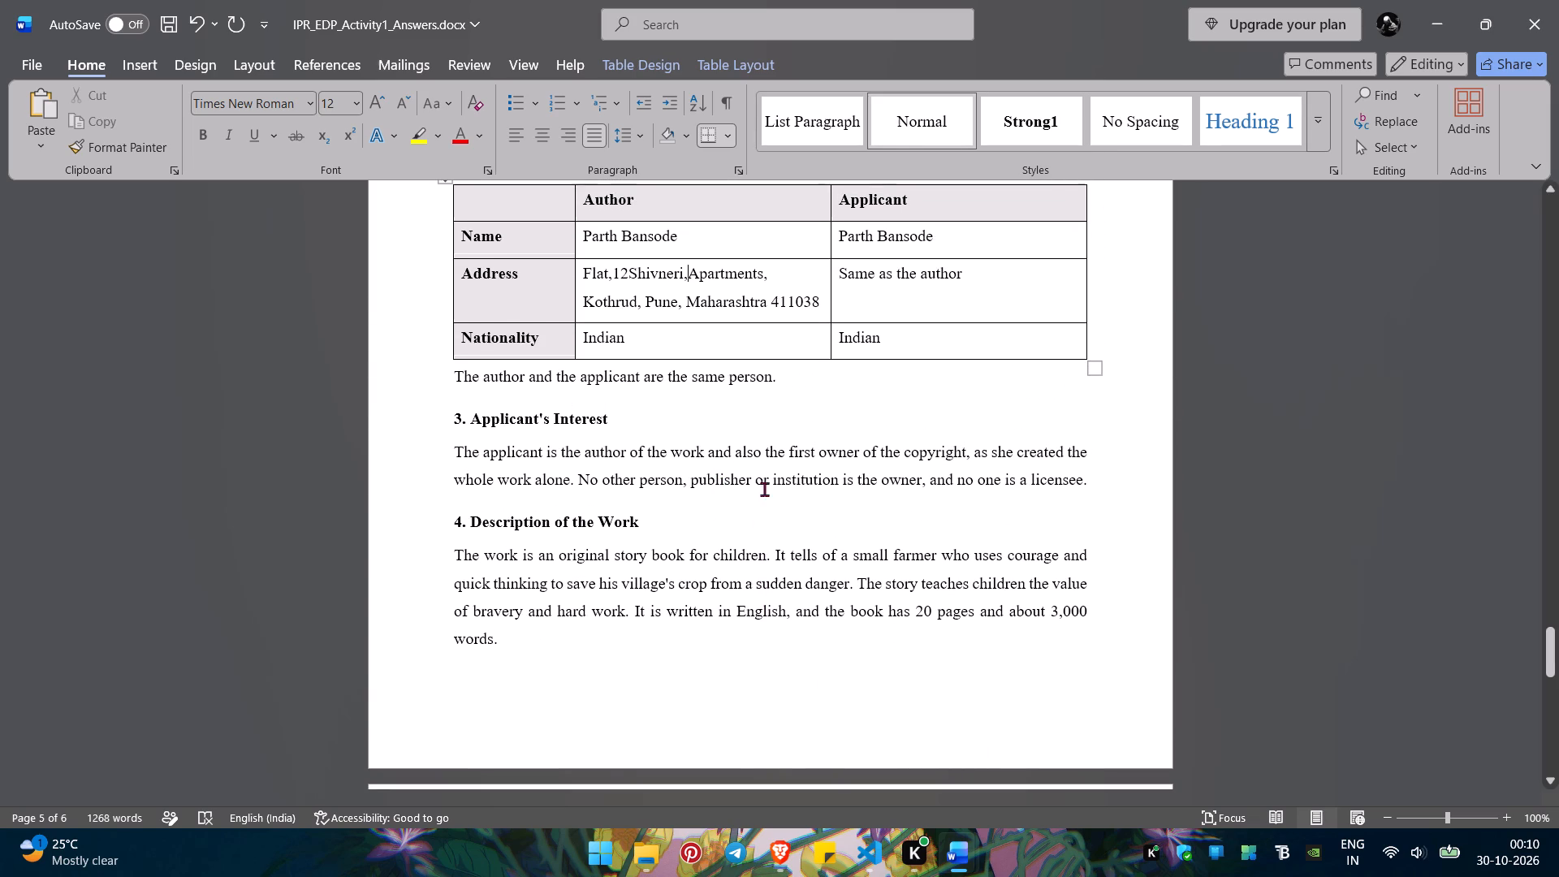
Switch to the assignment PDF in Brave and read the Q2 copyright answer instructions, its six required headings, and the Marks table.
left_click(784, 860)
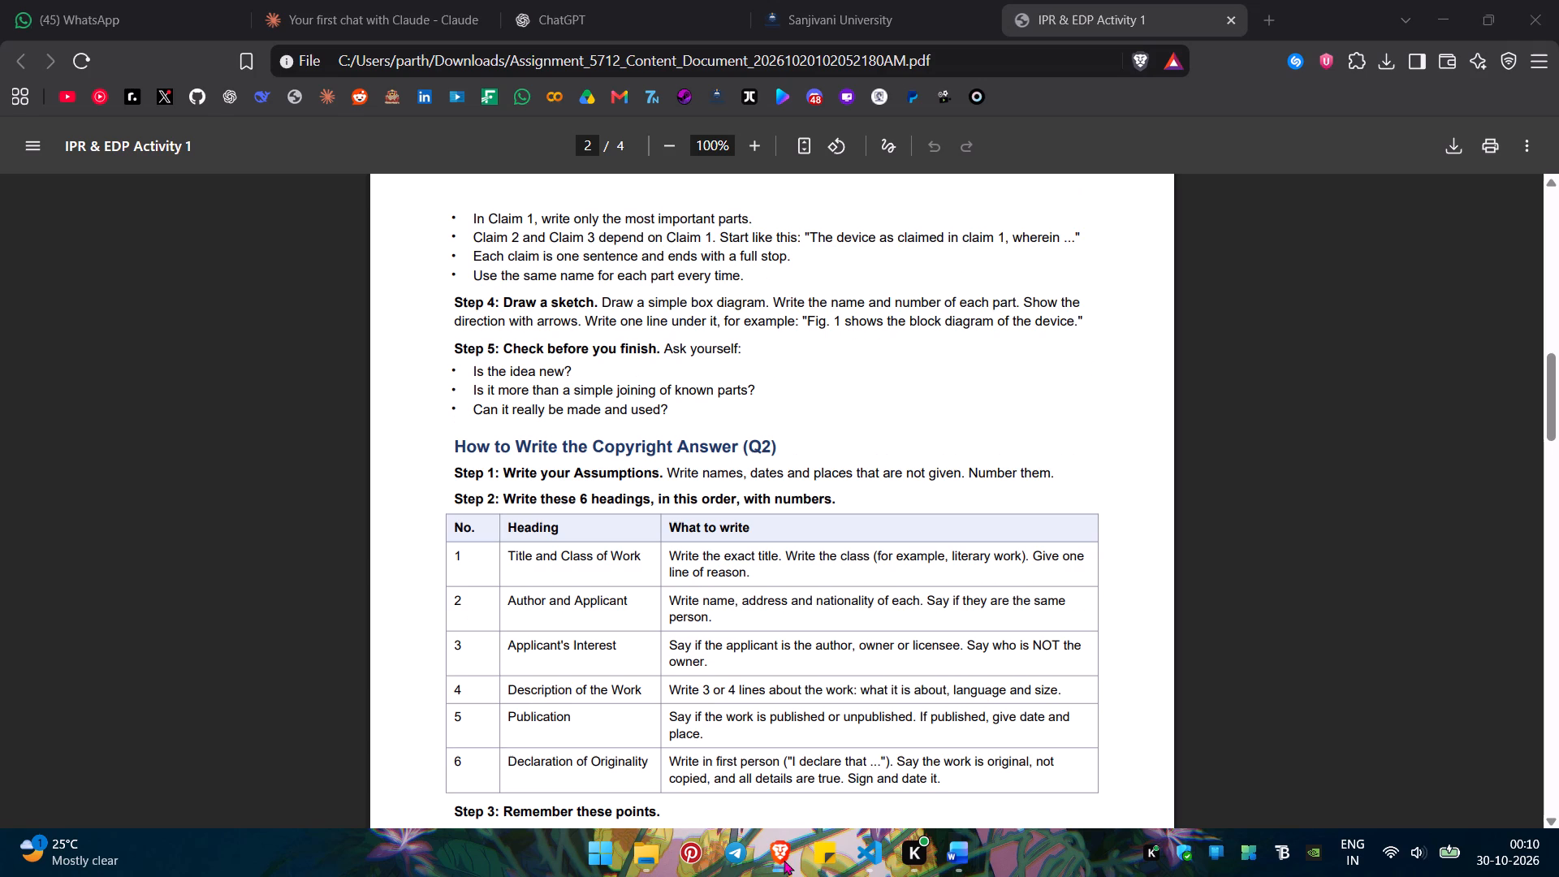
scroll(869, 236, "down", 1)
scroll(866, 391, "down", 1)
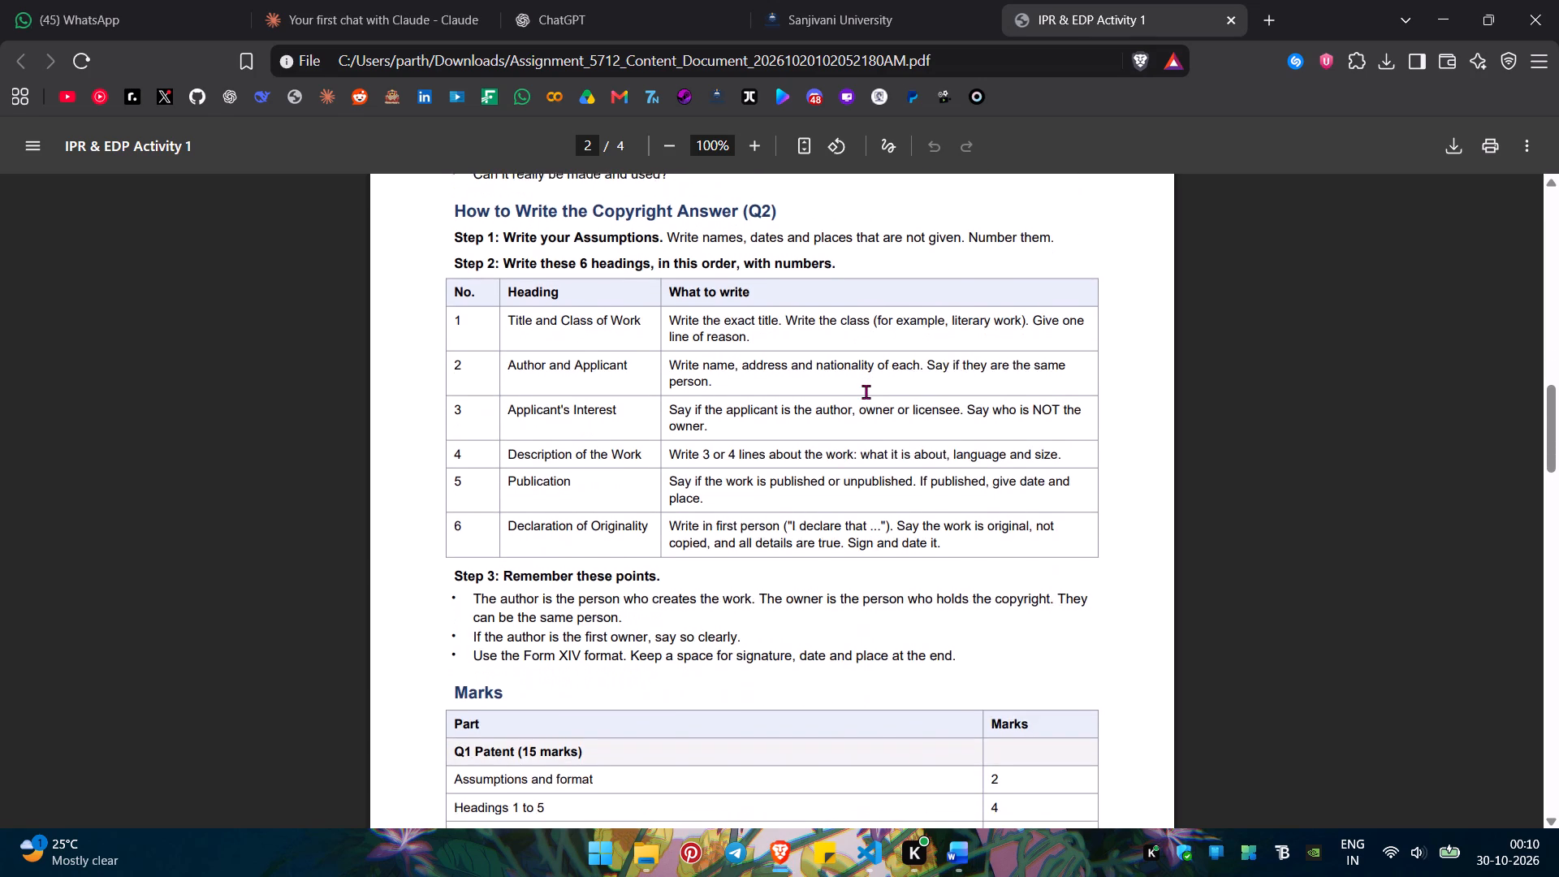
scroll(866, 391, "down", 1)
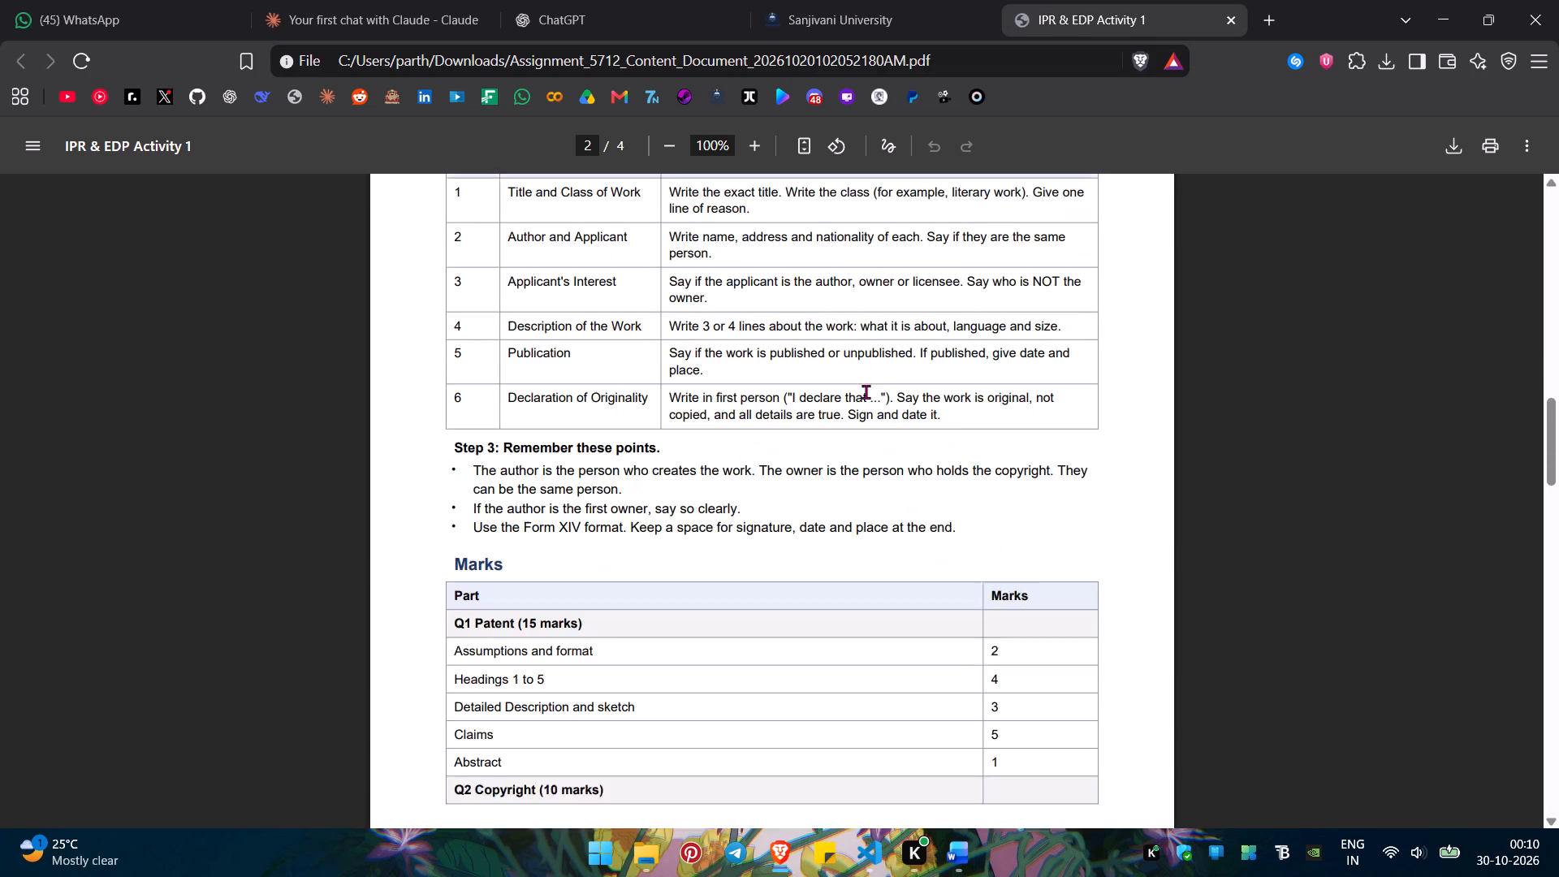
scroll(866, 391, "up", 2)
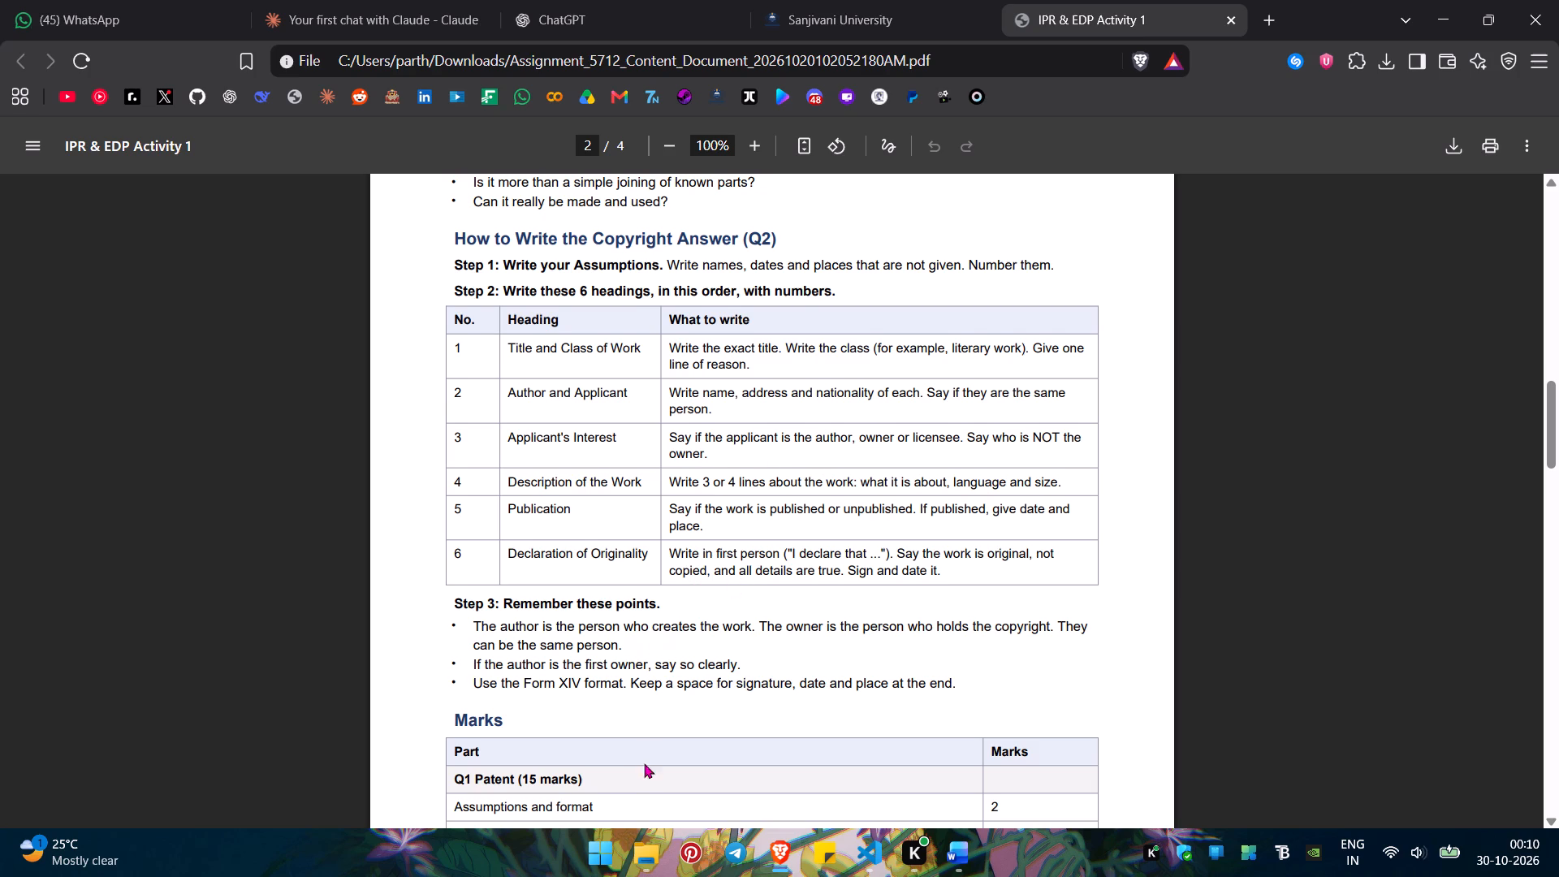
scroll(790, 628, "down", 1)
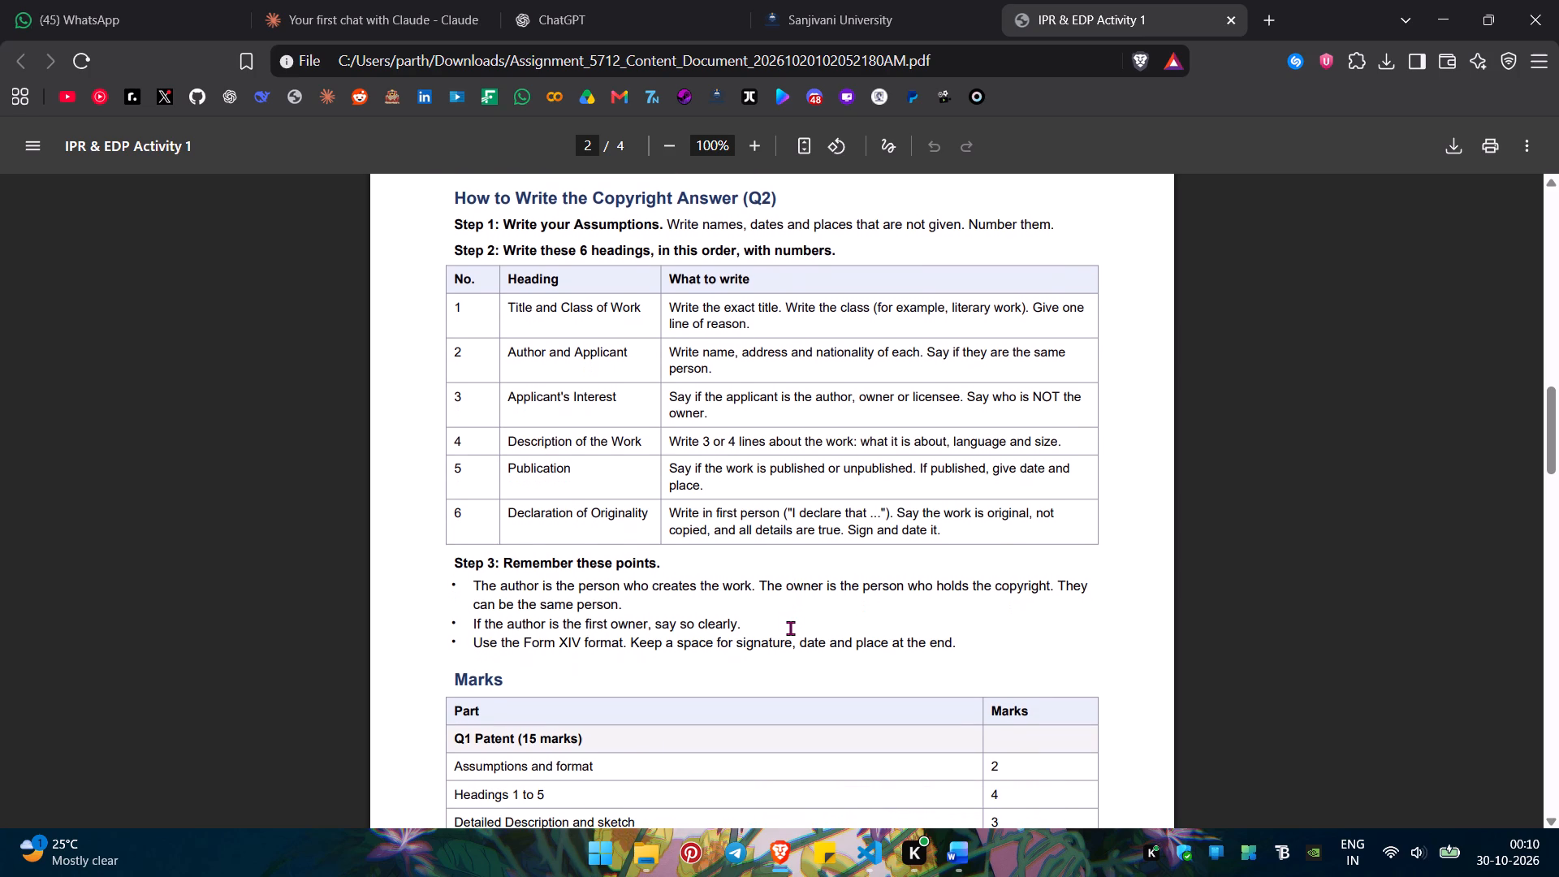
scroll(790, 628, "down", 1)
scroll(900, 647, "down", 2)
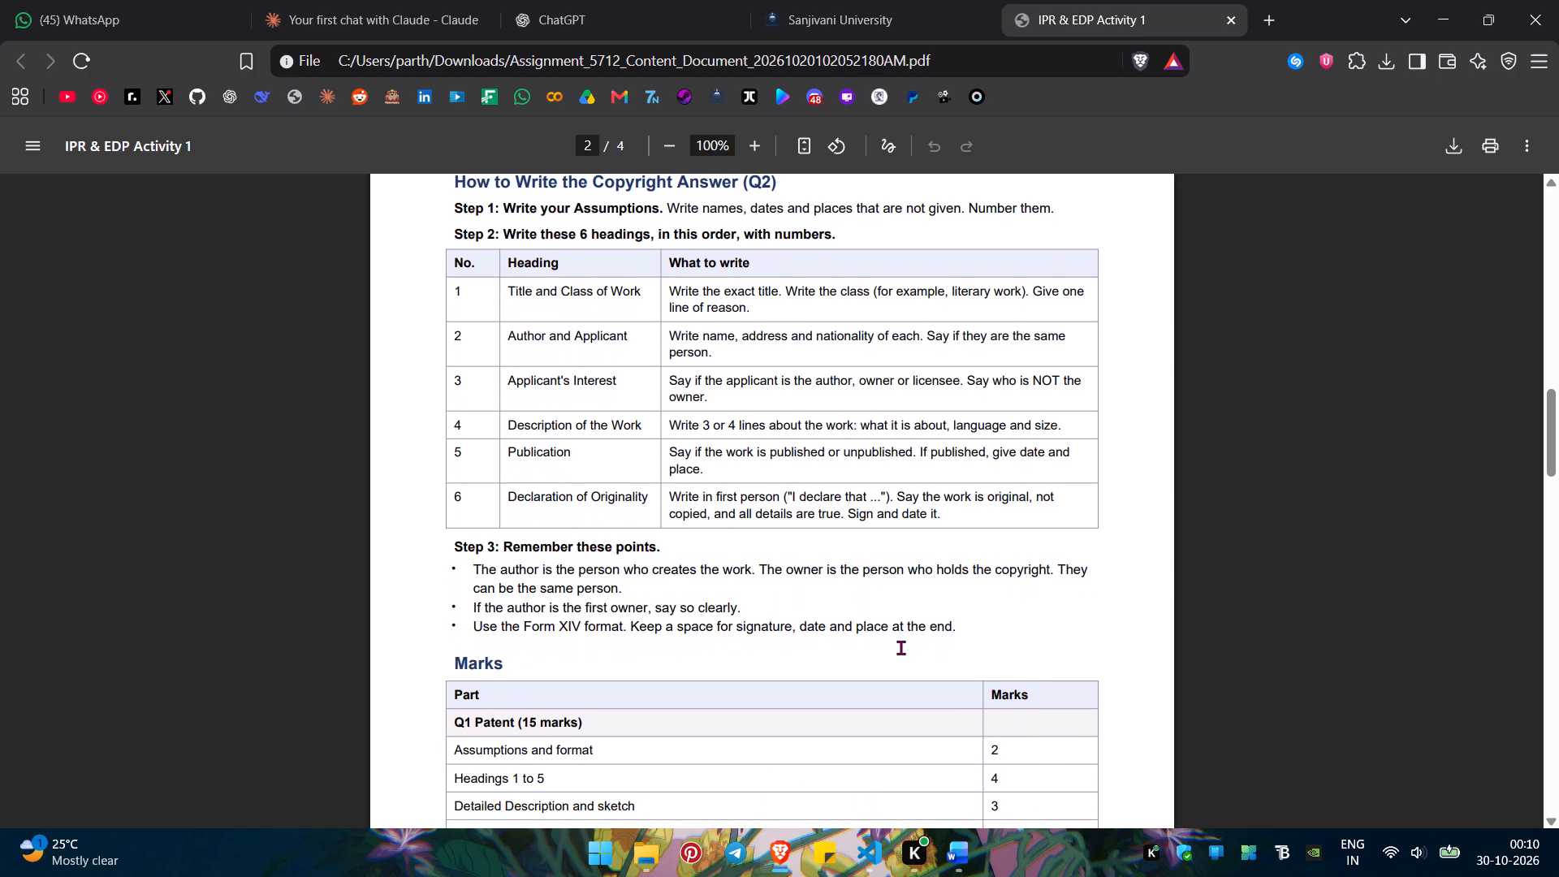
scroll(900, 647, "down", 1)
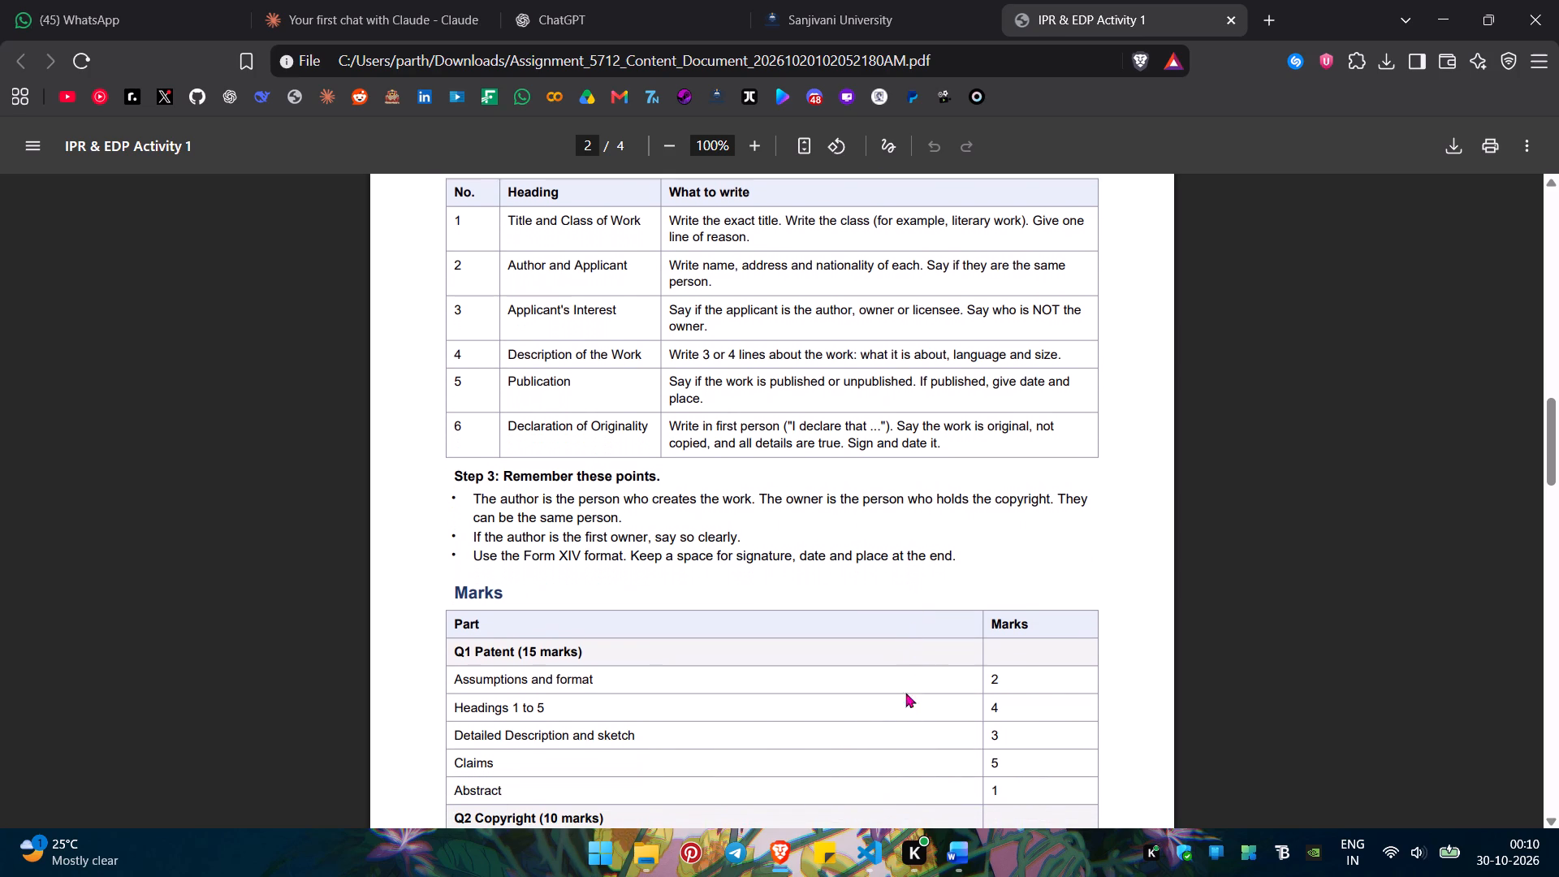
scroll(876, 706, "down", 1)
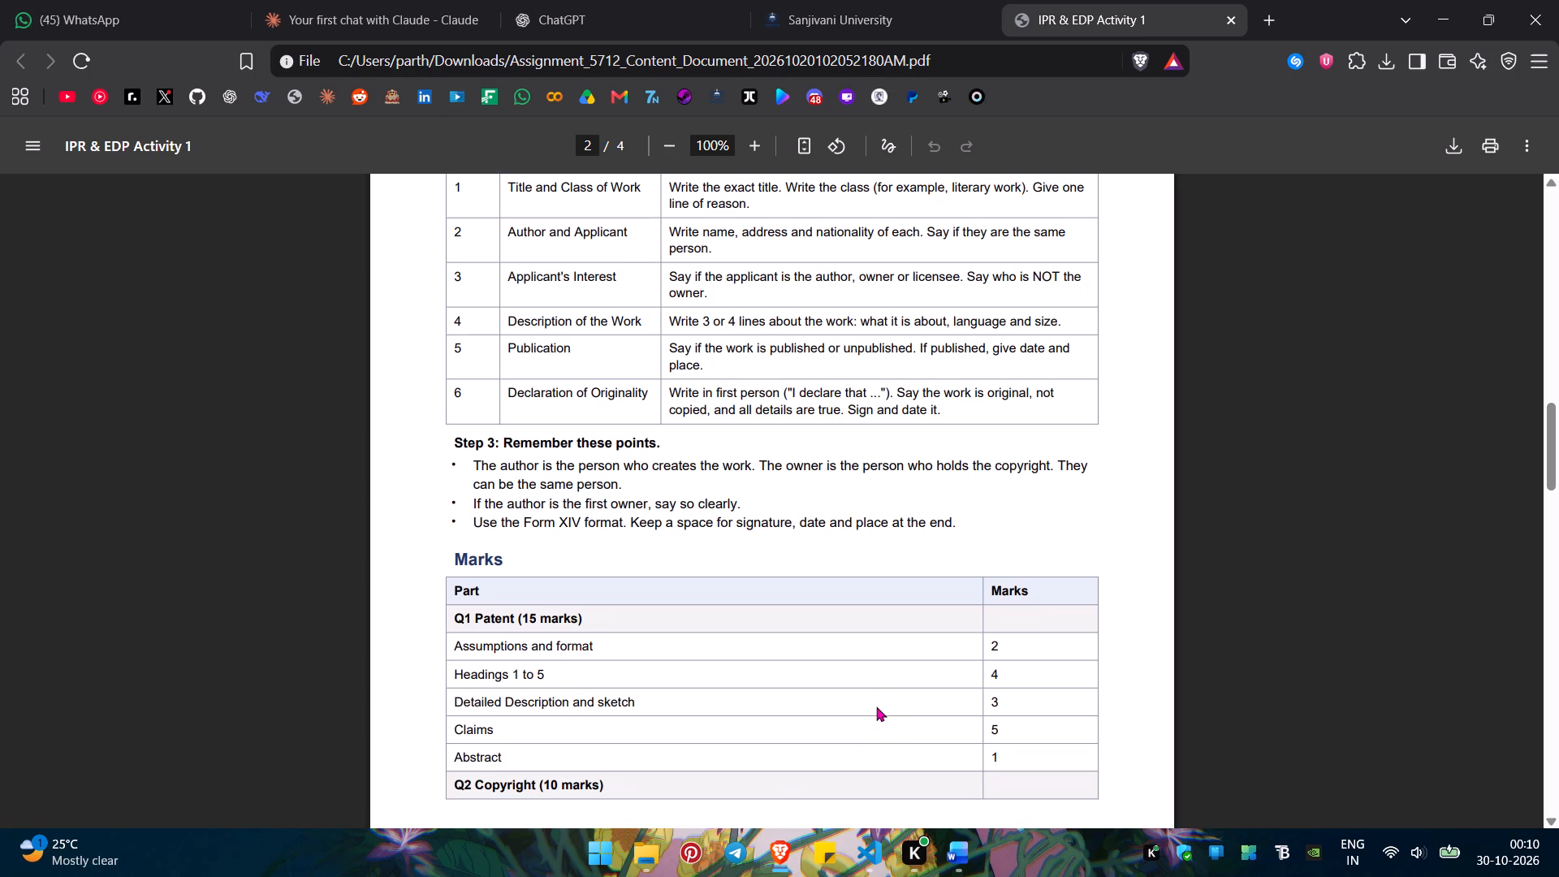
scroll(876, 706, "down", 2)
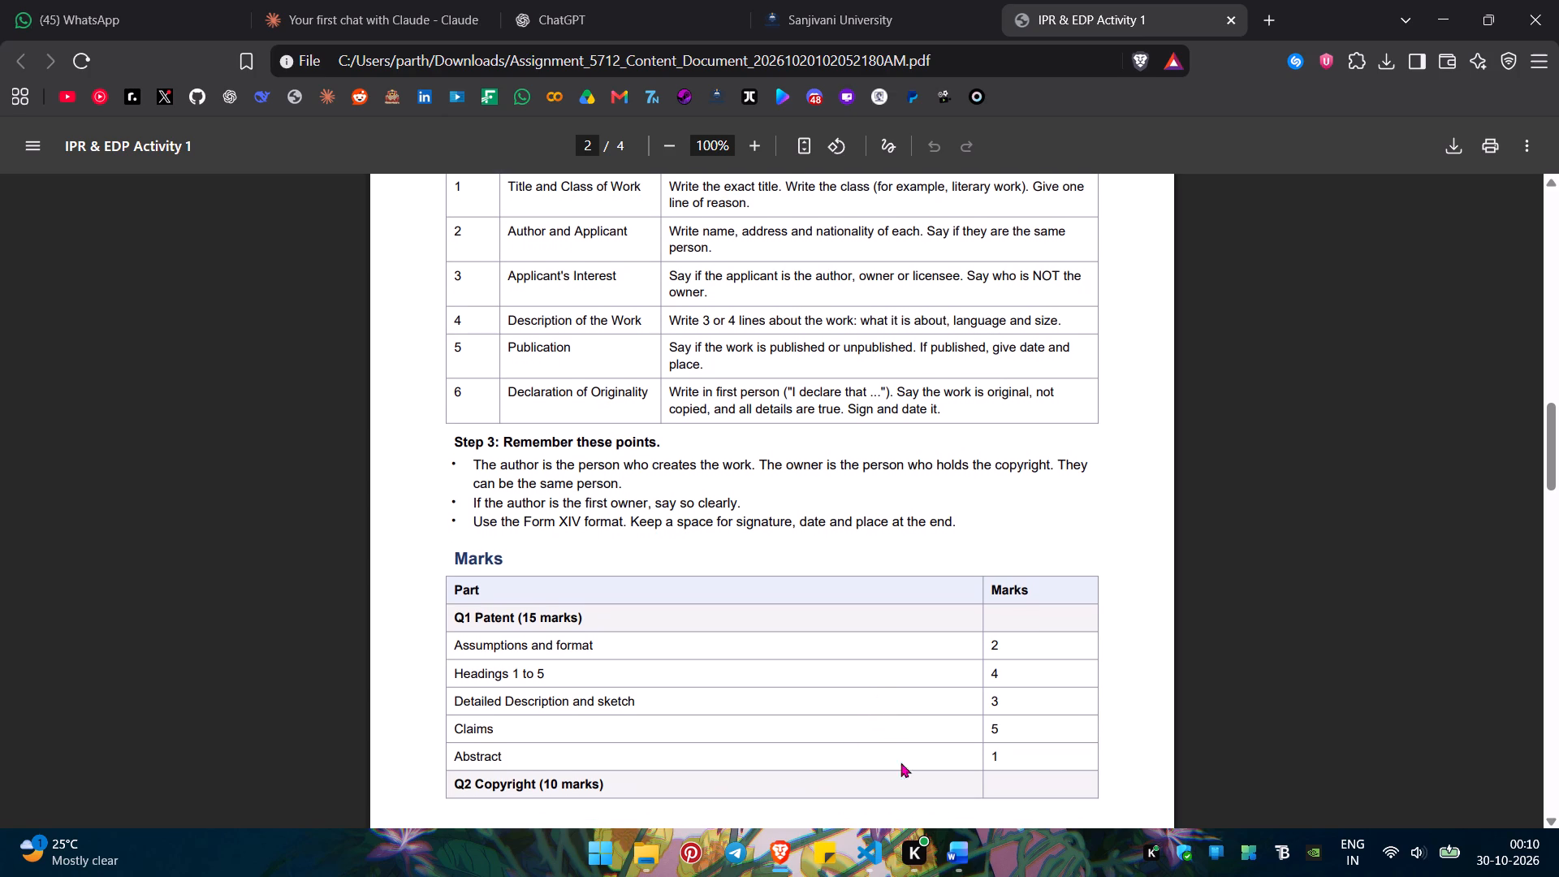
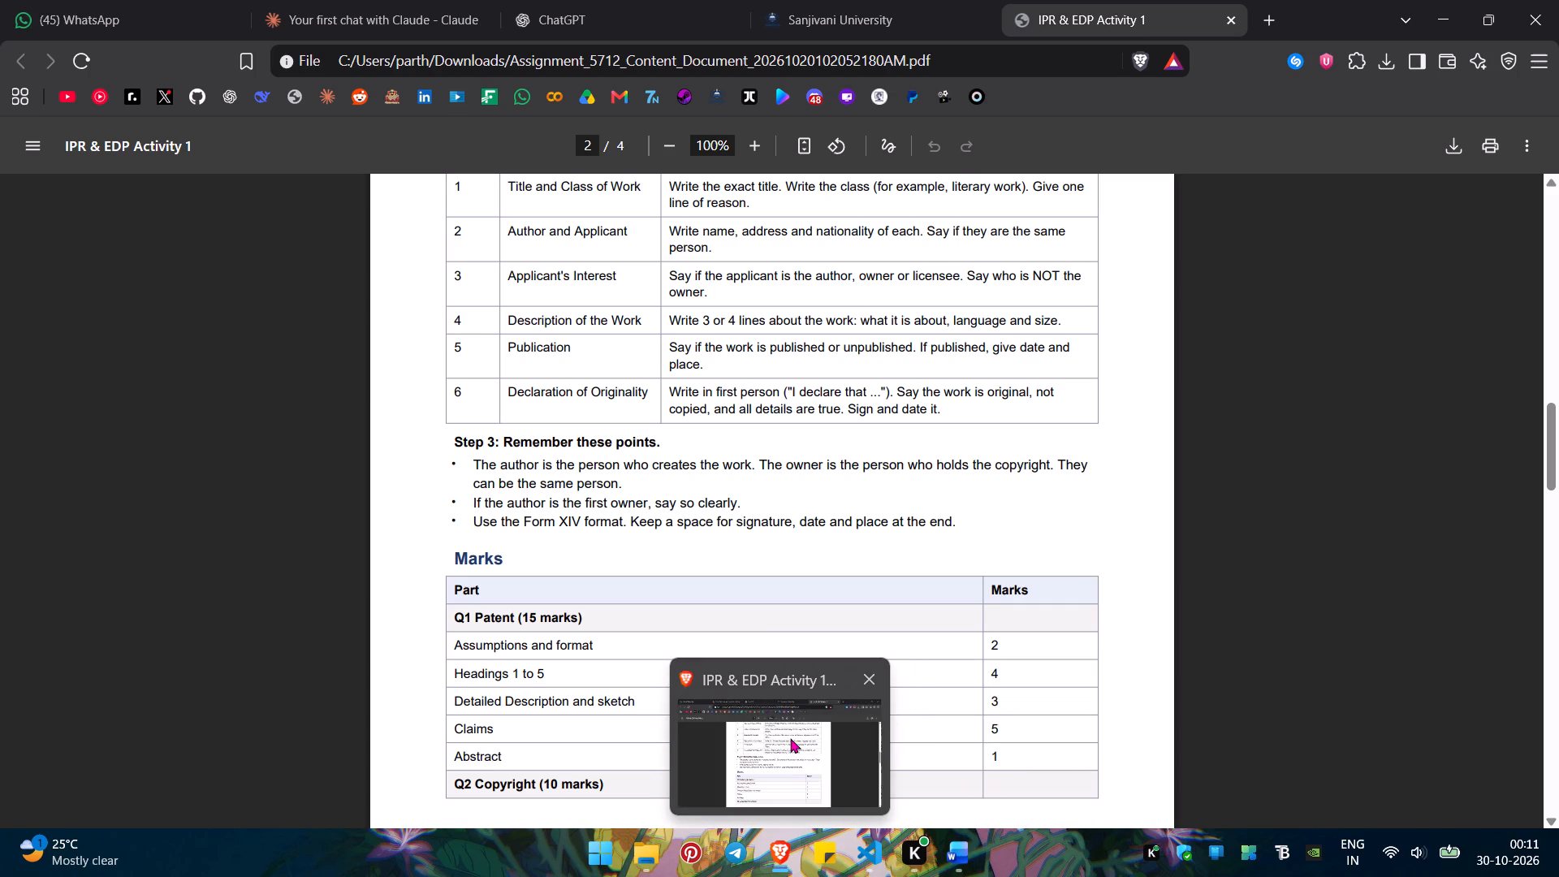
Switch to IPR_EDP_Activity1_Answers.docx in Word and review the Q2 copyright answer from the Assumptions to the Declaration of Originality.
left_click(968, 858)
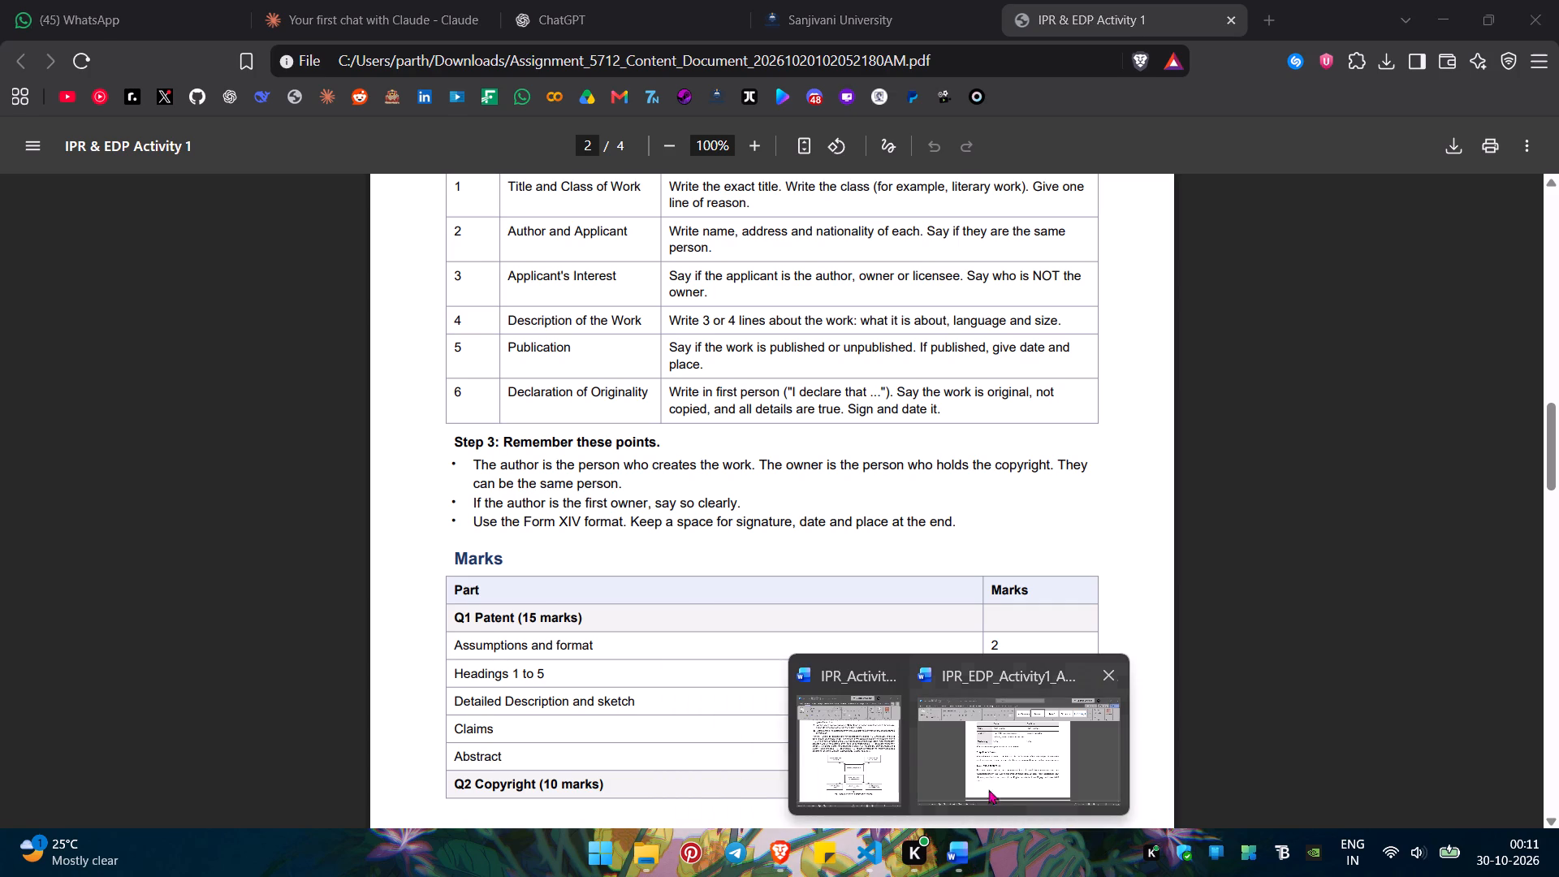
left_click(1007, 774)
scroll(995, 515, "up", 1)
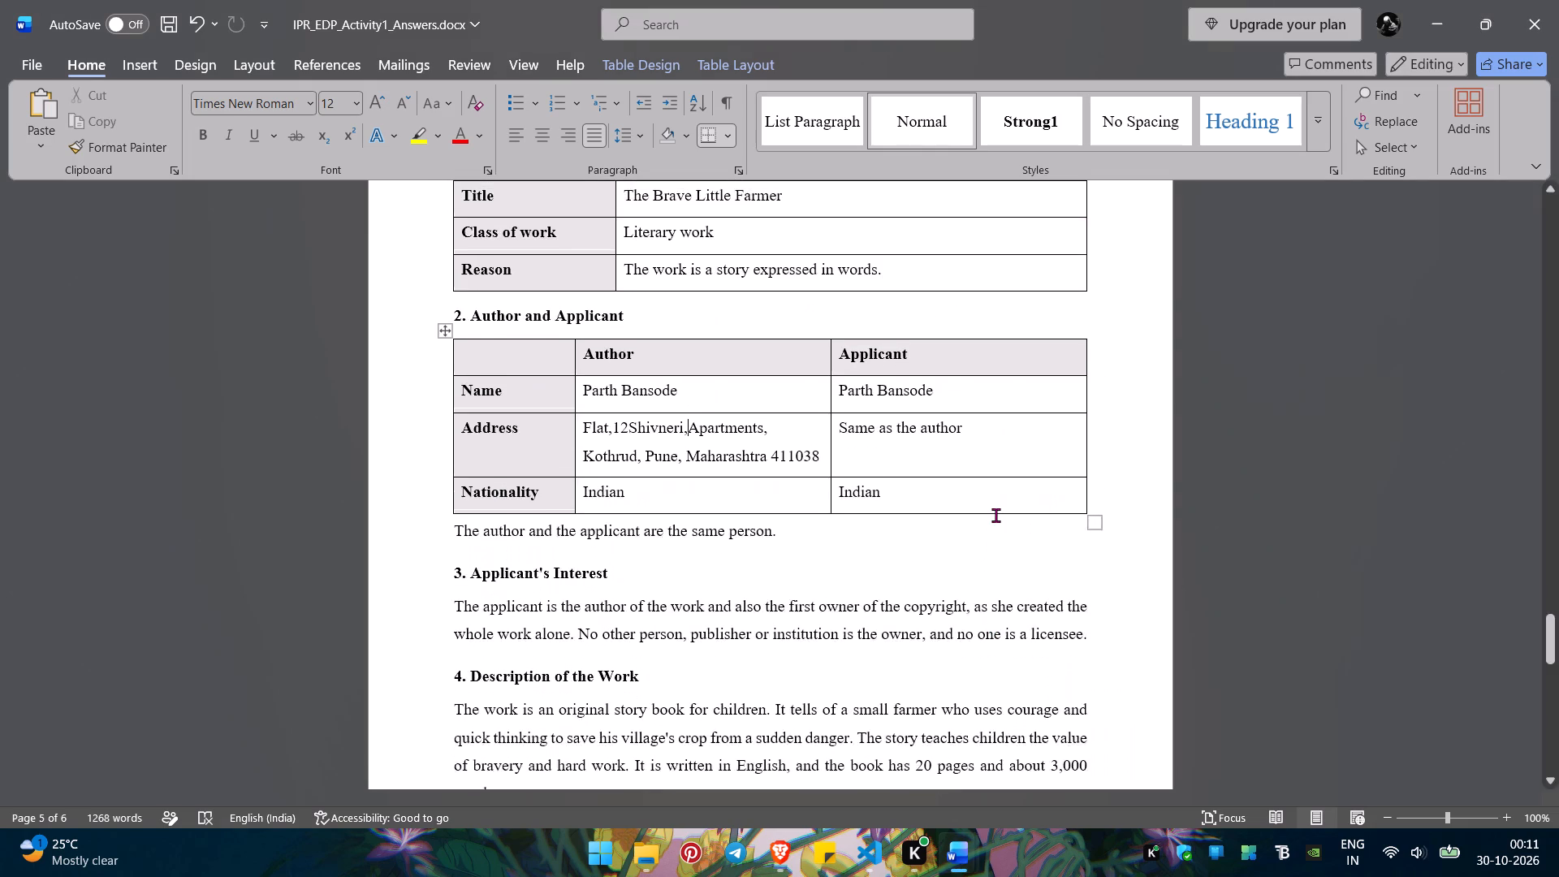
scroll(995, 515, "up", 1)
scroll(995, 515, "down", 1, "ctrl")
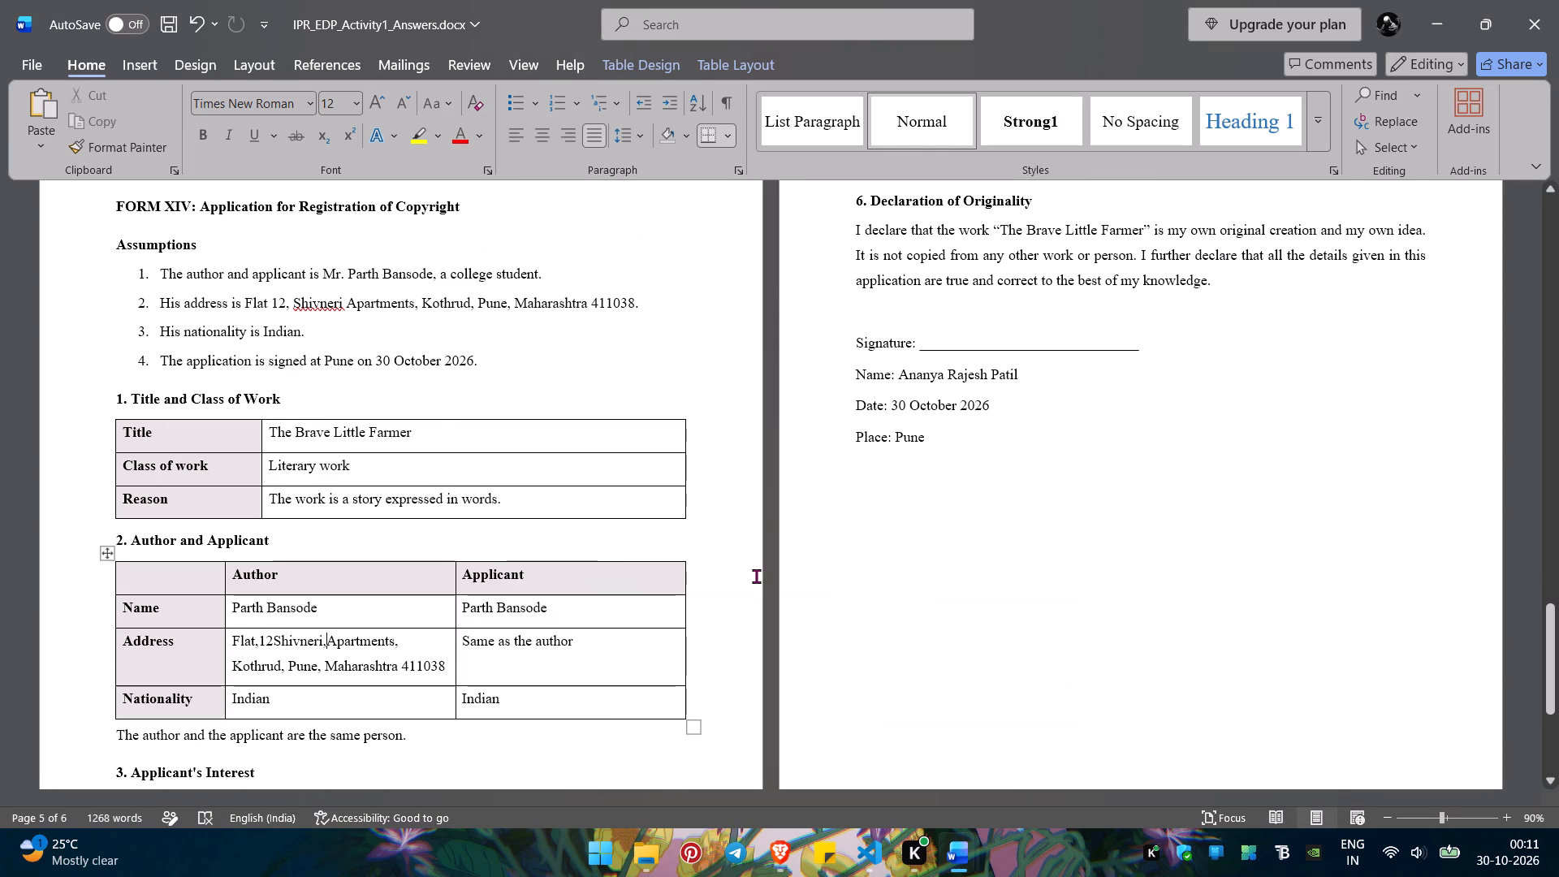
scroll(624, 646, "down", 2)
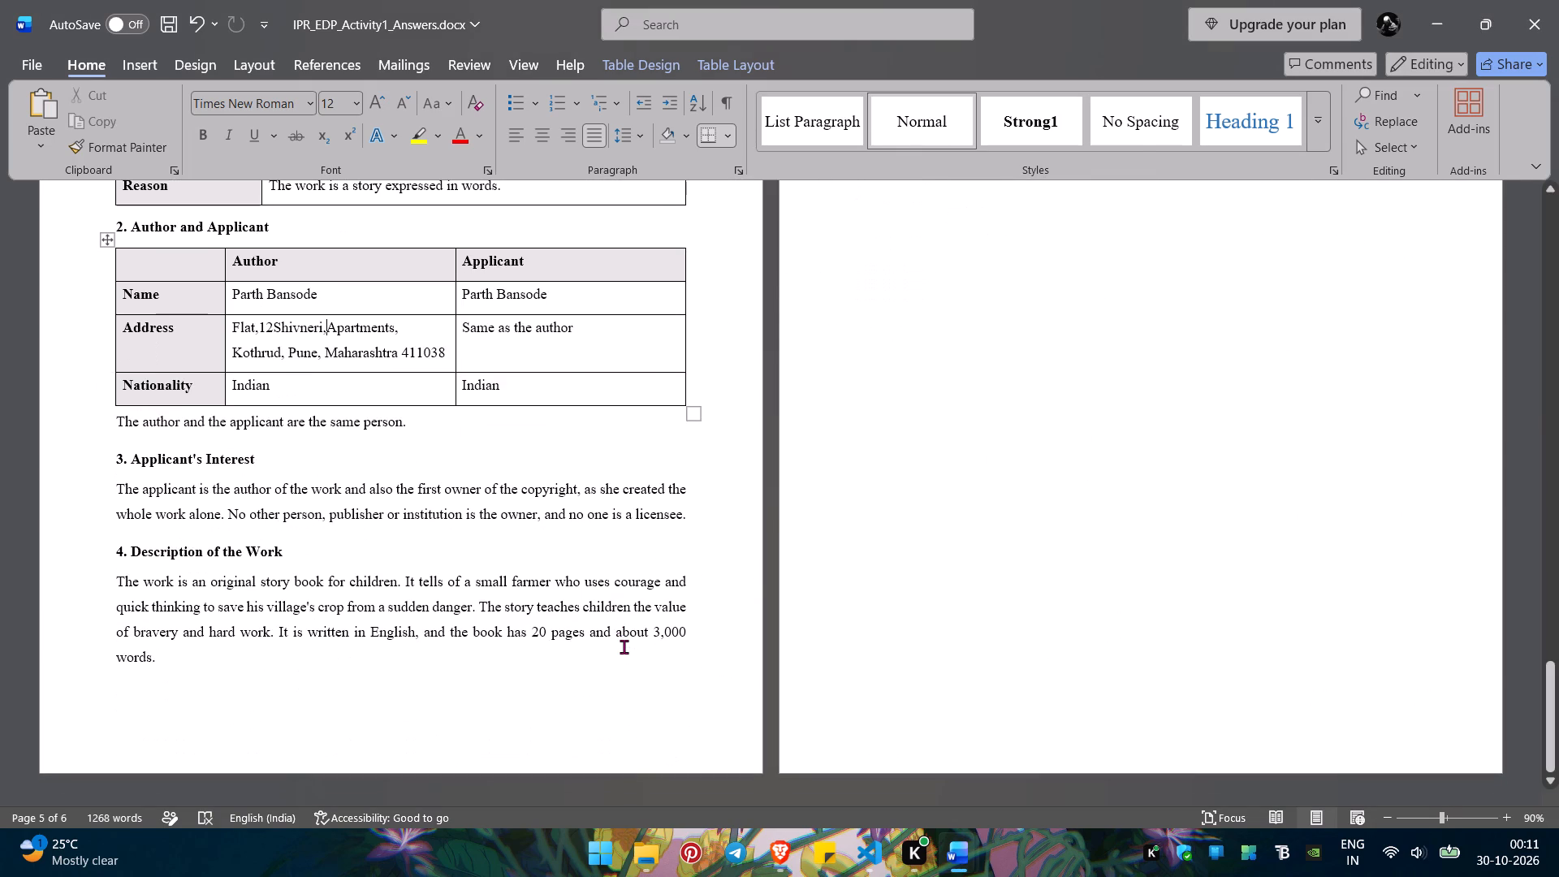
scroll(624, 646, "down", 1)
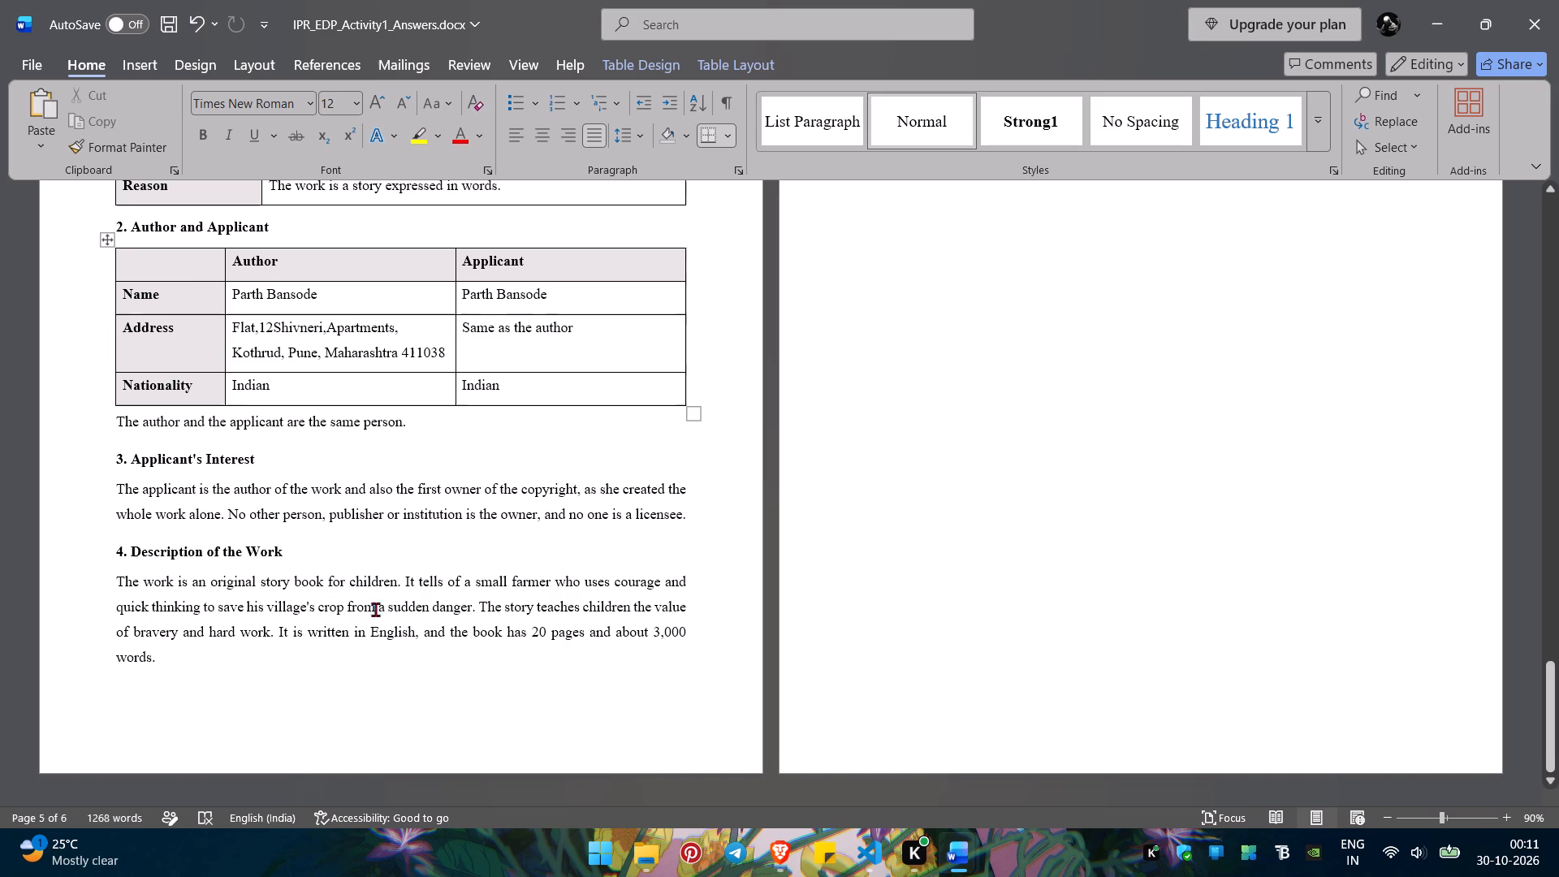
scroll(473, 568, "up", 1)
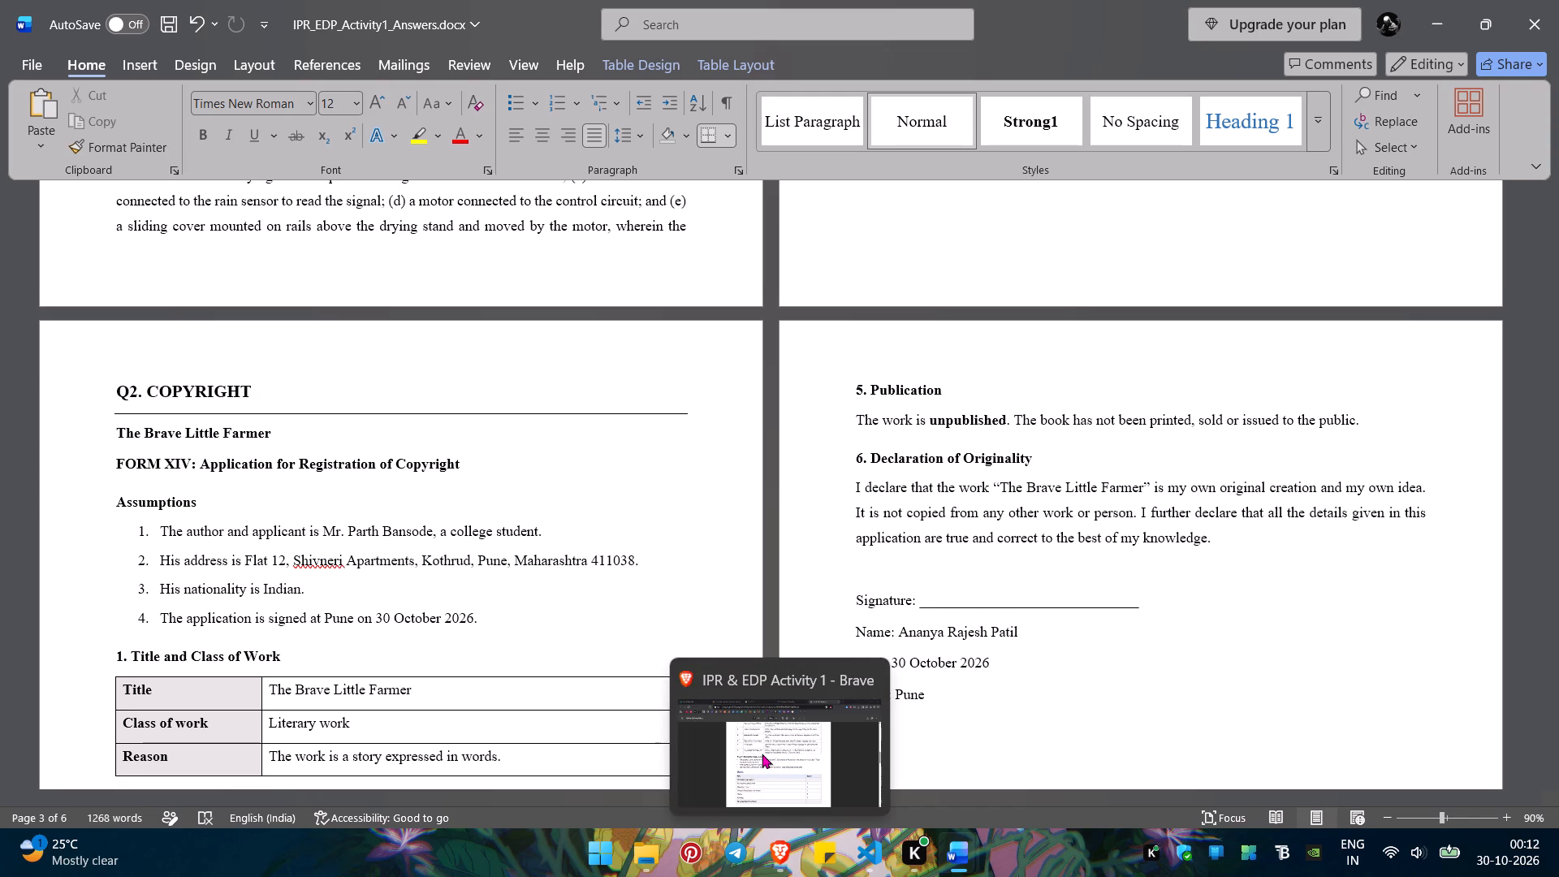
Switch to the assignment PDF in Brave and read the rest of the Marks table and the Q2 story book brief with its help notes.
left_click(762, 754)
scroll(899, 513, "down", 4)
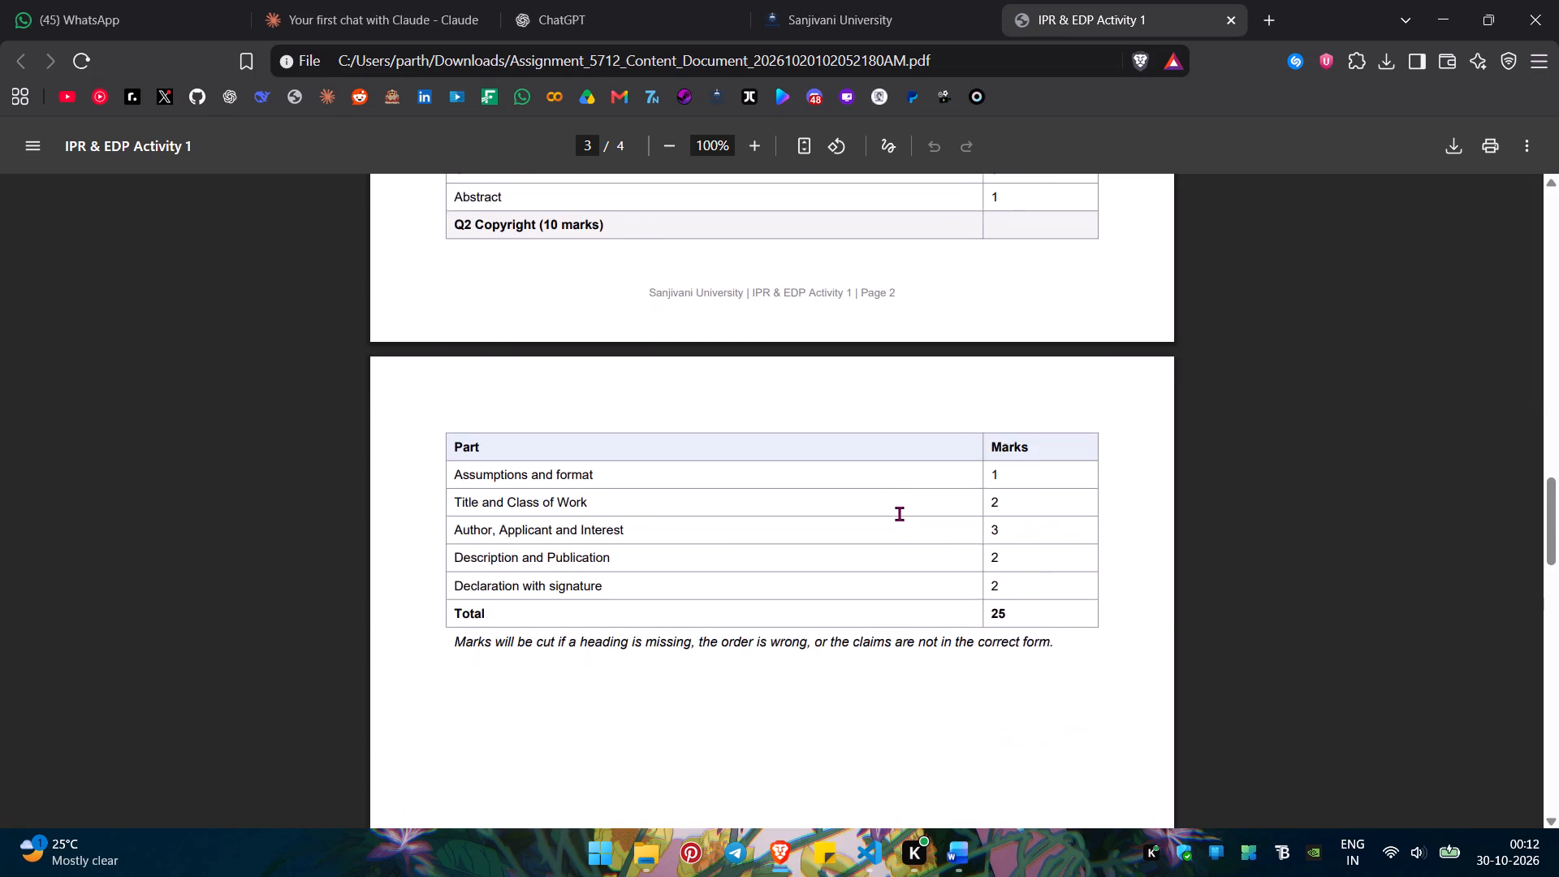
scroll(899, 513, "down", 4)
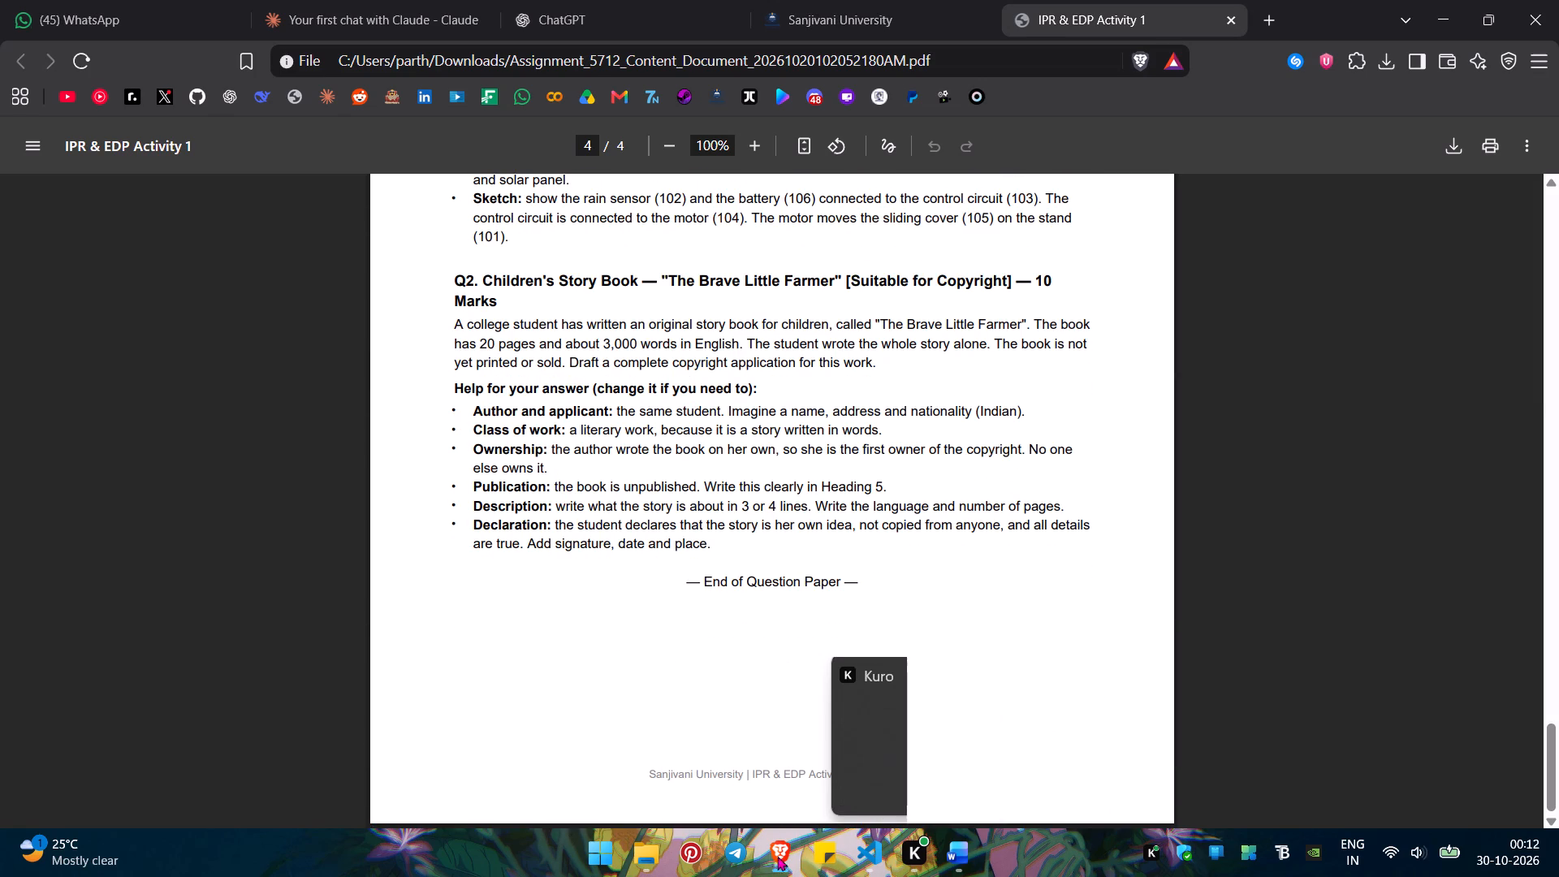
Return to the answers document in Word and remove the bold from "unpublished." under Q2's Publication heading.
left_click(932, 750)
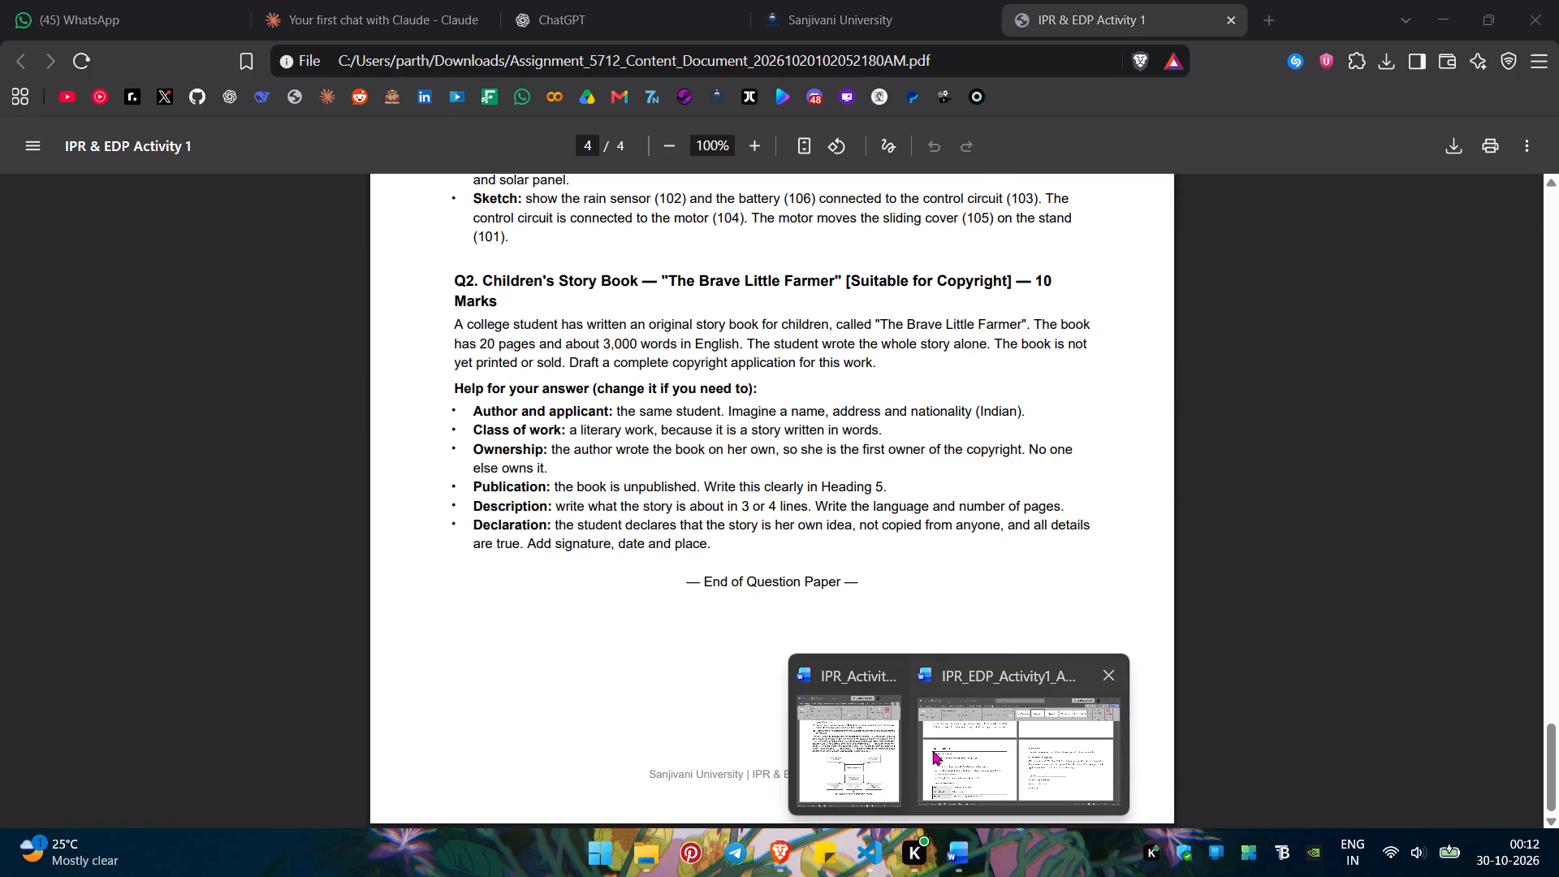
scroll(604, 690, "down", 1)
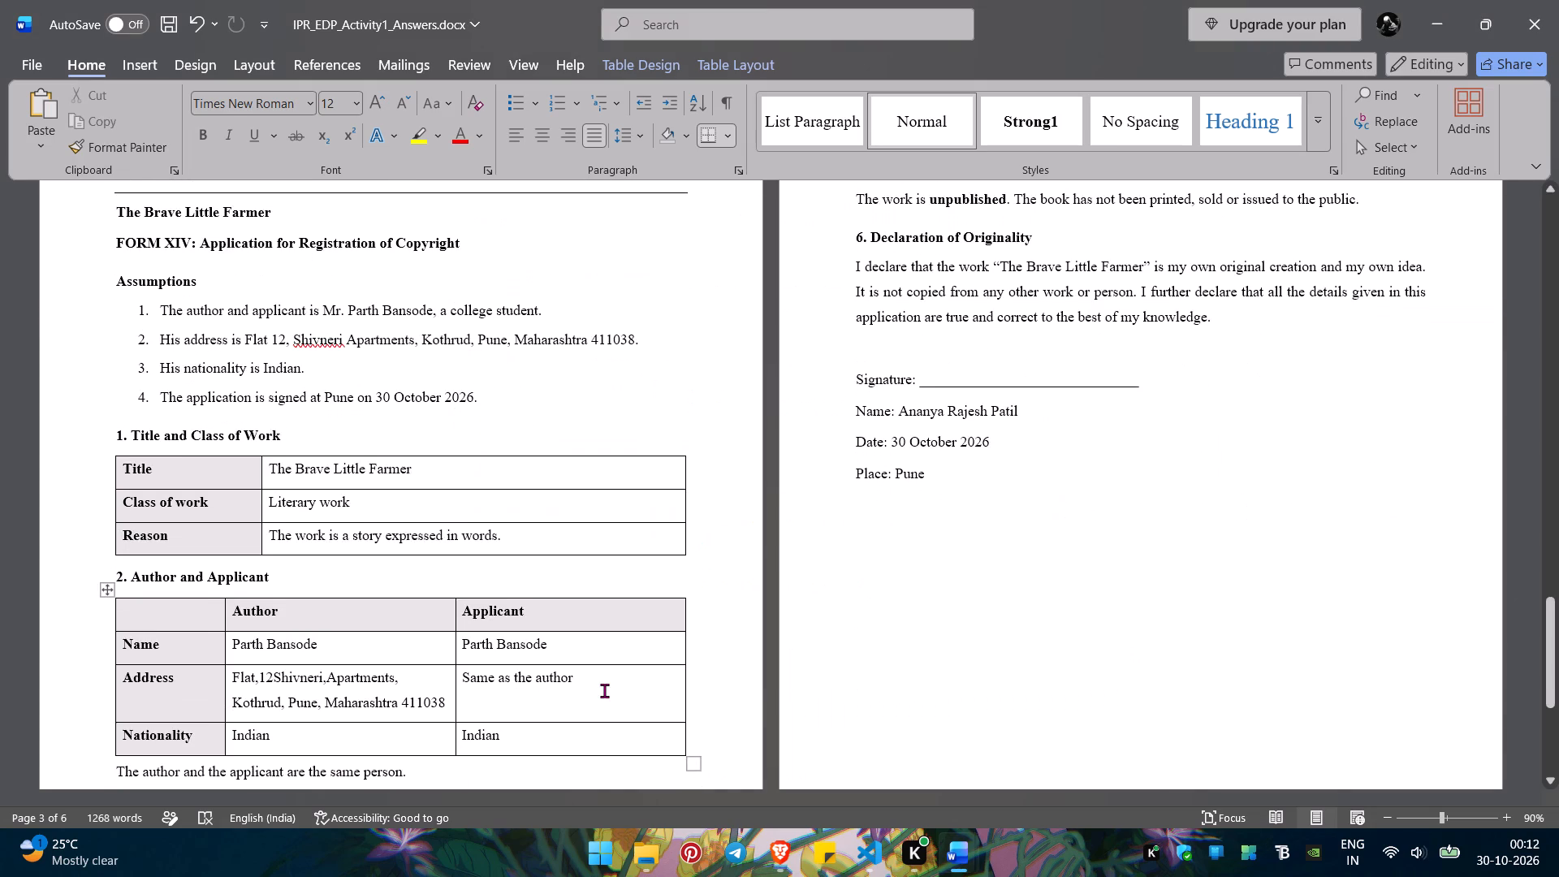
scroll(604, 690, "down", 2)
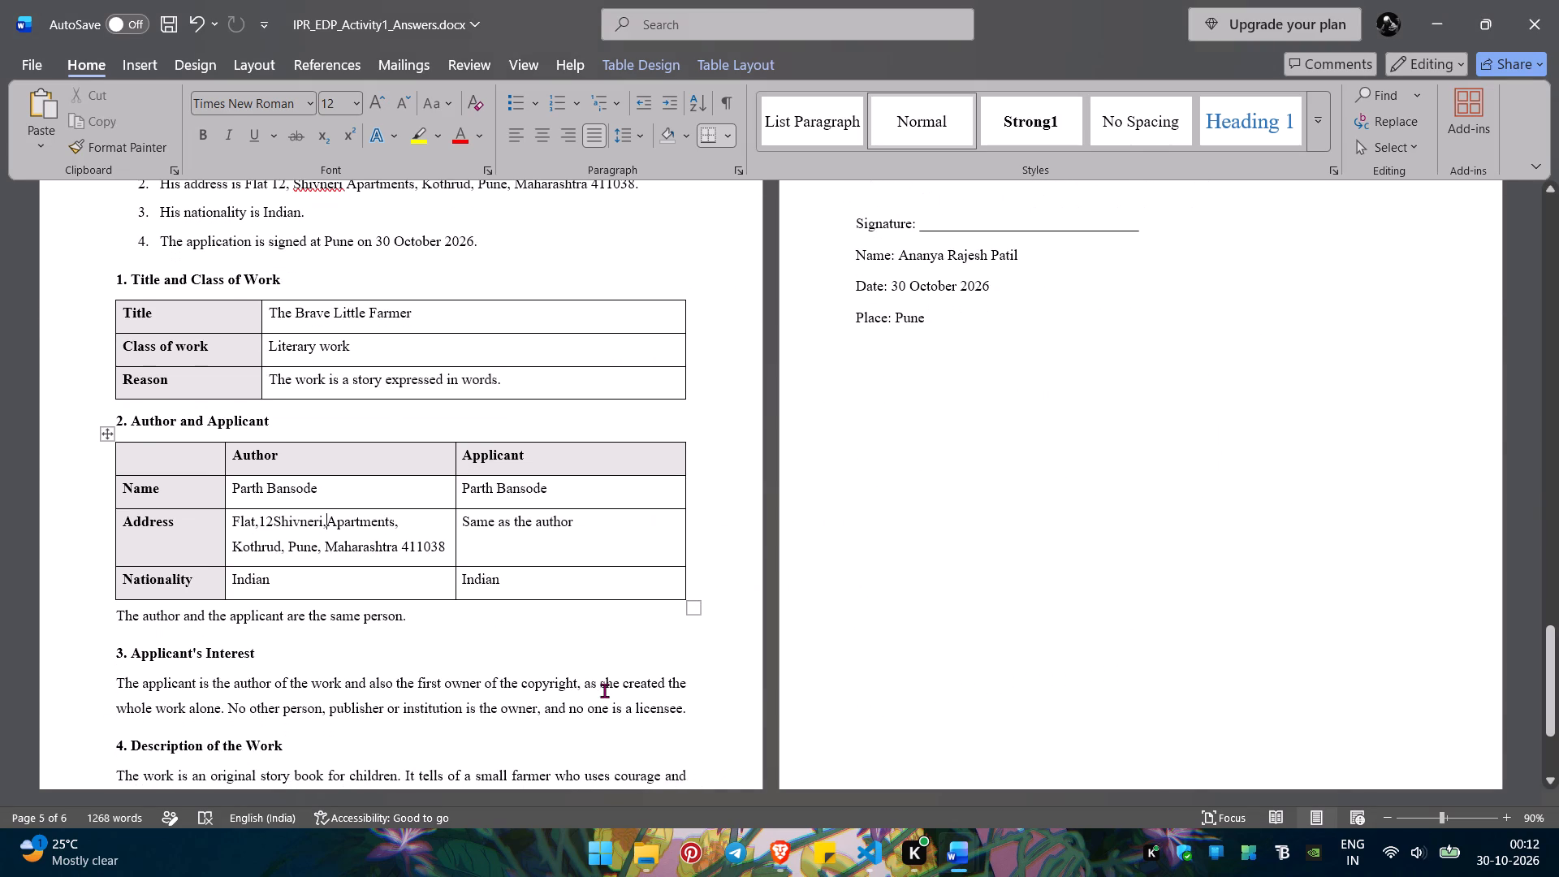
scroll(604, 690, "down", 1)
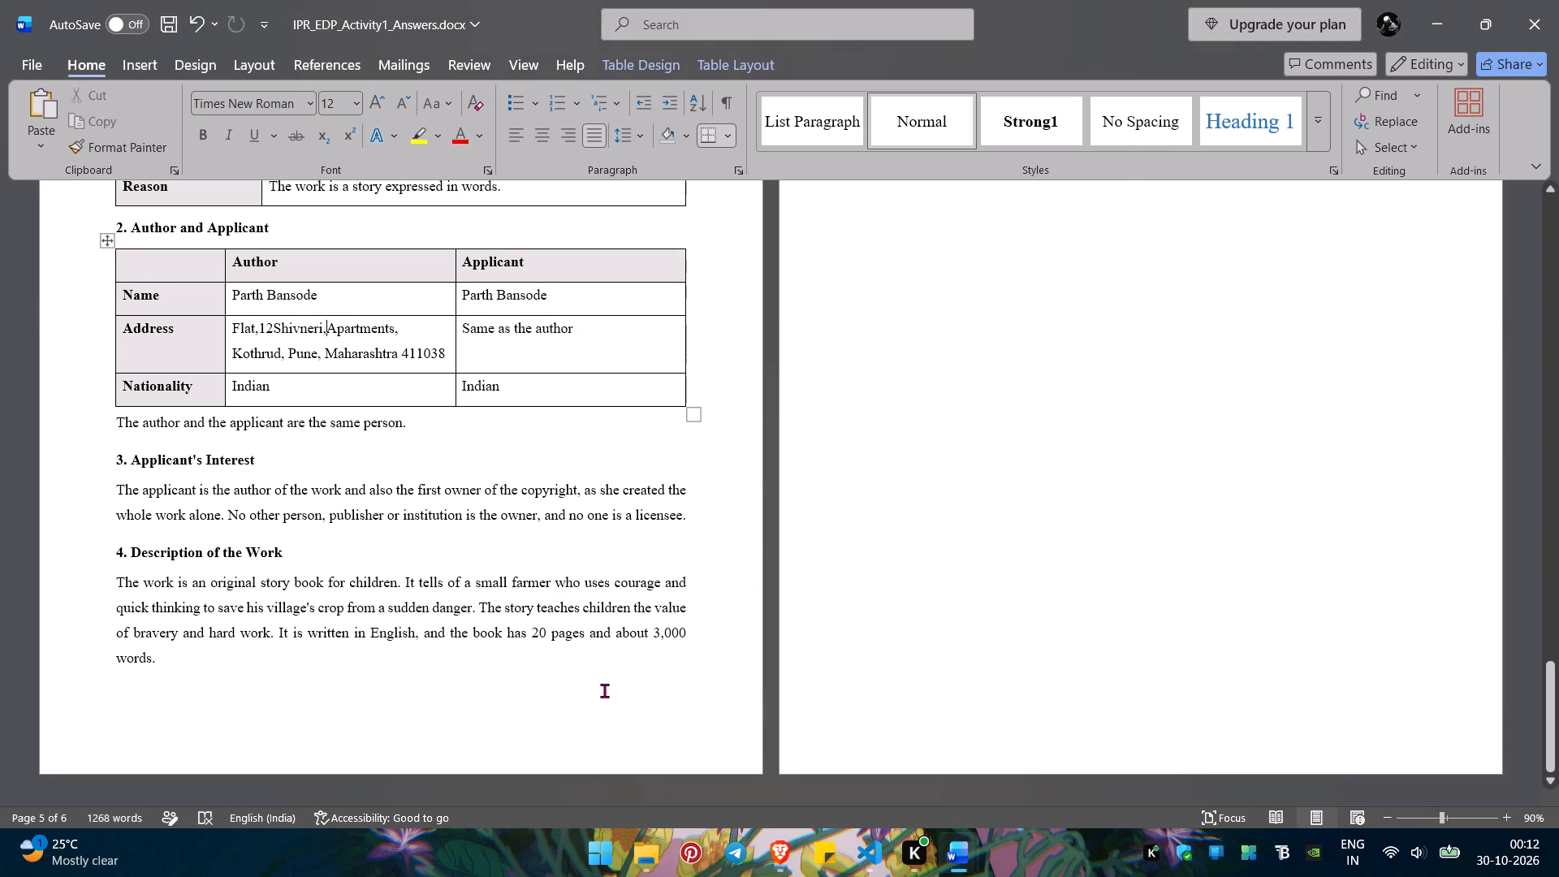
scroll(604, 690, "up", 2)
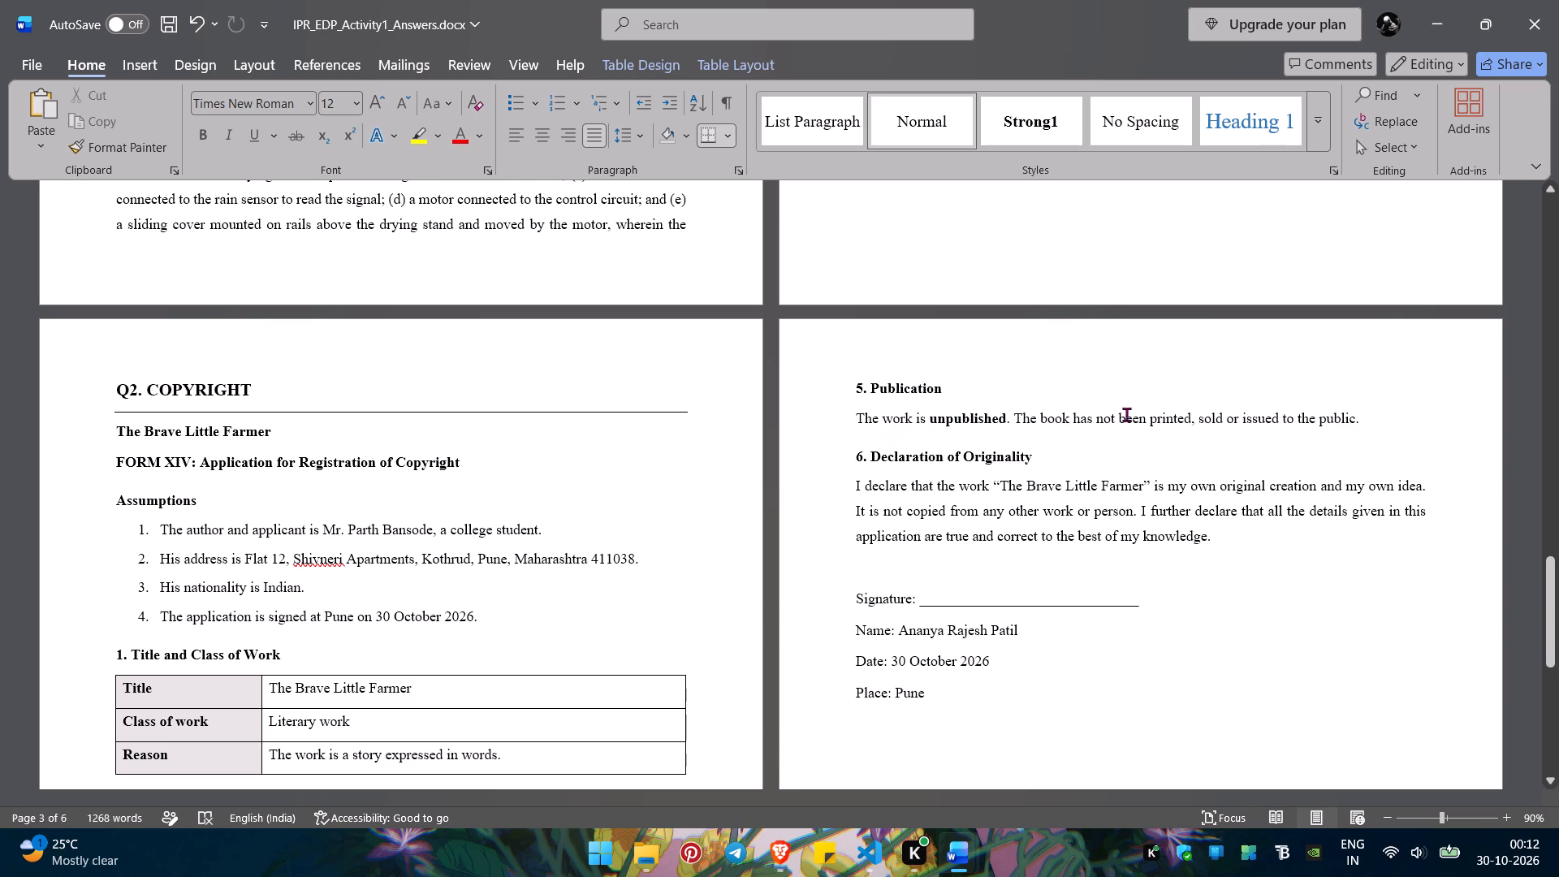
scroll(1187, 438, "down", 1)
scroll(970, 500, "down", 1)
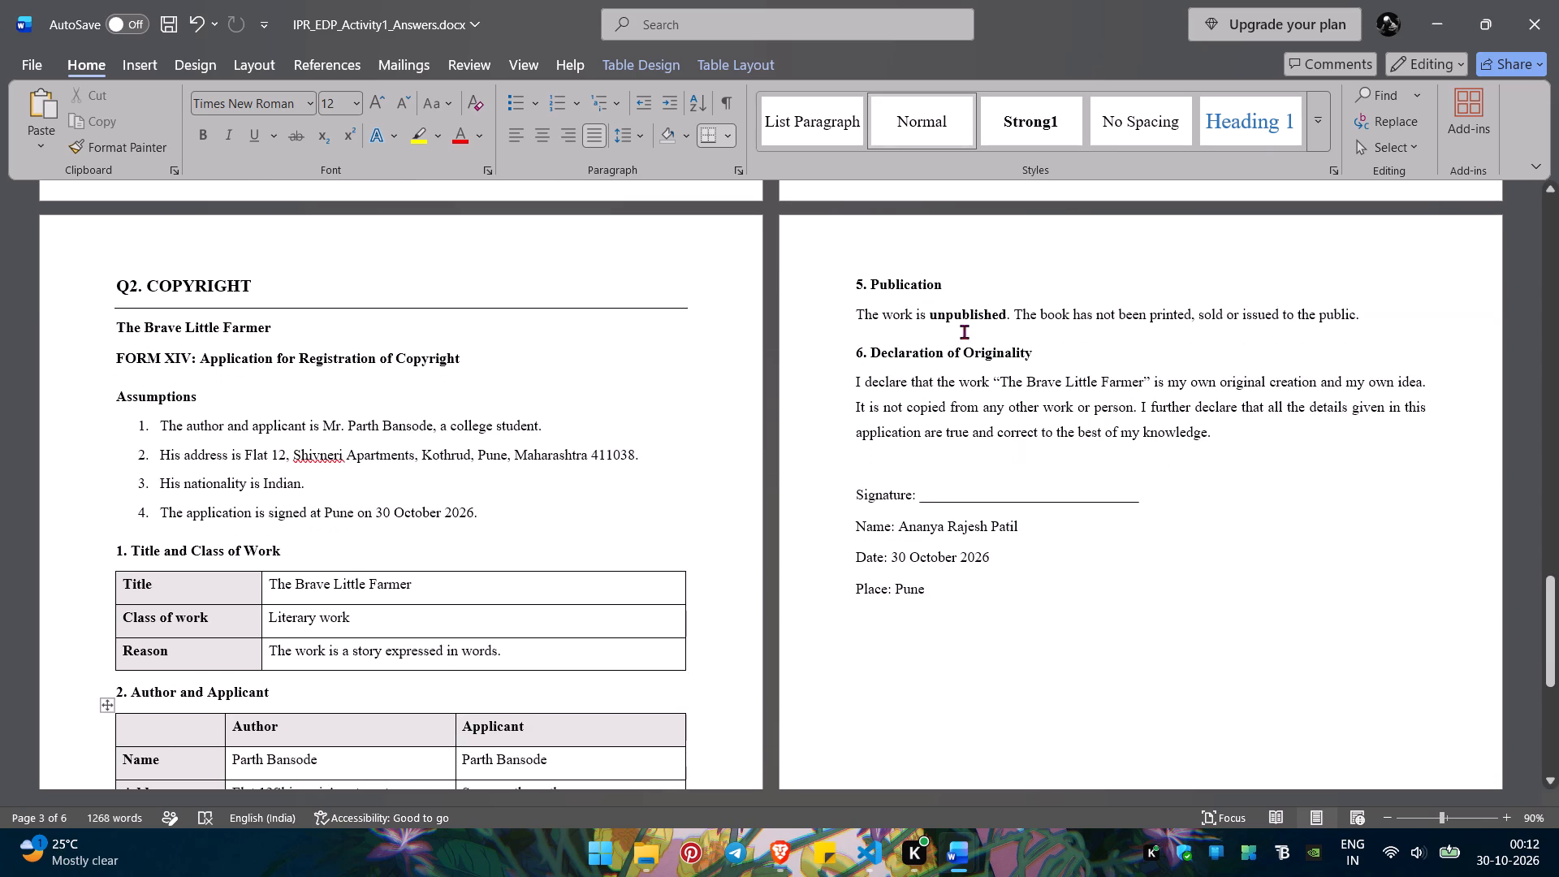
left_click_drag(931, 319, 1017, 330)
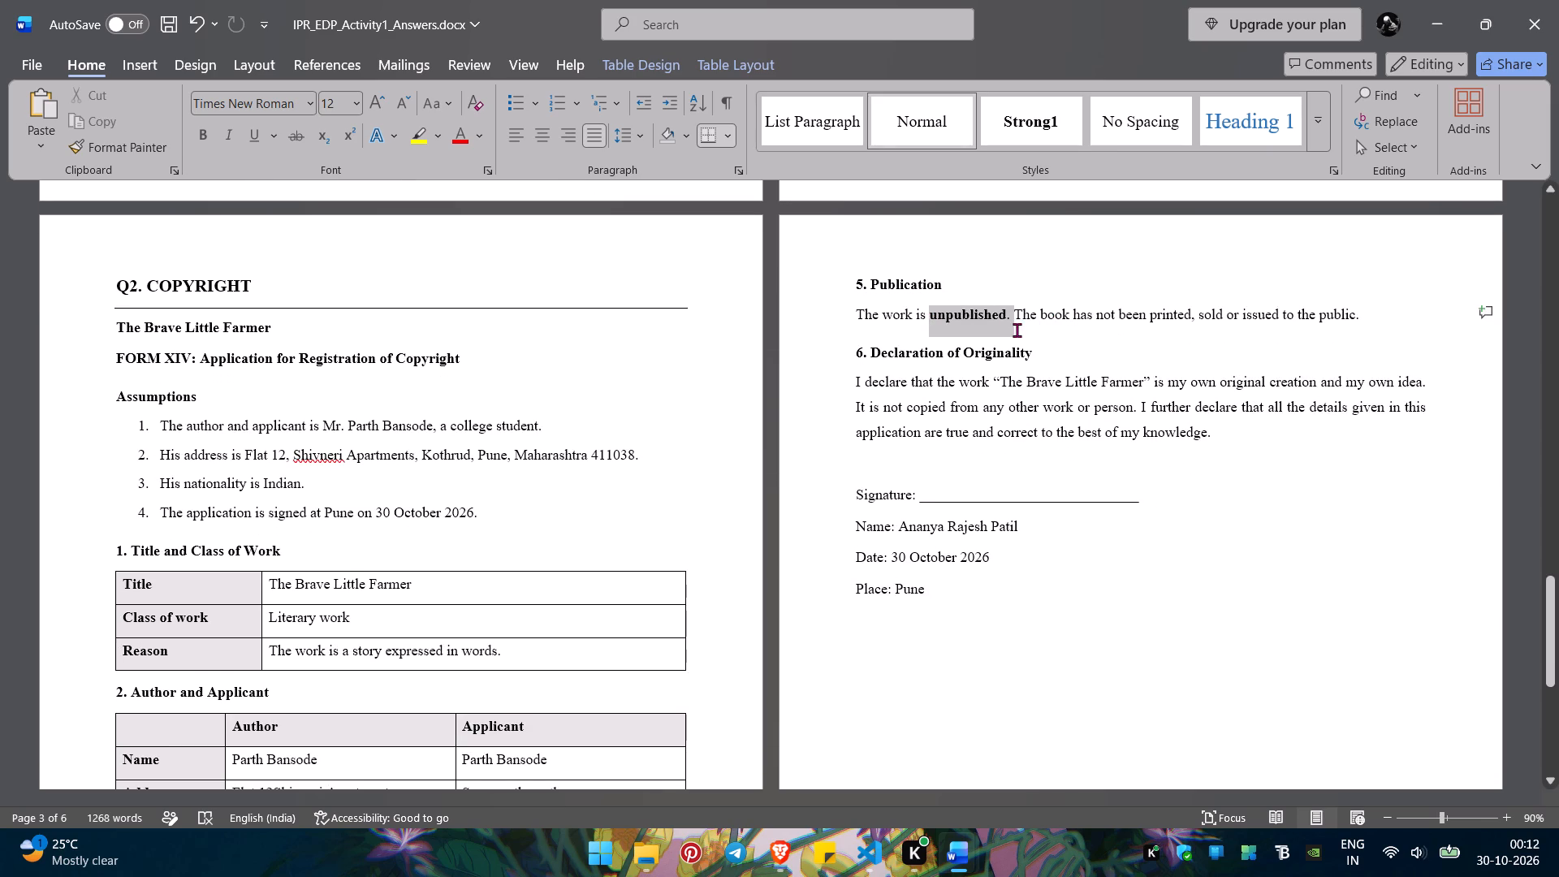
left_click_drag(1017, 330, 1013, 327)
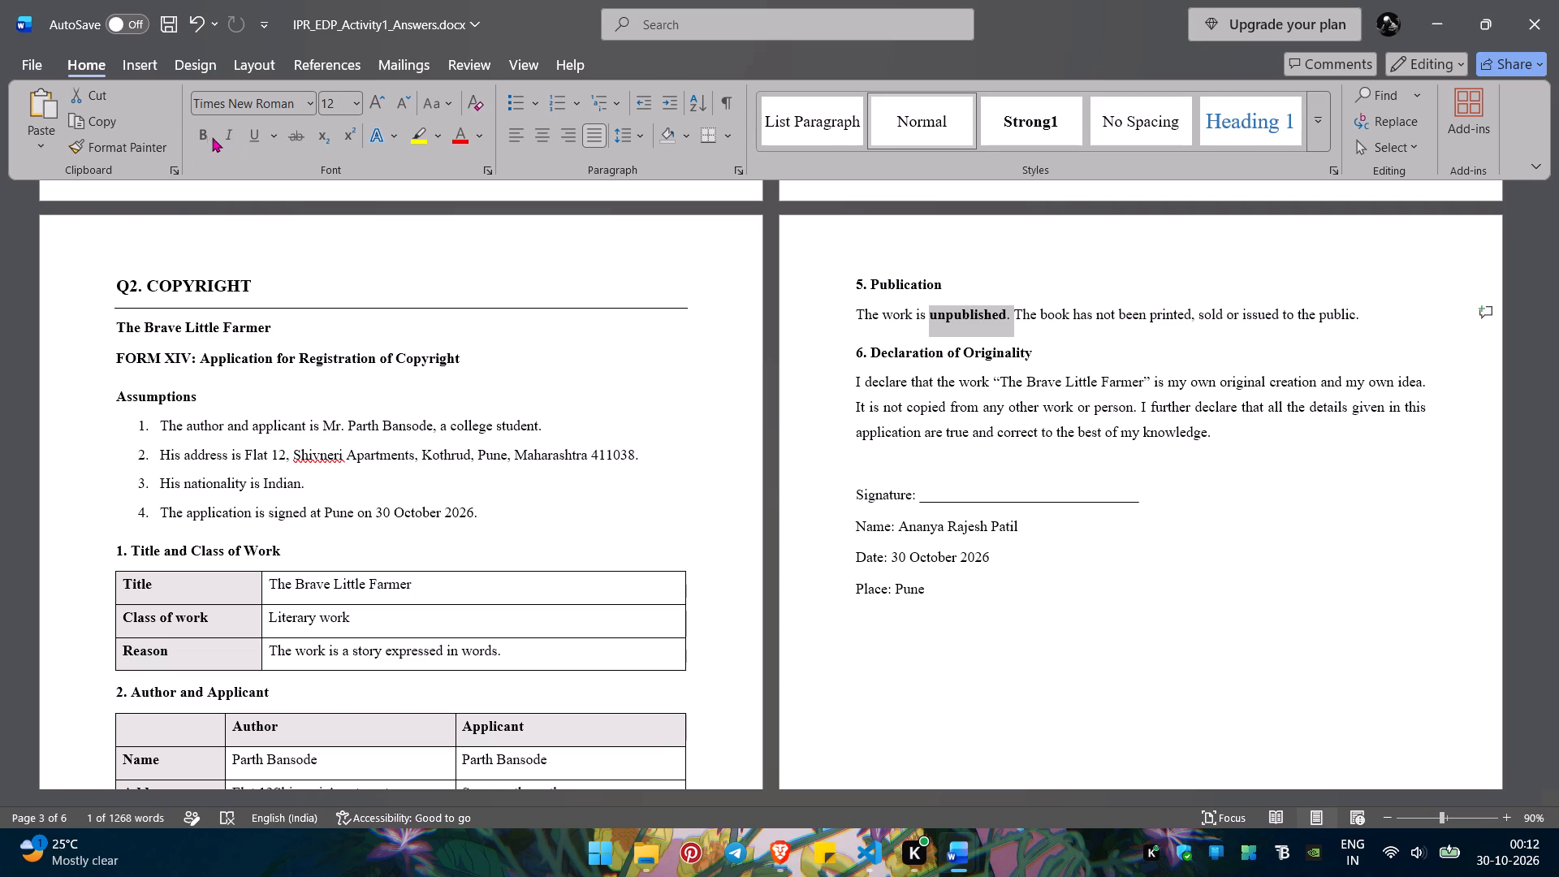
left_click(202, 133)
left_click(202, 133)
left_click(202, 133)
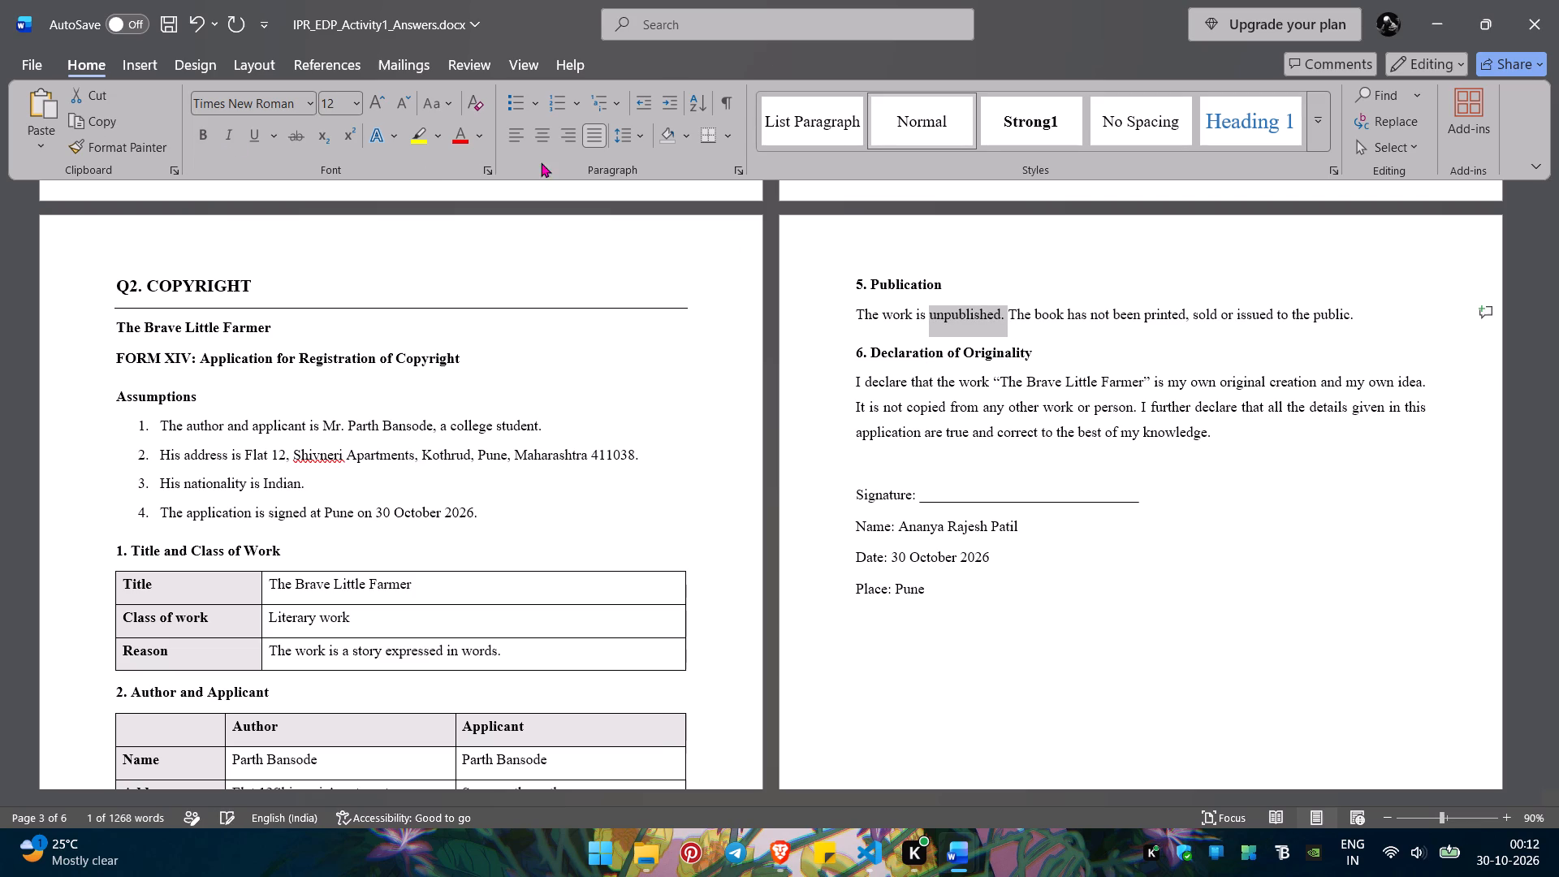
left_click(1239, 488)
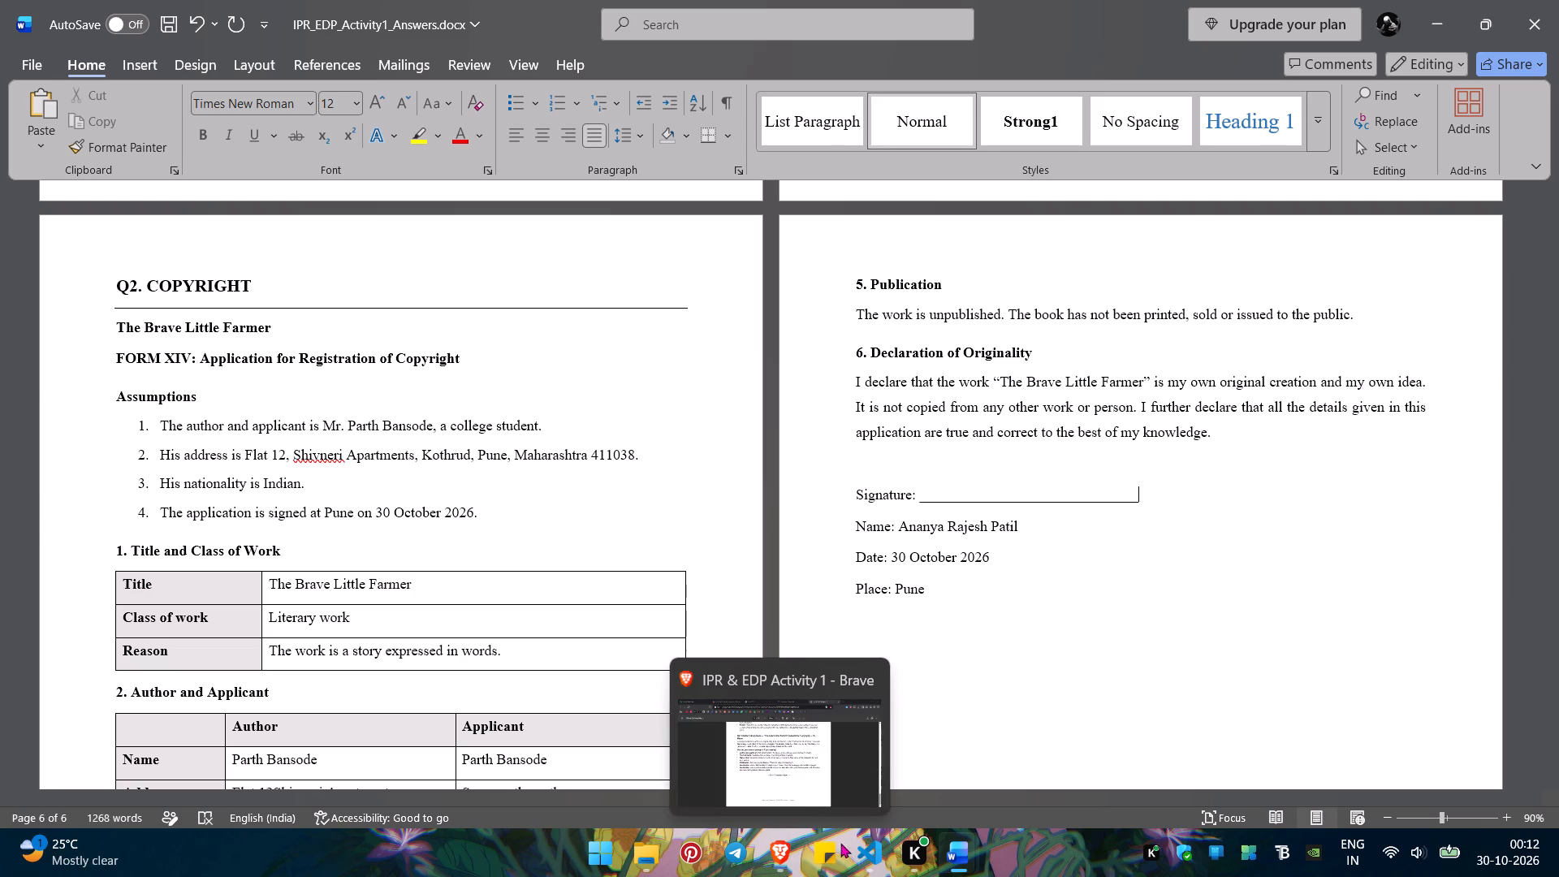
Compare the Q2 help notes at the end of the assignment PDF with the Q2 answer in the Word document.
left_click(781, 776)
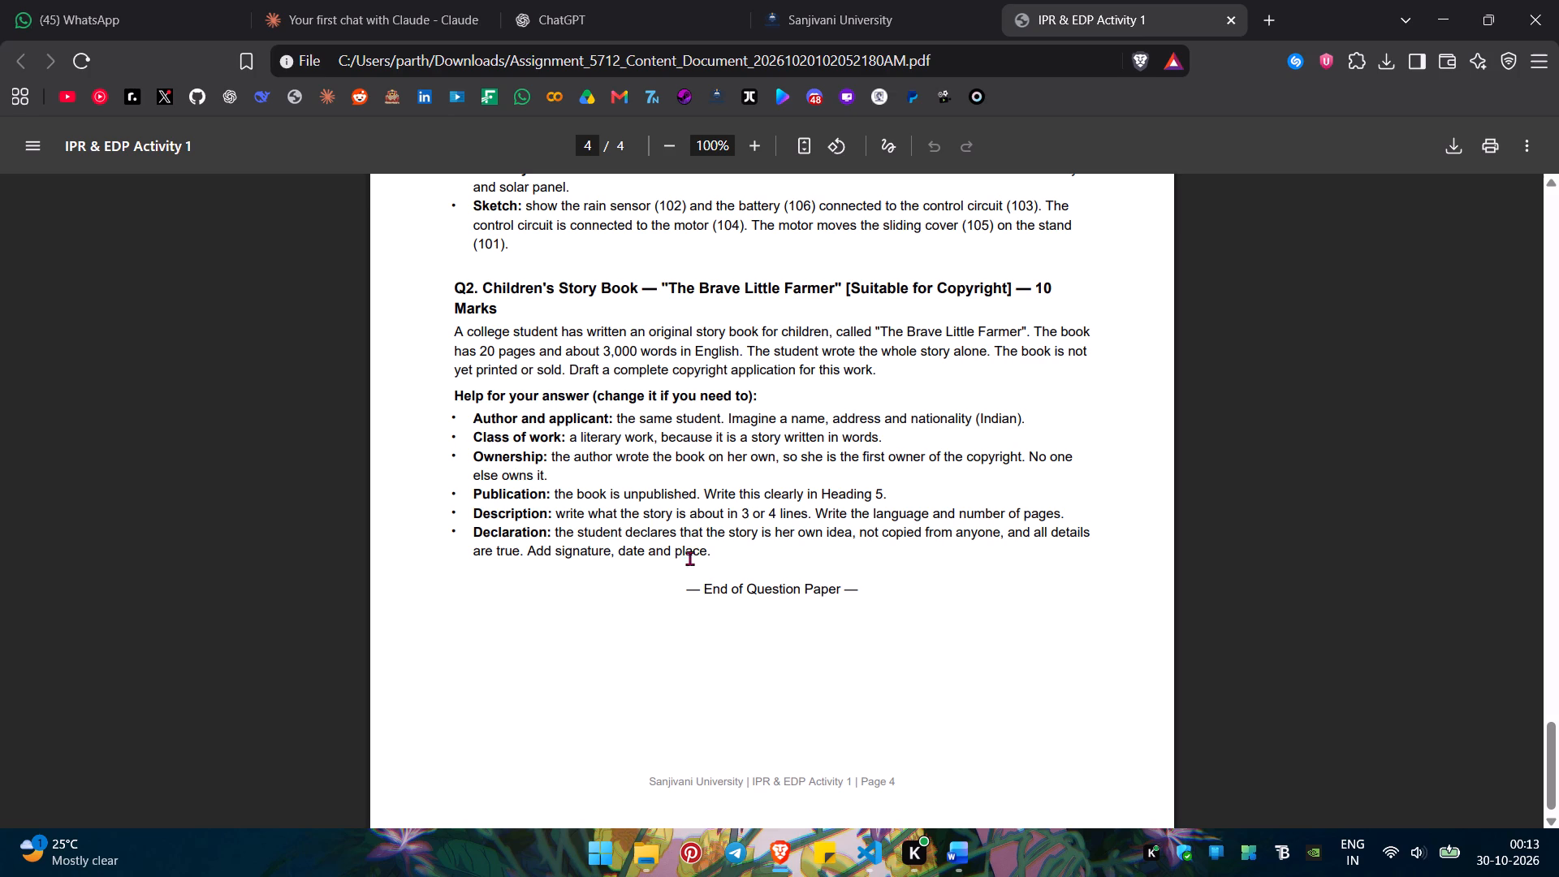
scroll(818, 584, "down", 1)
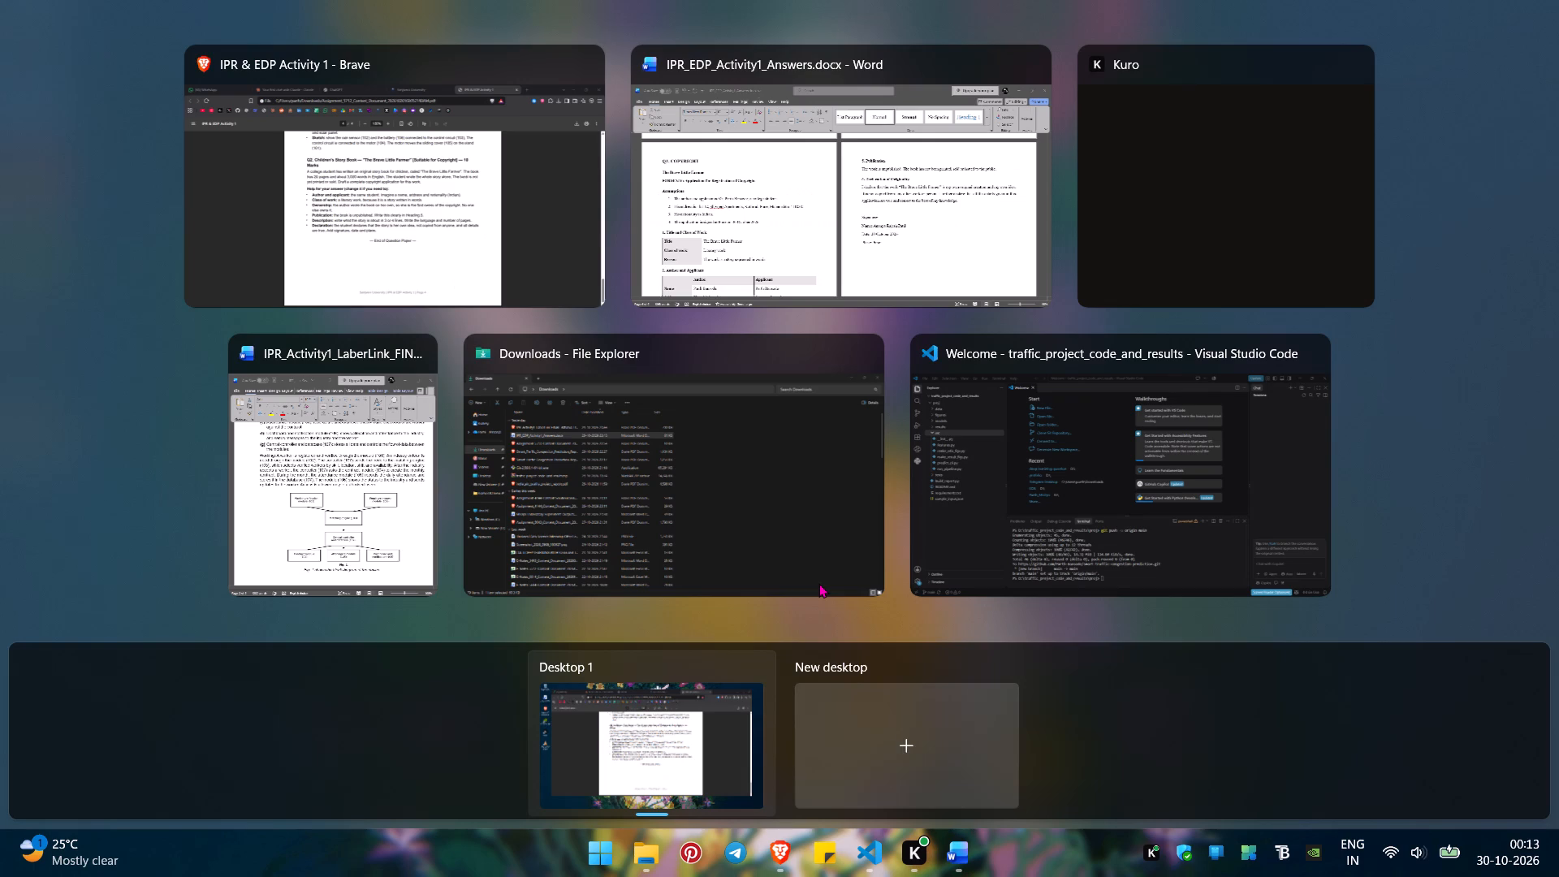
left_click(884, 145)
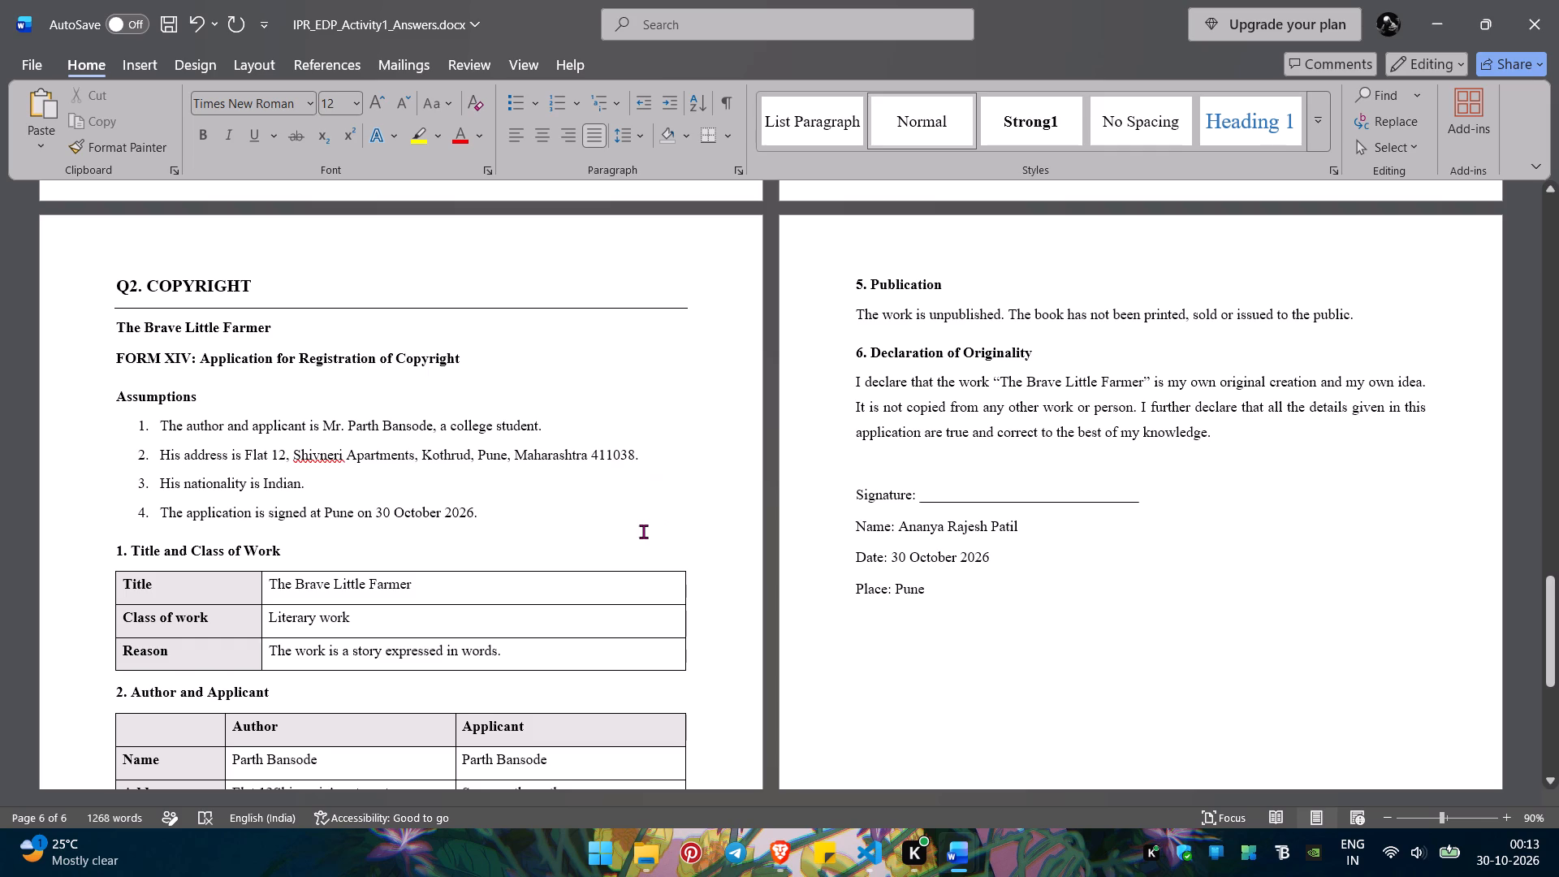
scroll(643, 531, "down", 2)
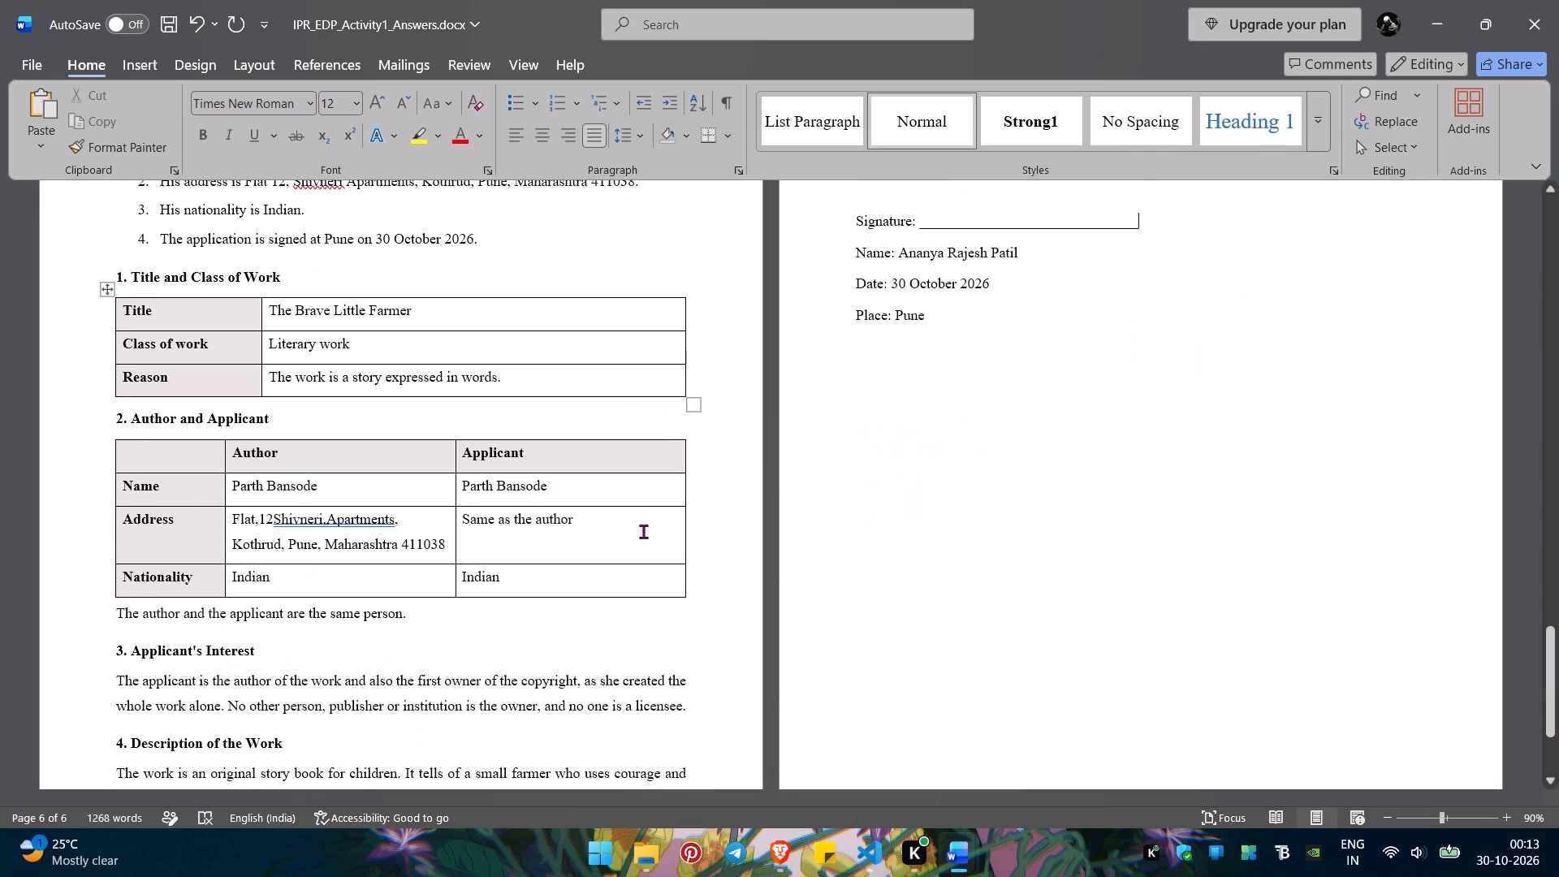
scroll(643, 531, "down", 1)
scroll(524, 554, "down", 1)
scroll(524, 554, "up", 1)
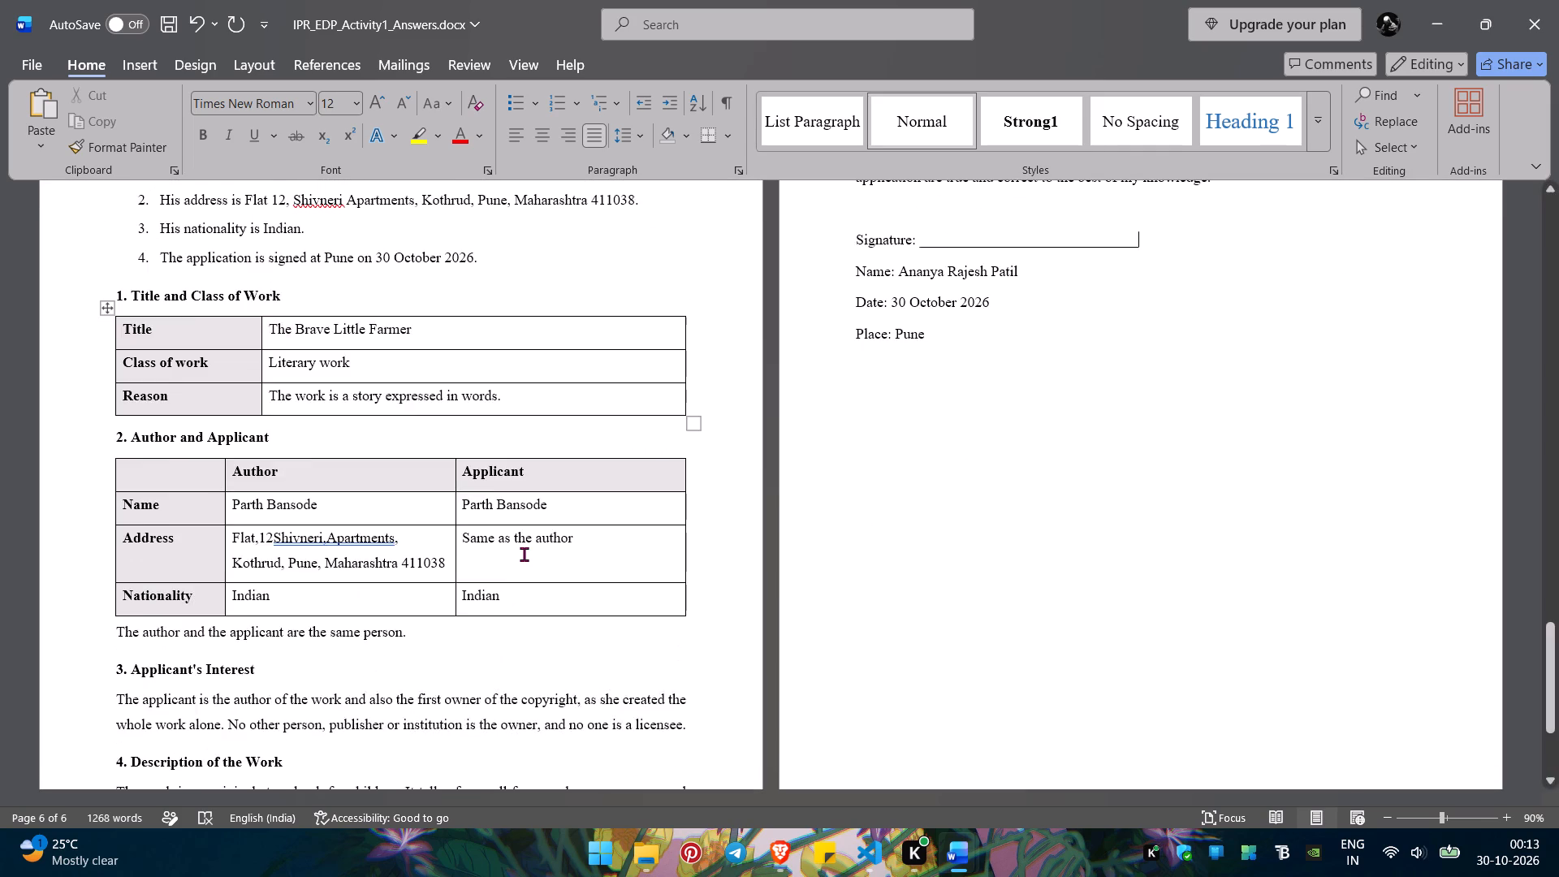
scroll(524, 554, "up", 1)
scroll(672, 492, "up", 1)
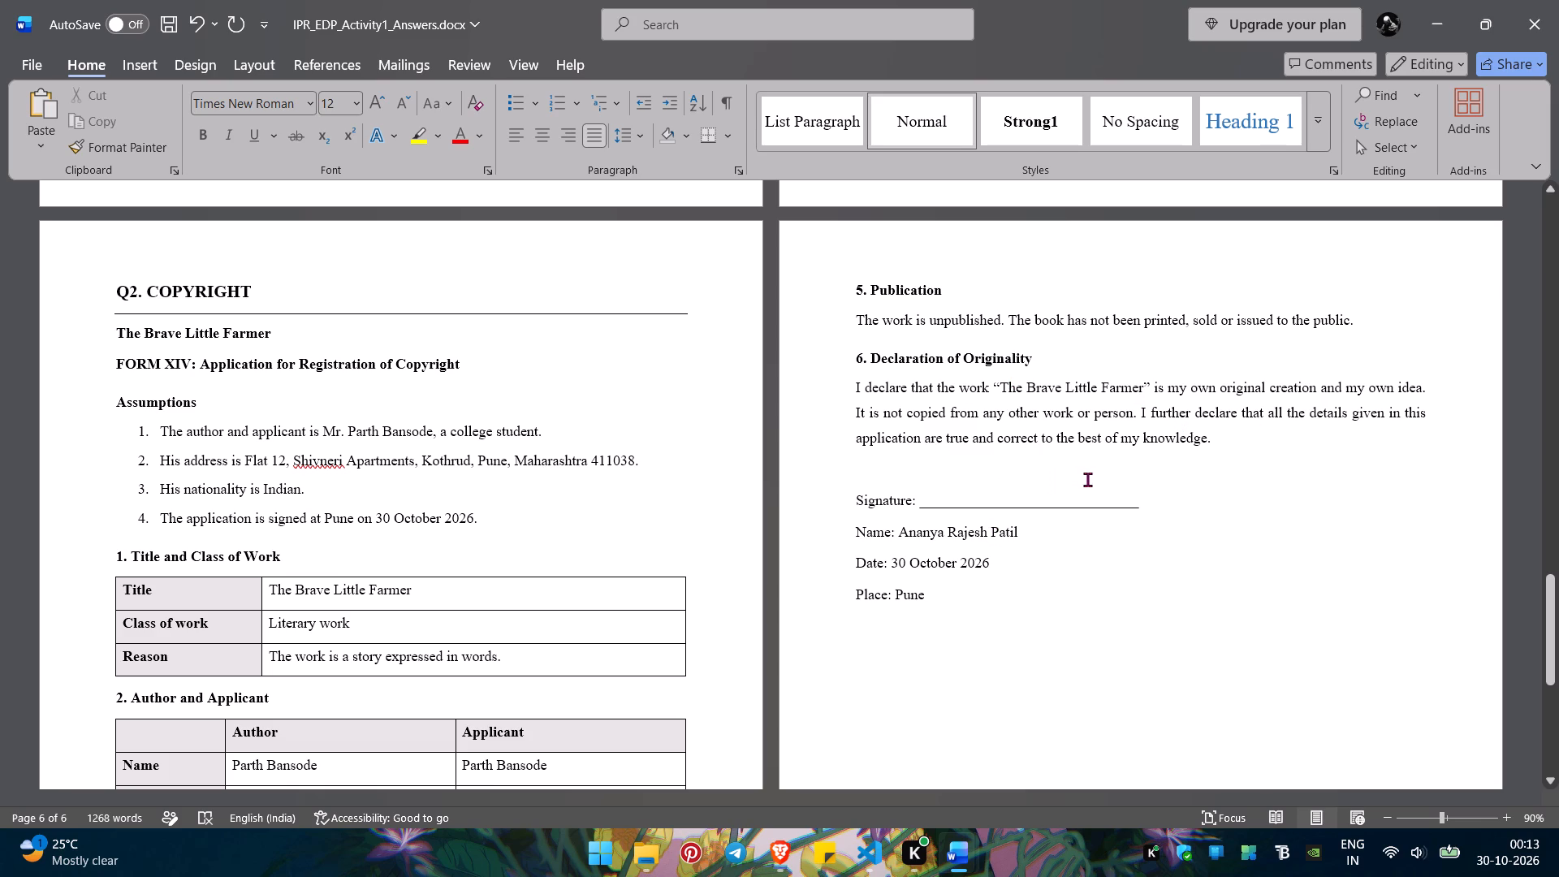
Replace the signatory's name under the Declaration of Originality with the student's own name.
left_click(1037, 531)
key("BackSpace")
key("BackSpace")
key("BackSpace")
key("BackSpace")
key("BackSpace")
key("BackSpace")
key("BackSpace")
key("BackSpace")
key("BackSpace")
key("BackSpace")
key("BackSpace")
key("BackSpace")
key("BackSpace")
key("BackSpace")
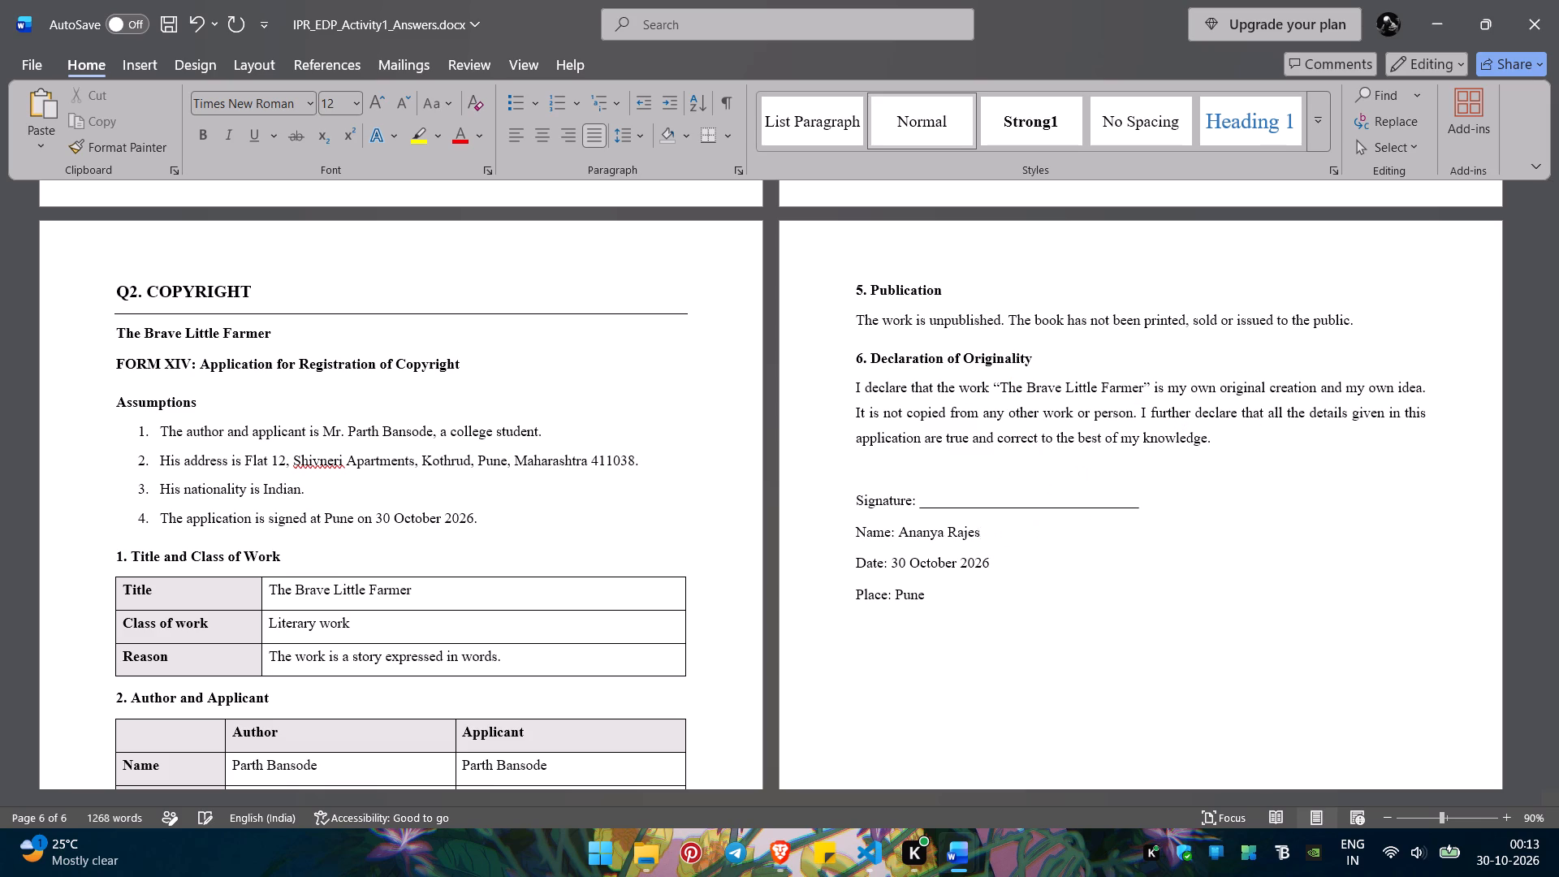
key("BackSpace")
key("BackSpace")
key("BackSpace")
key("BackSpace")
key("BackSpace")
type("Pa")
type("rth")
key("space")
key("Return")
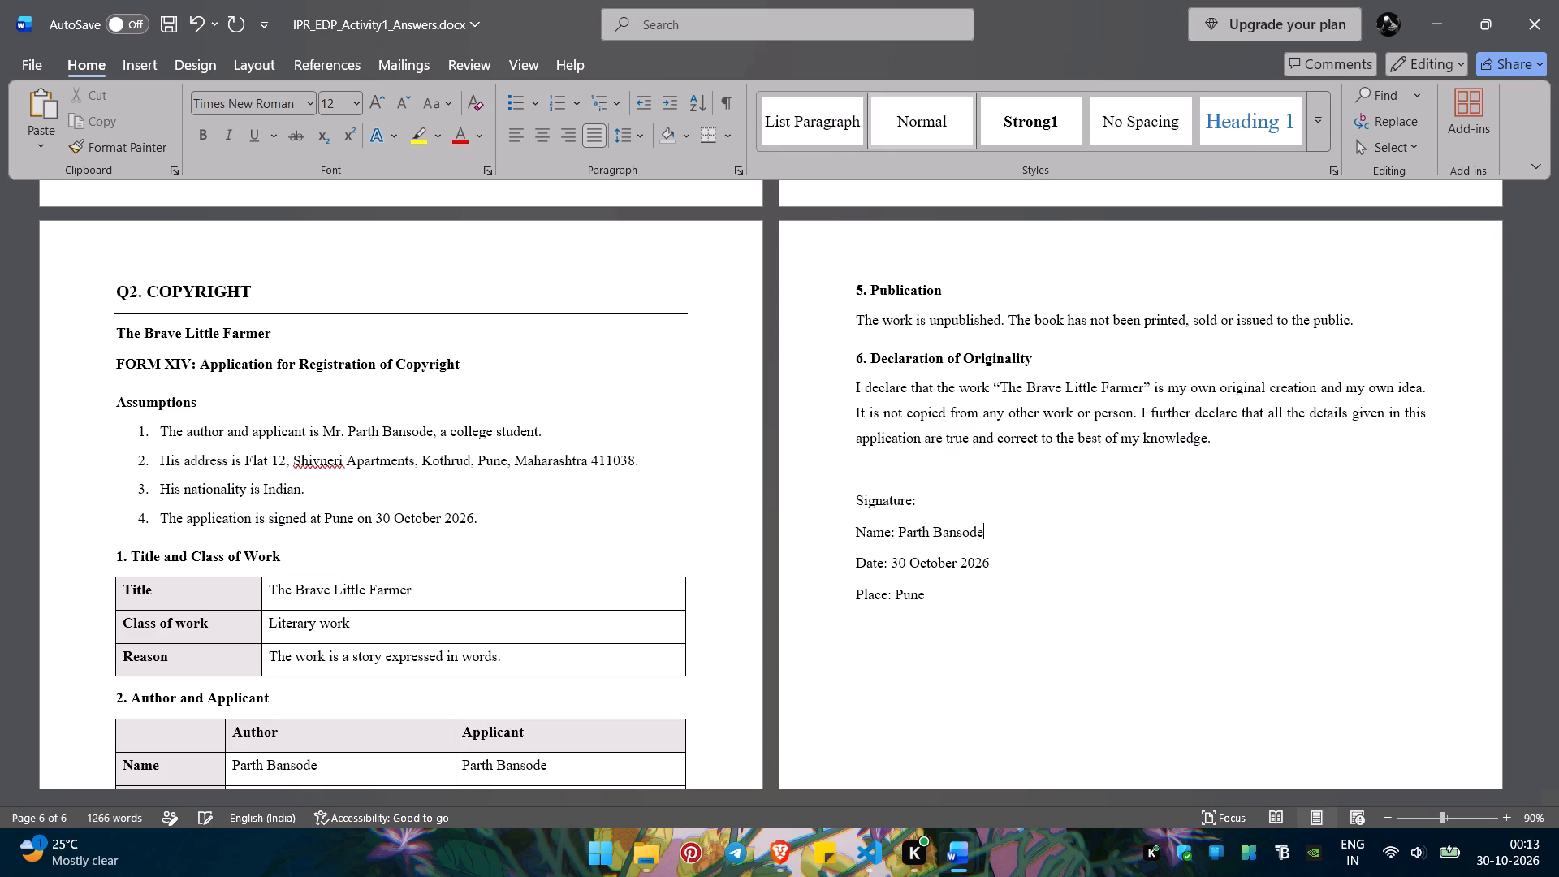
Open the LaberLink document and compare its patent sections and Q2 copyright form with the answers document, closing LaberLink when done.
scroll(1243, 536, "up", 1)
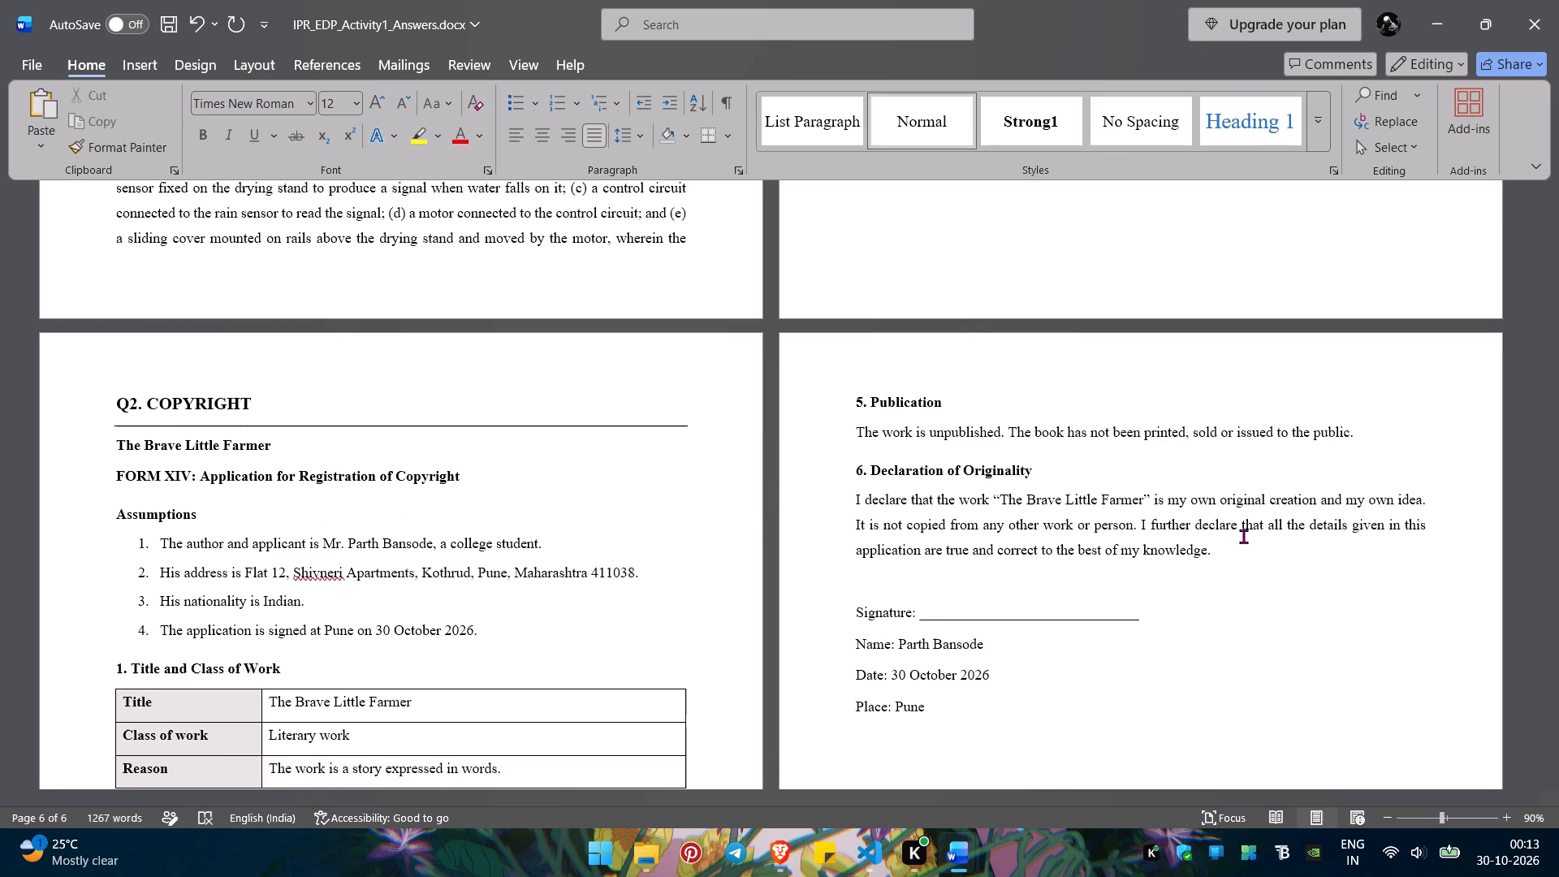
scroll(1243, 536, "up", 3)
scroll(1243, 536, "down", 1)
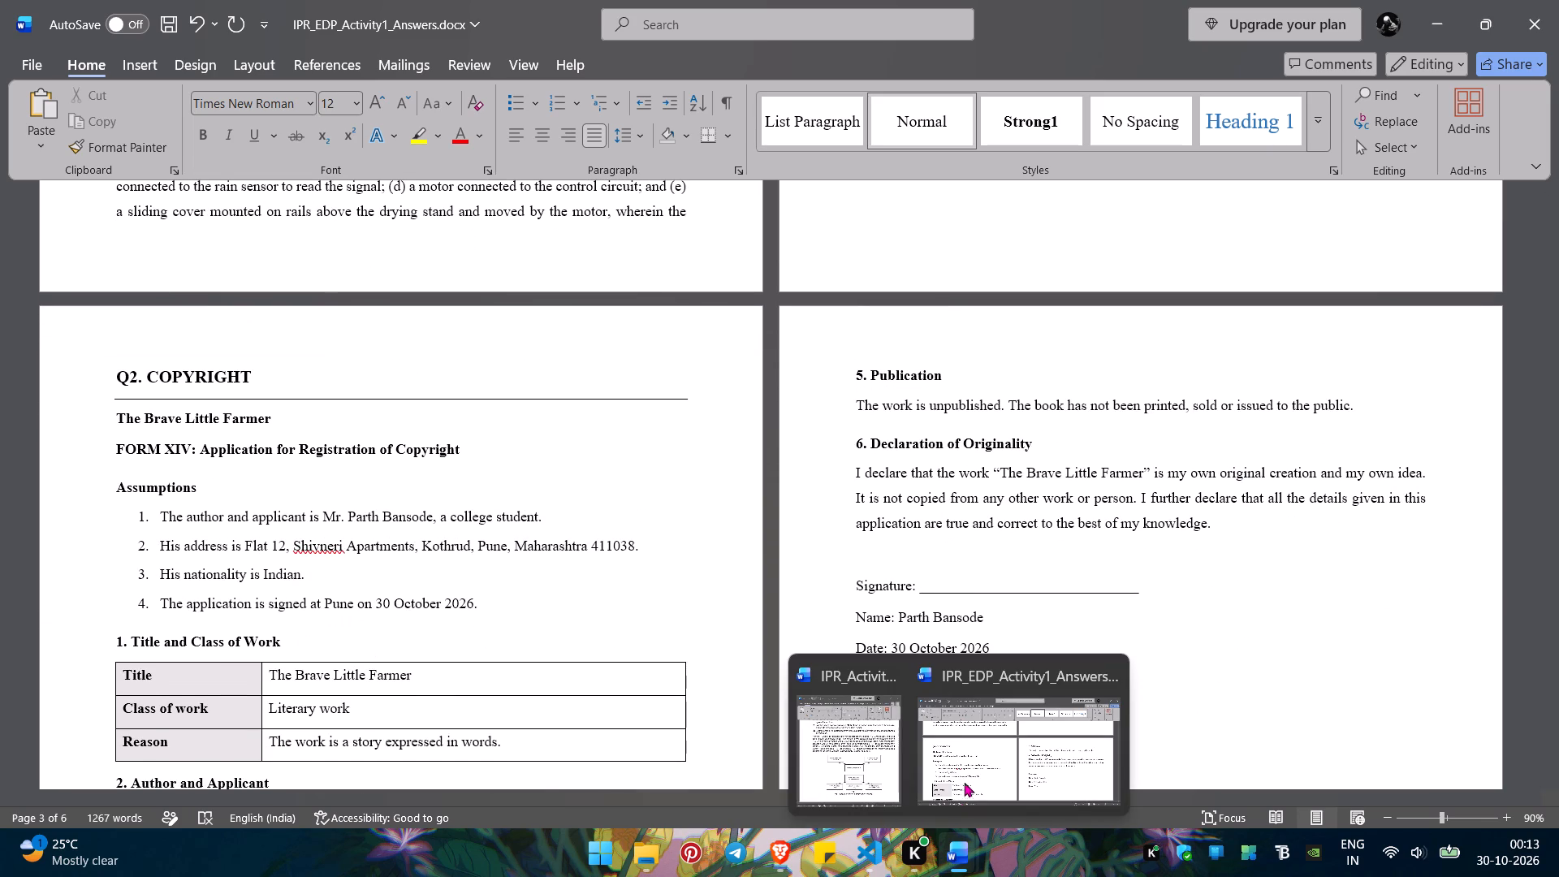
left_click(854, 771)
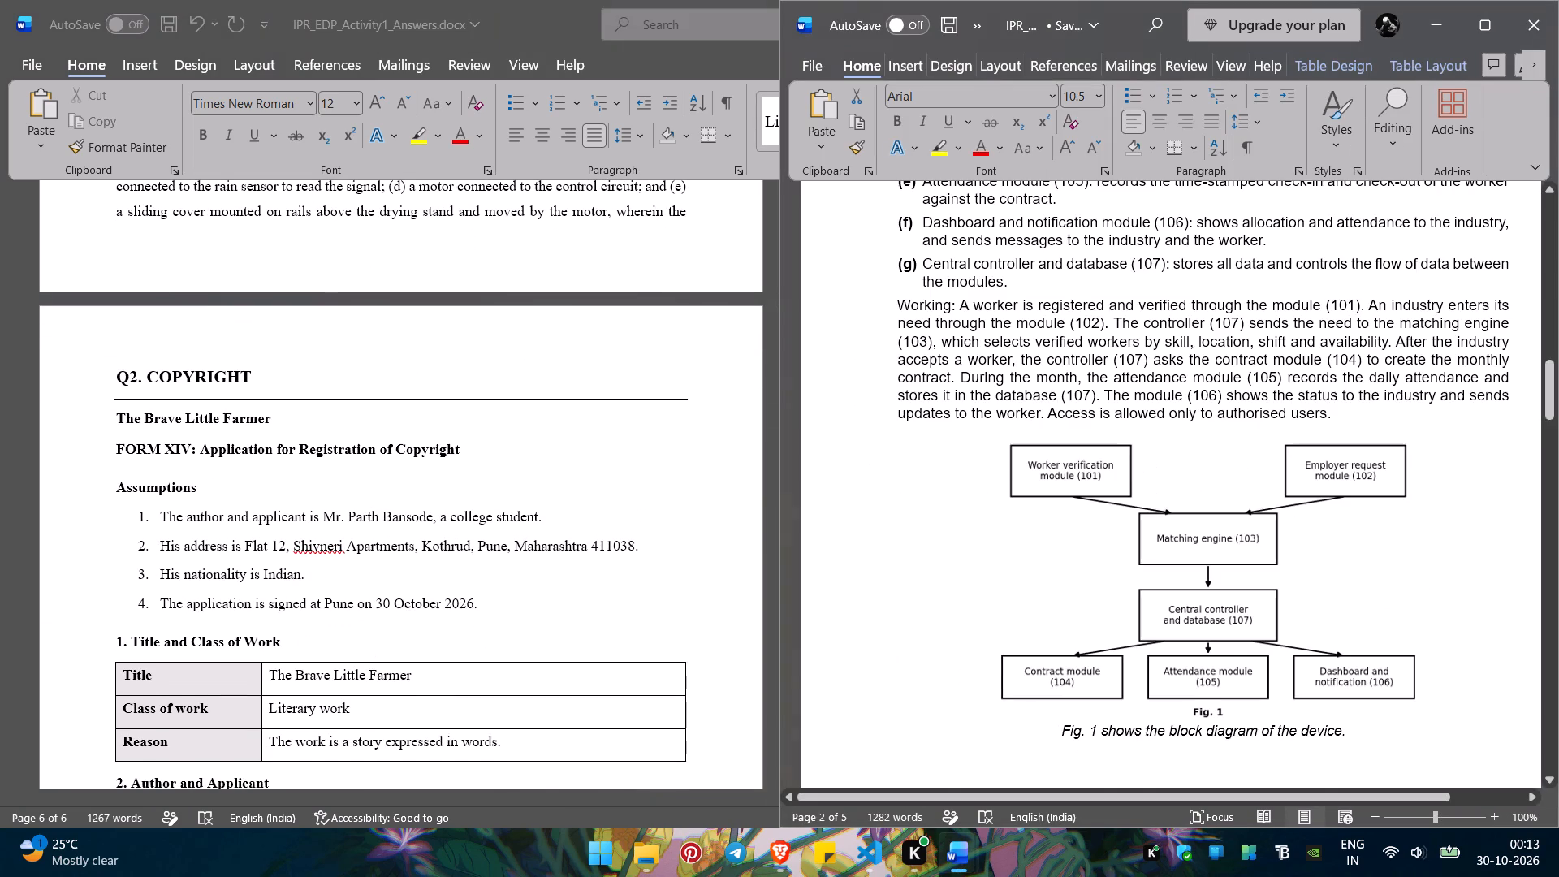
scroll(1044, 577, "down", 3)
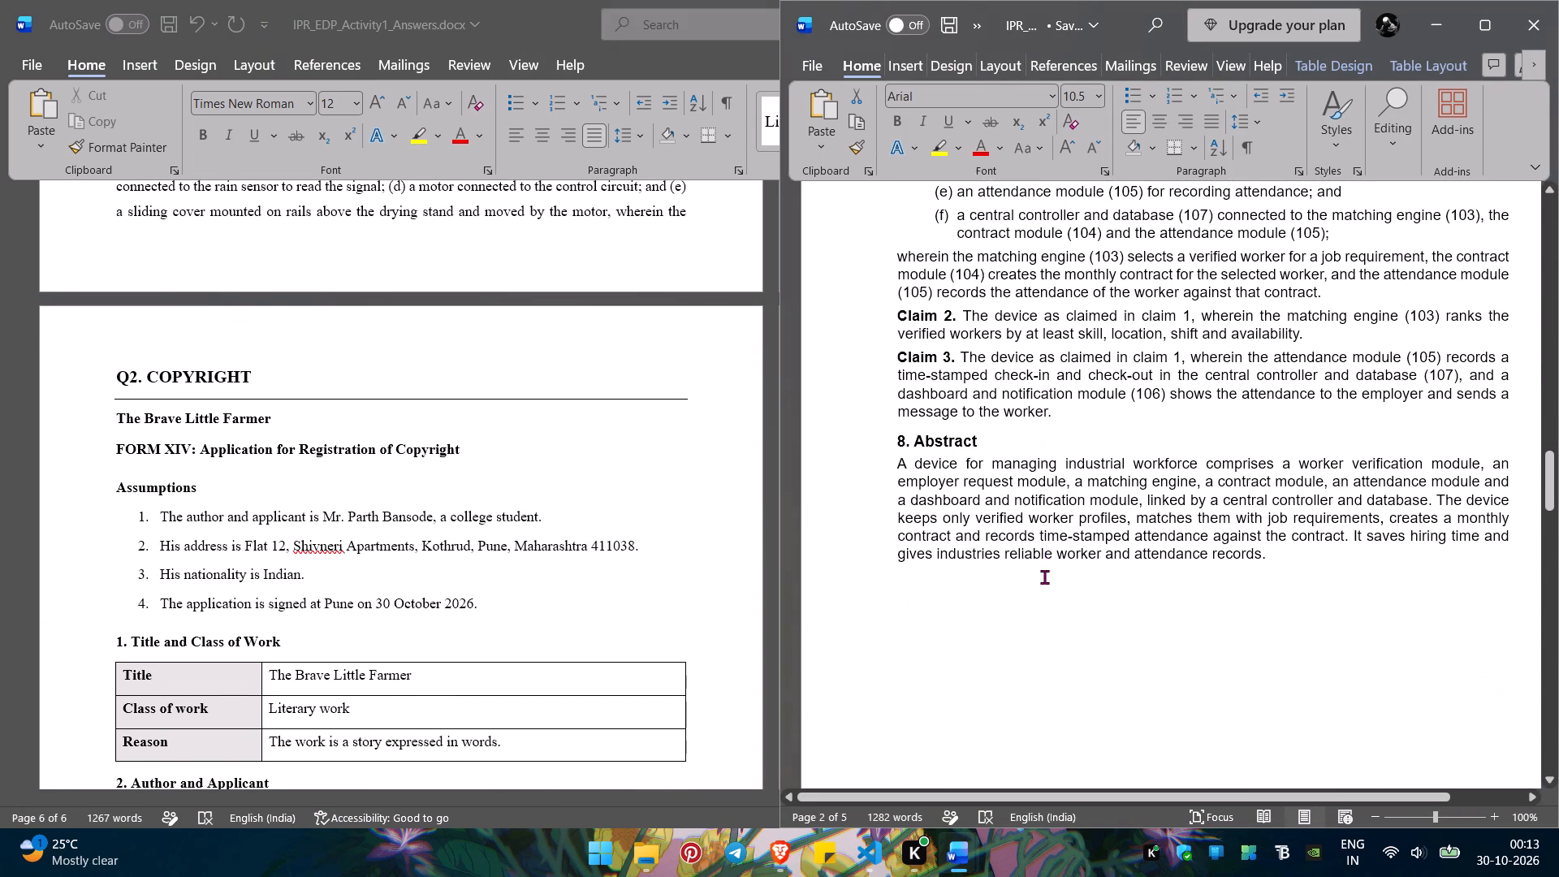
scroll(1044, 577, "down", 2)
scroll(1044, 577, "up", 3)
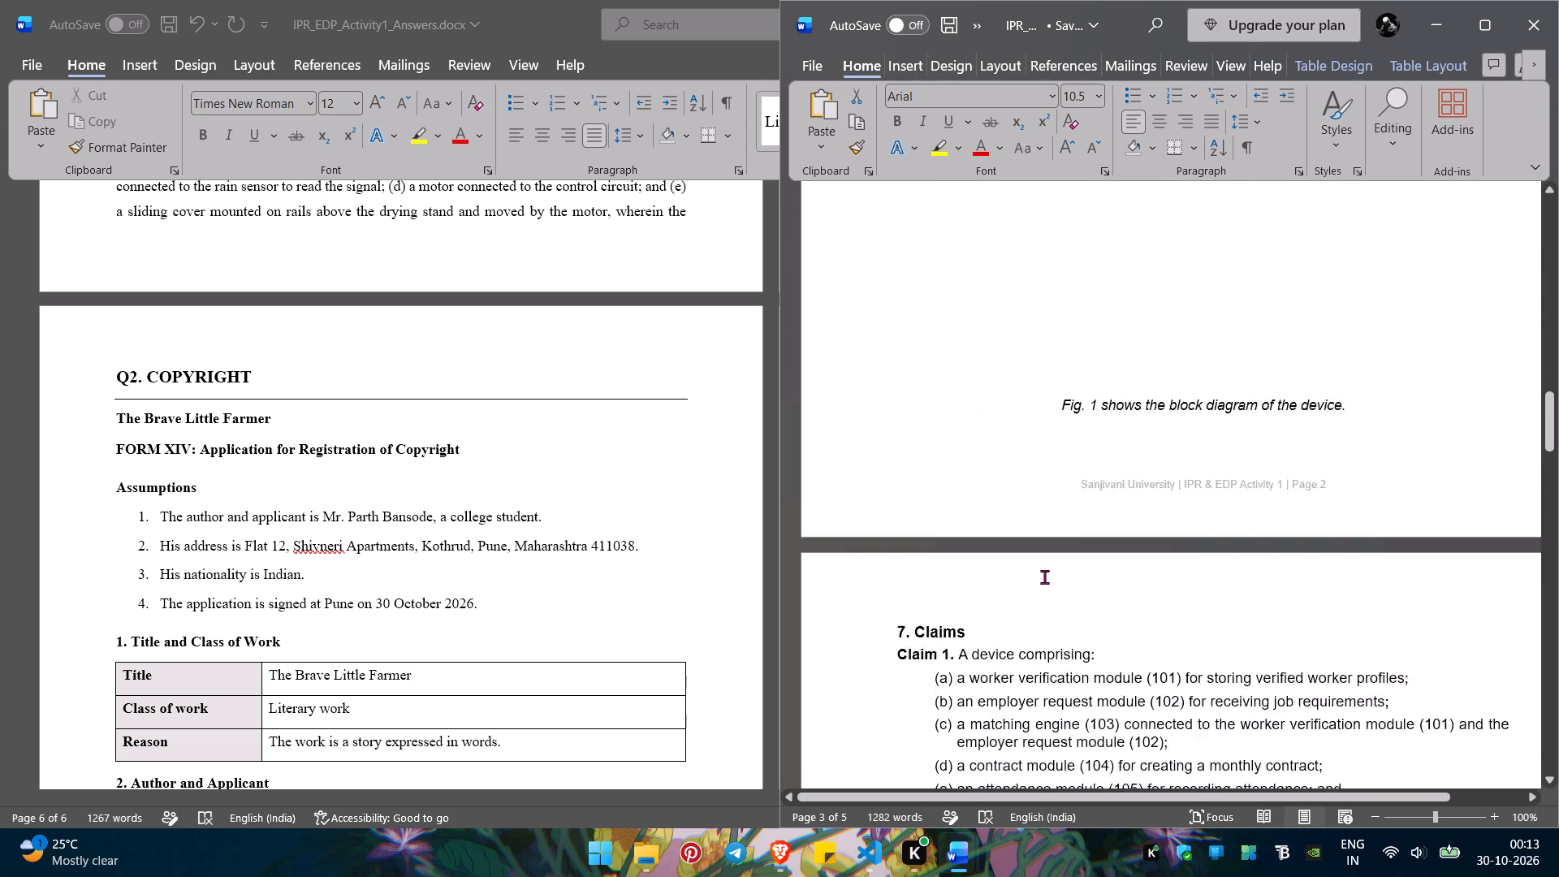
scroll(1044, 577, "up", 2)
scroll(1047, 566, "down", 2)
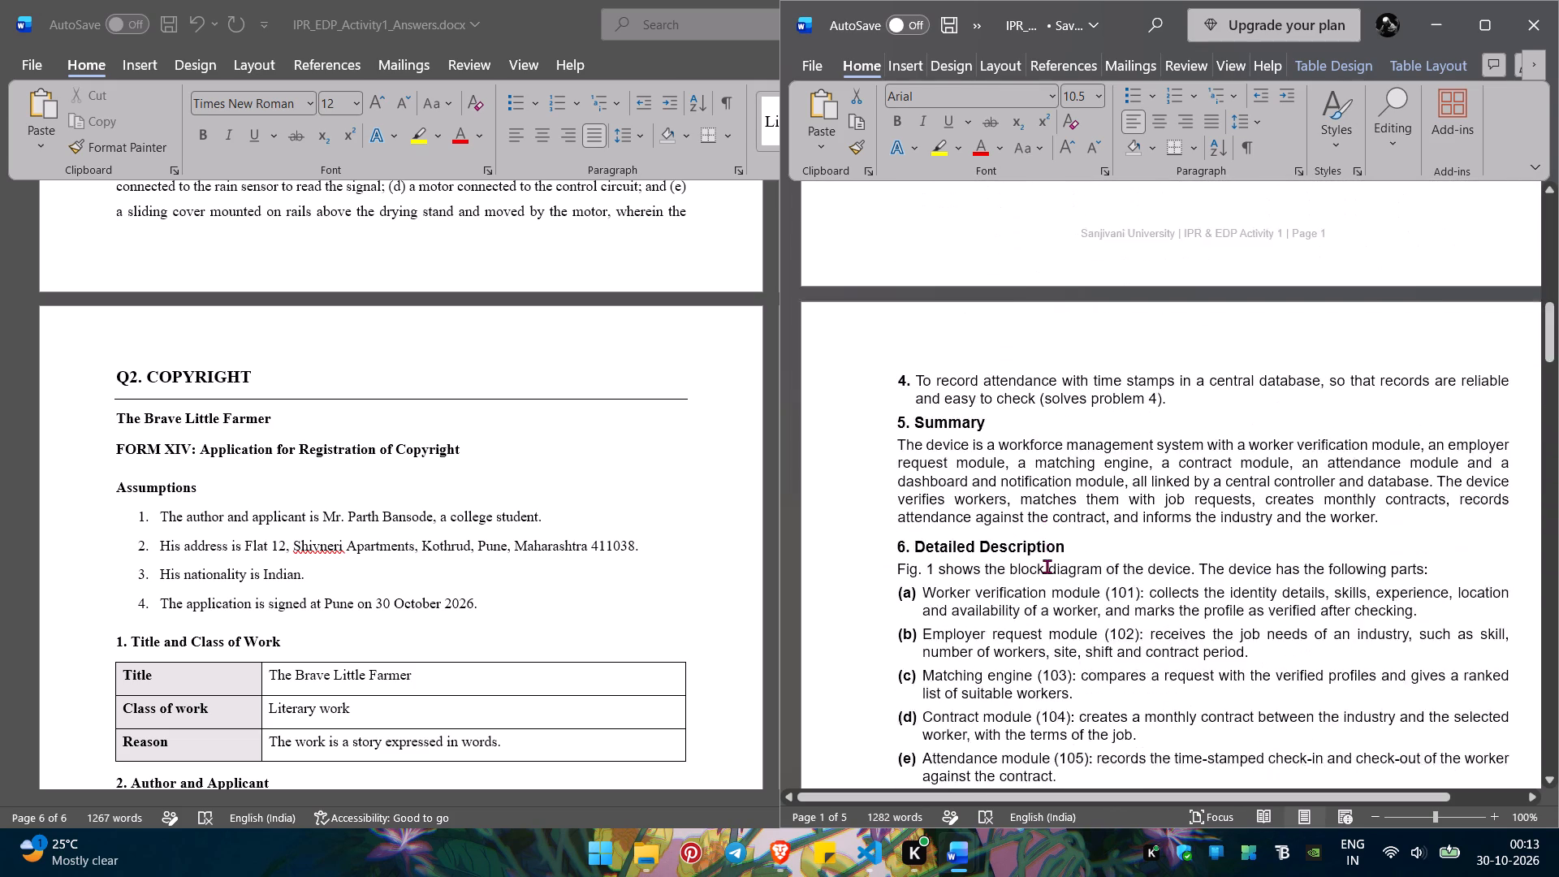
scroll(1047, 566, "down", 2)
scroll(1047, 566, "right", 1)
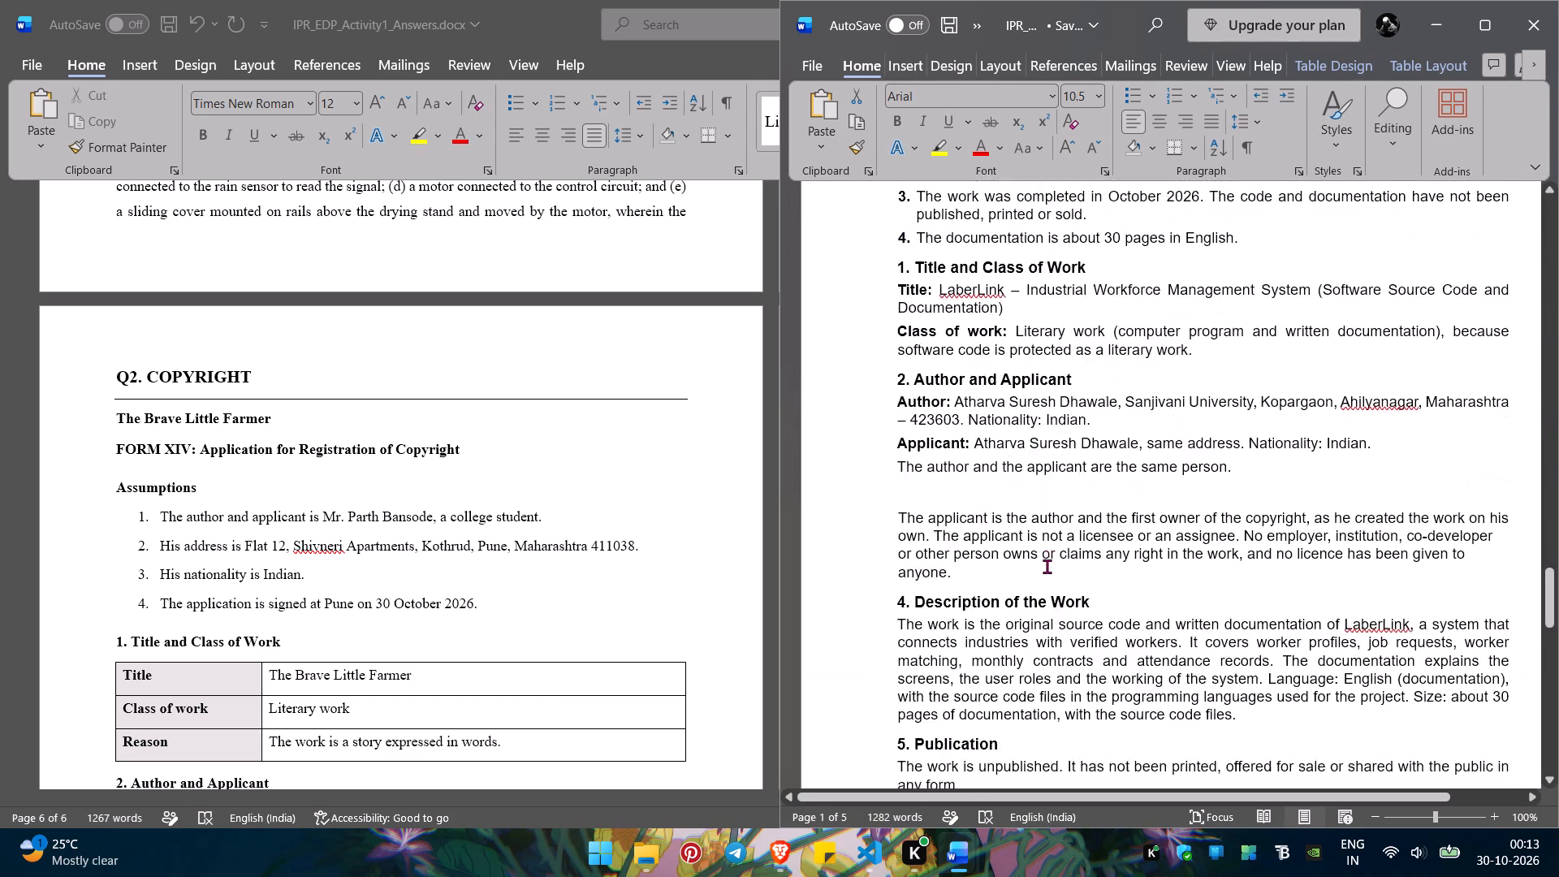
scroll(1047, 566, "right", 1)
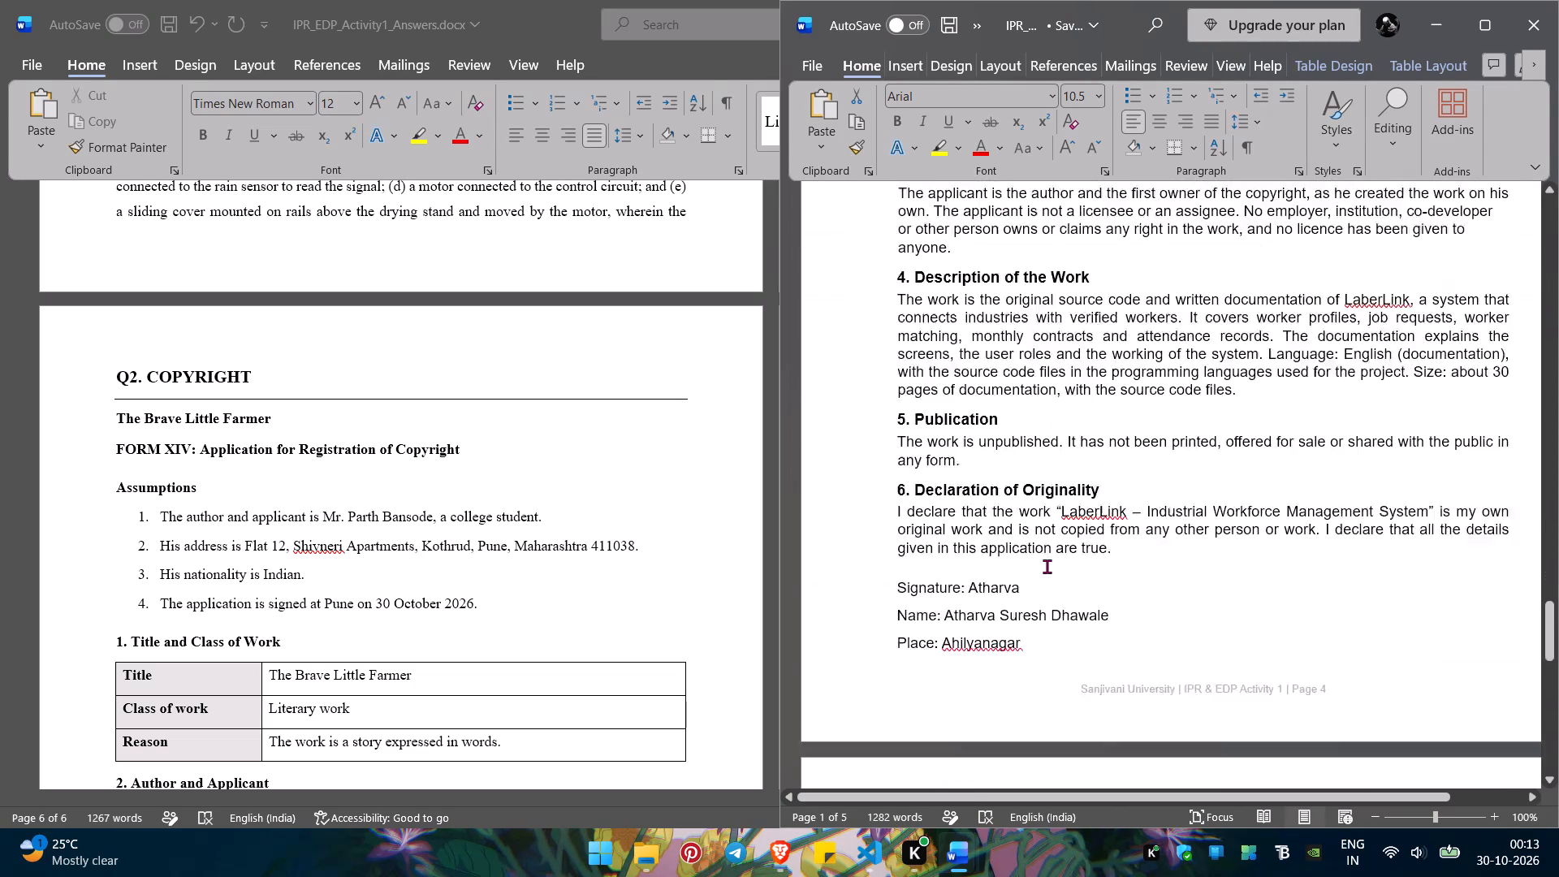
scroll(1047, 566, "right", 1)
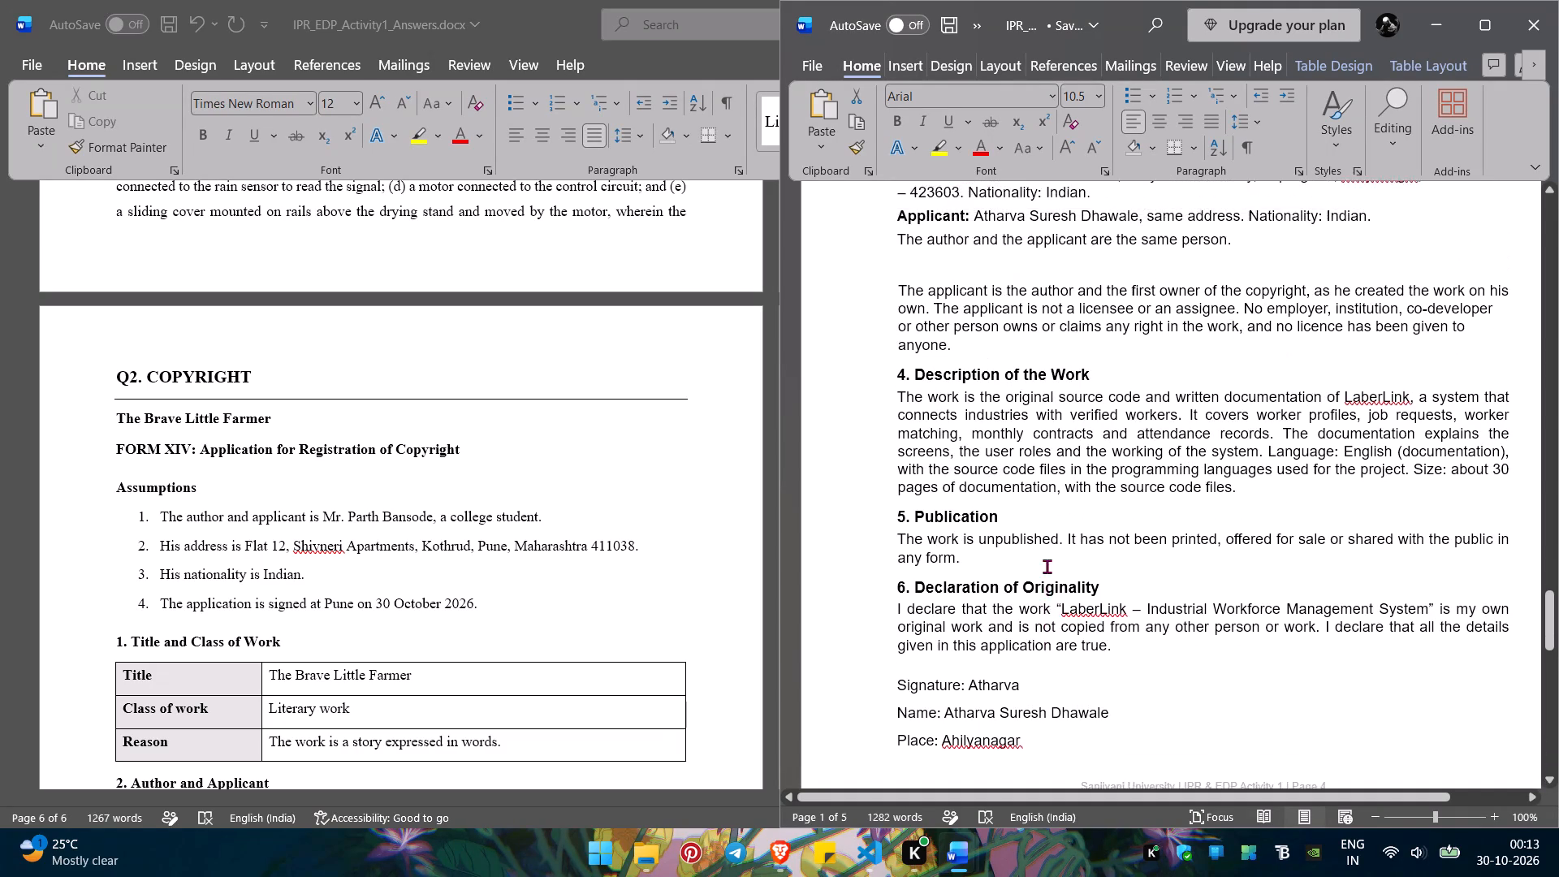
scroll(1047, 566, "right", 1)
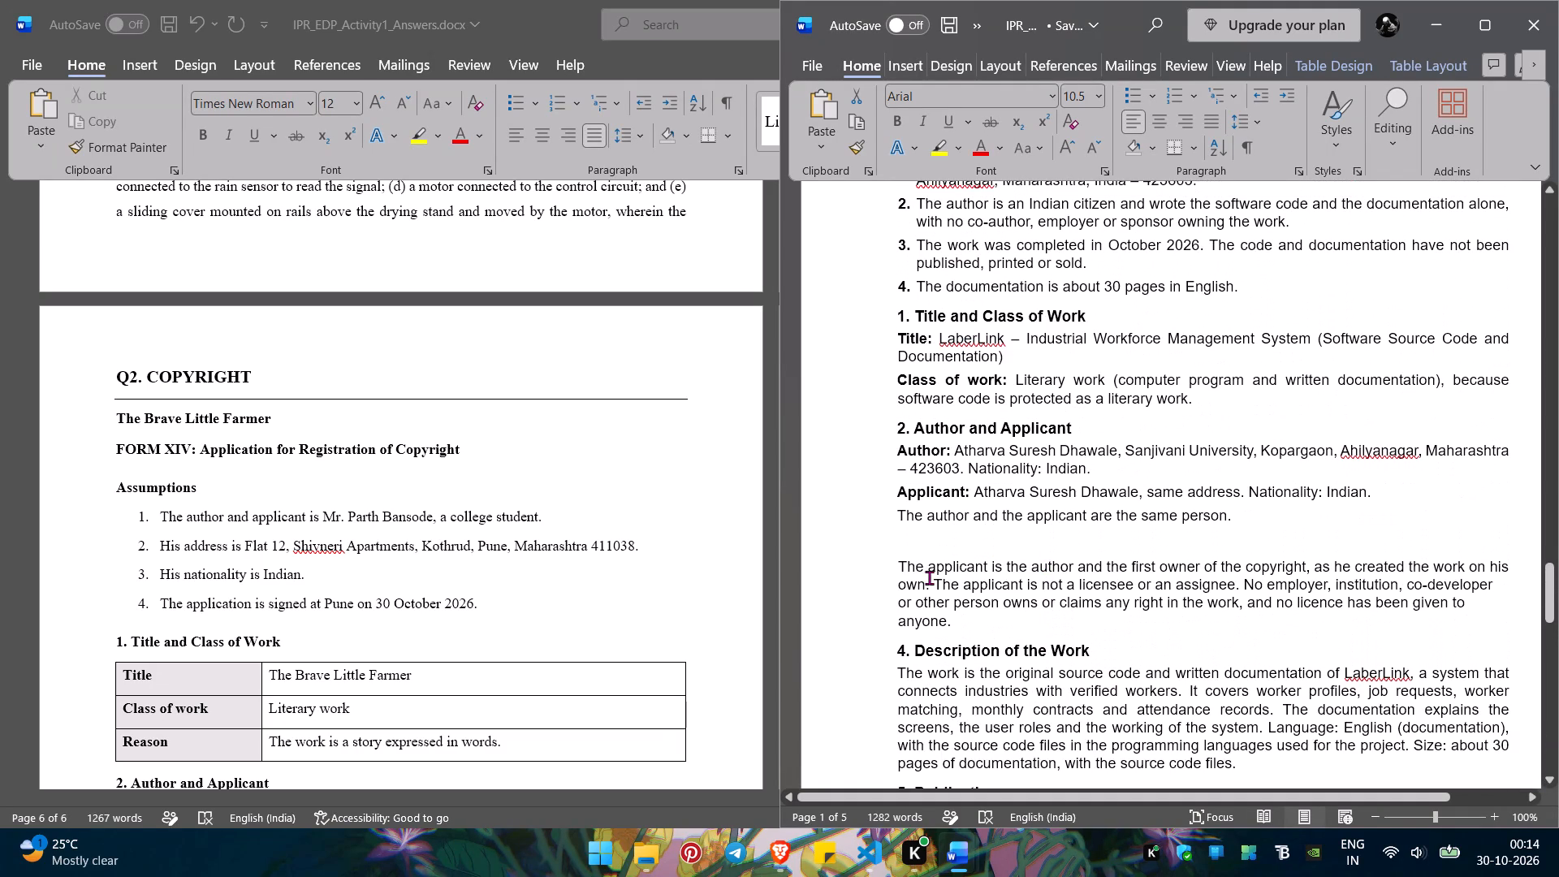
scroll(936, 487, "up", 2)
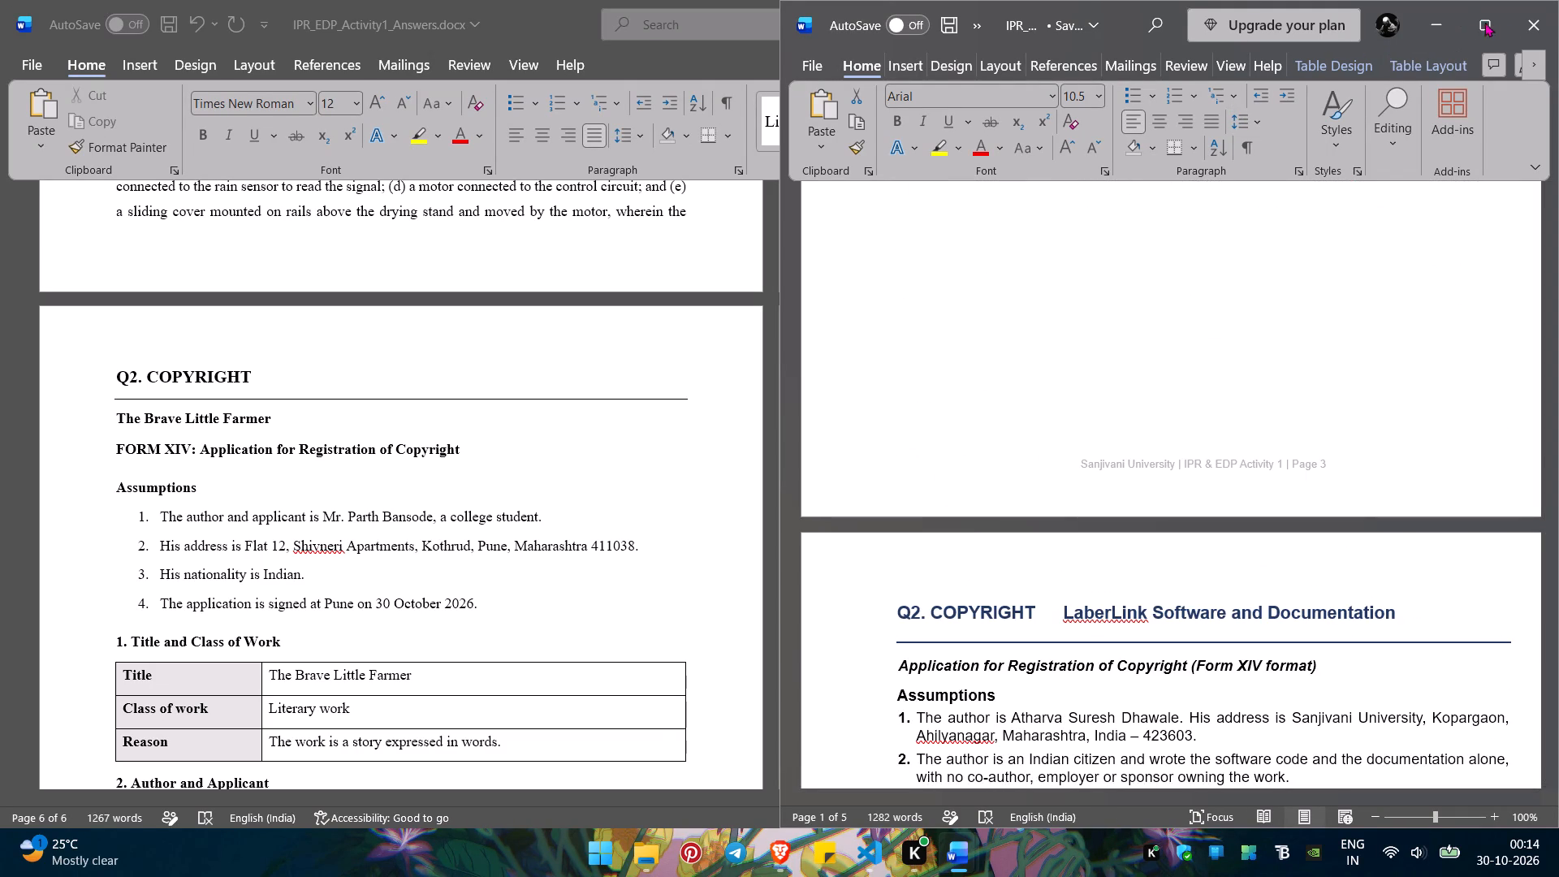
left_click(1520, 29)
scroll(1188, 397, "up", 2)
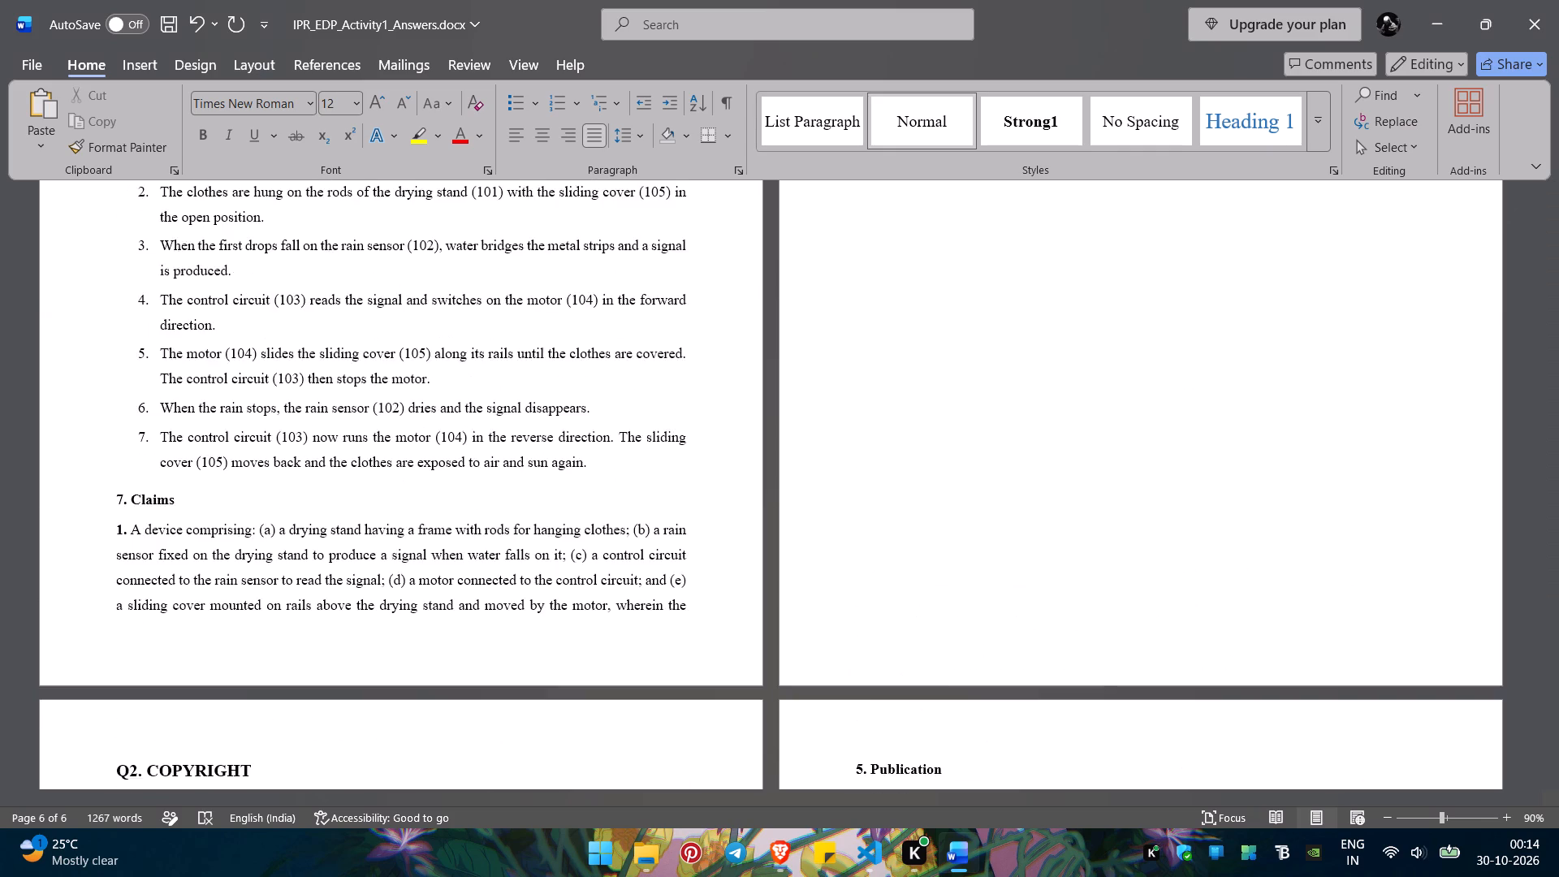
scroll(1188, 397, "up", 1)
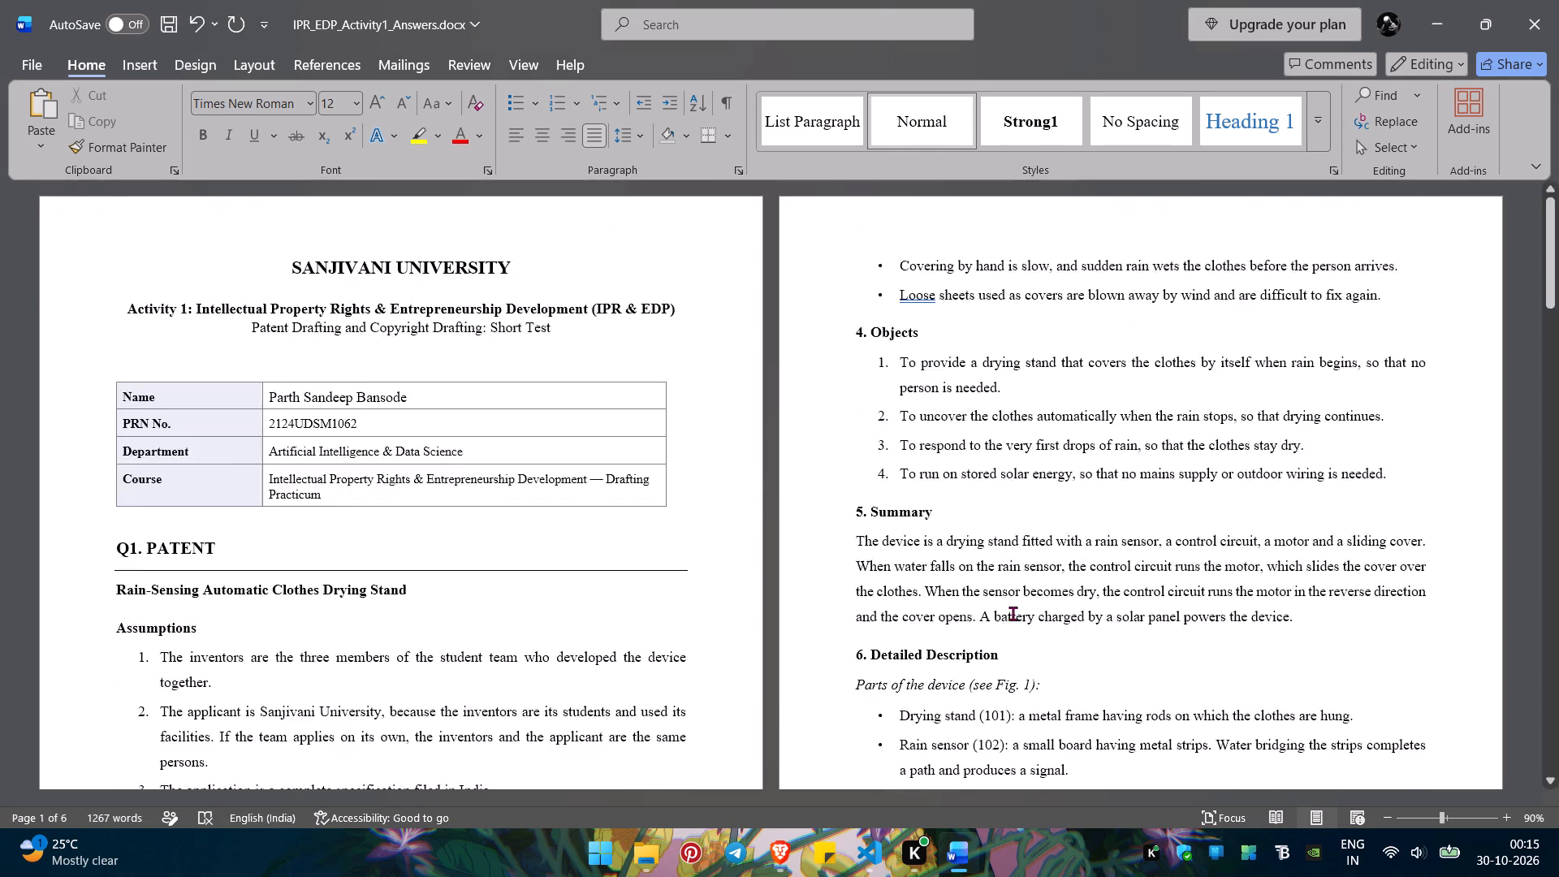
scroll(1013, 613, "up", 2)
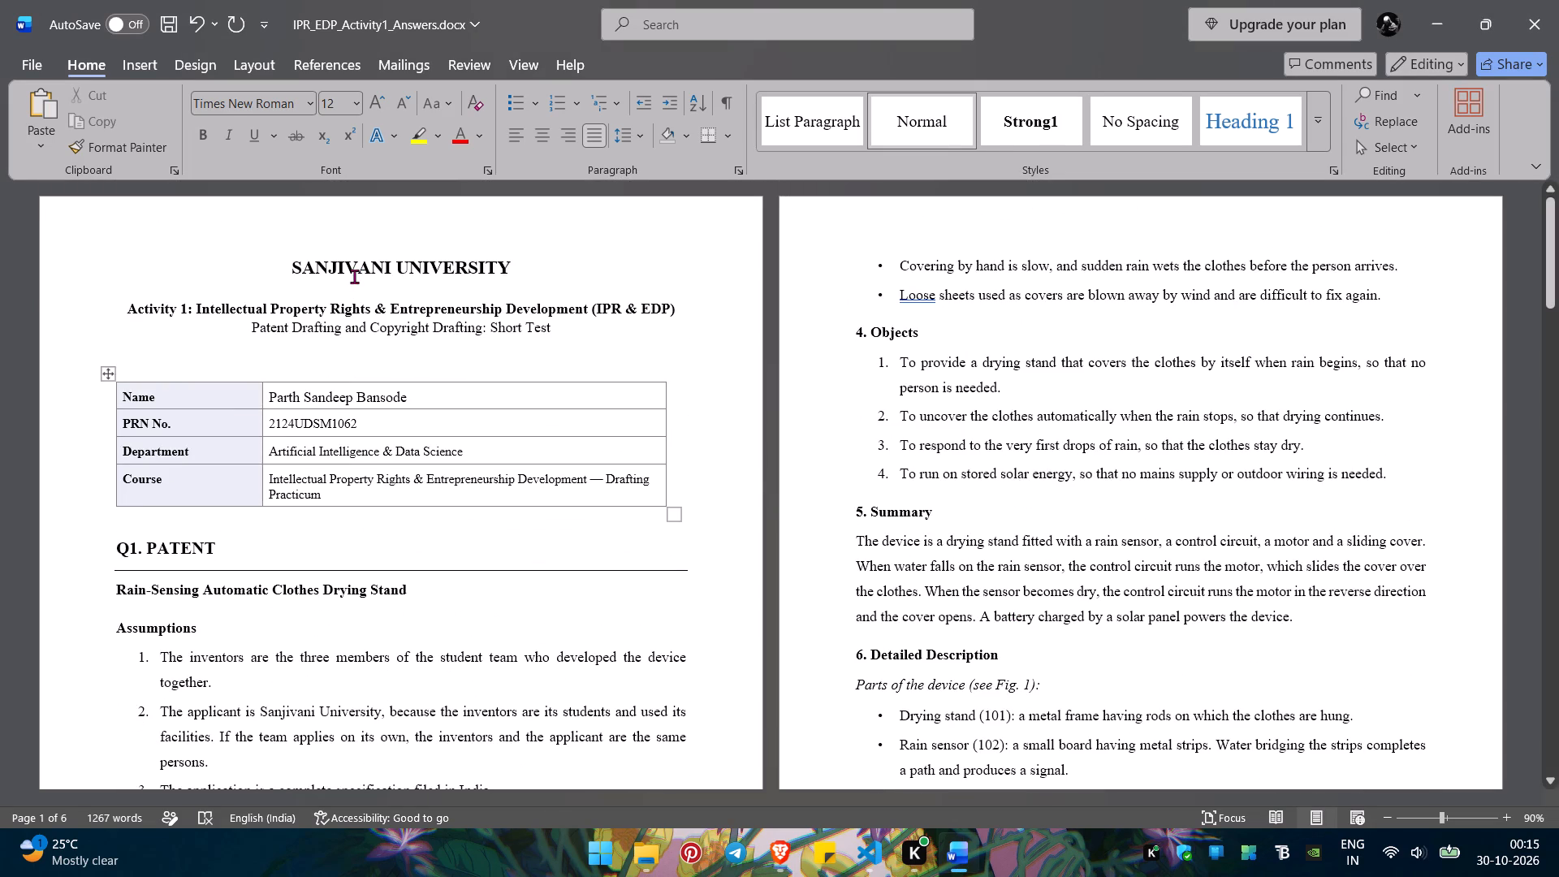
left_click_drag(520, 266, 268, 261)
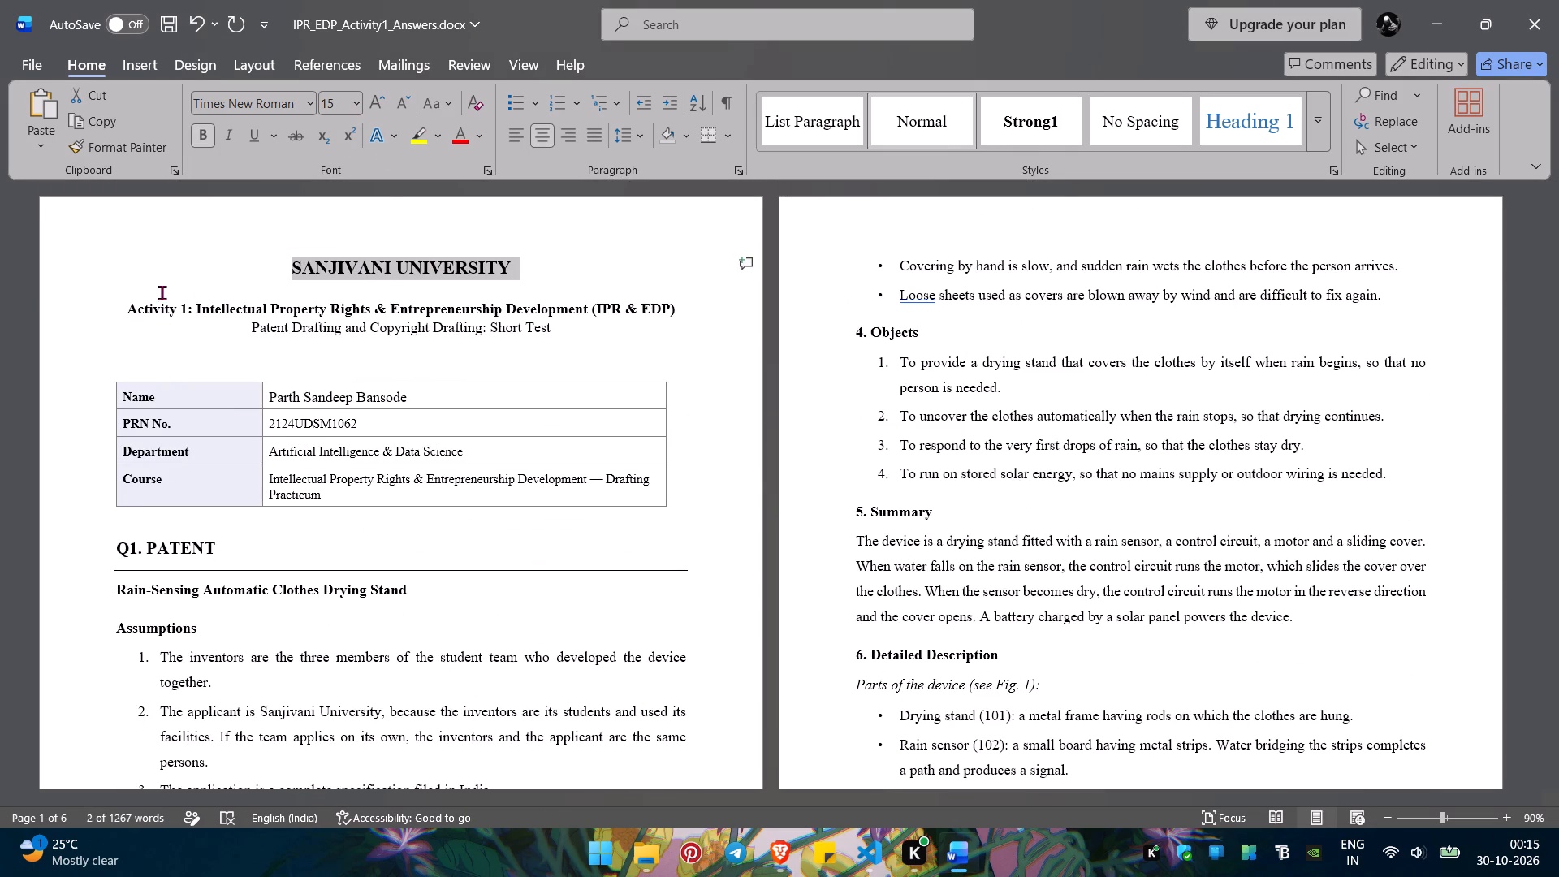
left_click_drag(127, 309, 565, 326)
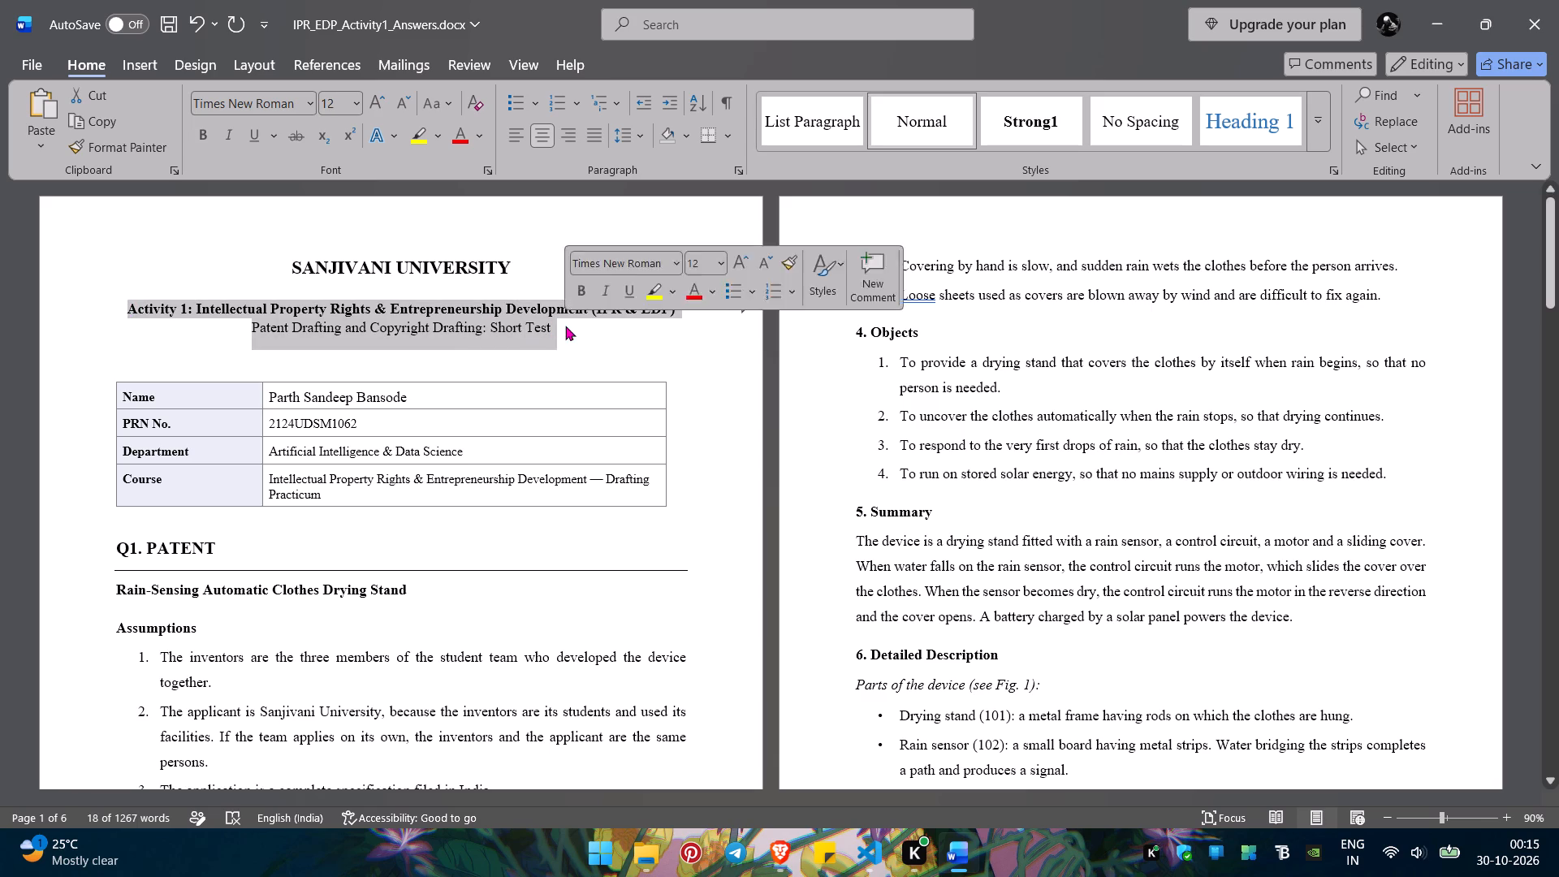
scroll(294, 606, "down", 1)
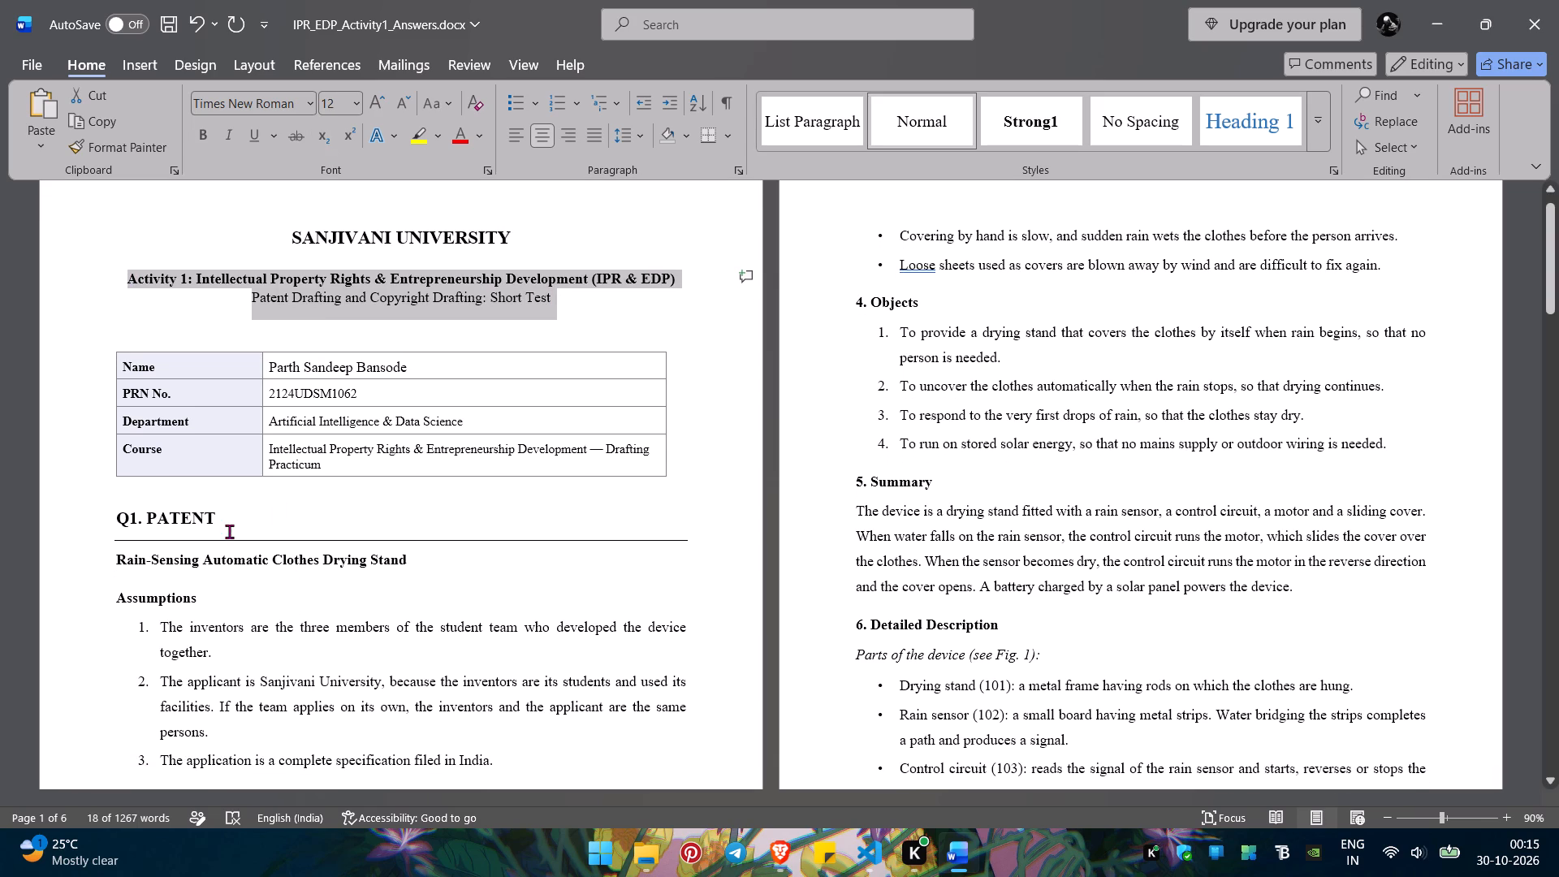
left_click_drag(226, 527, 145, 521)
left_click_drag(114, 516, 205, 515)
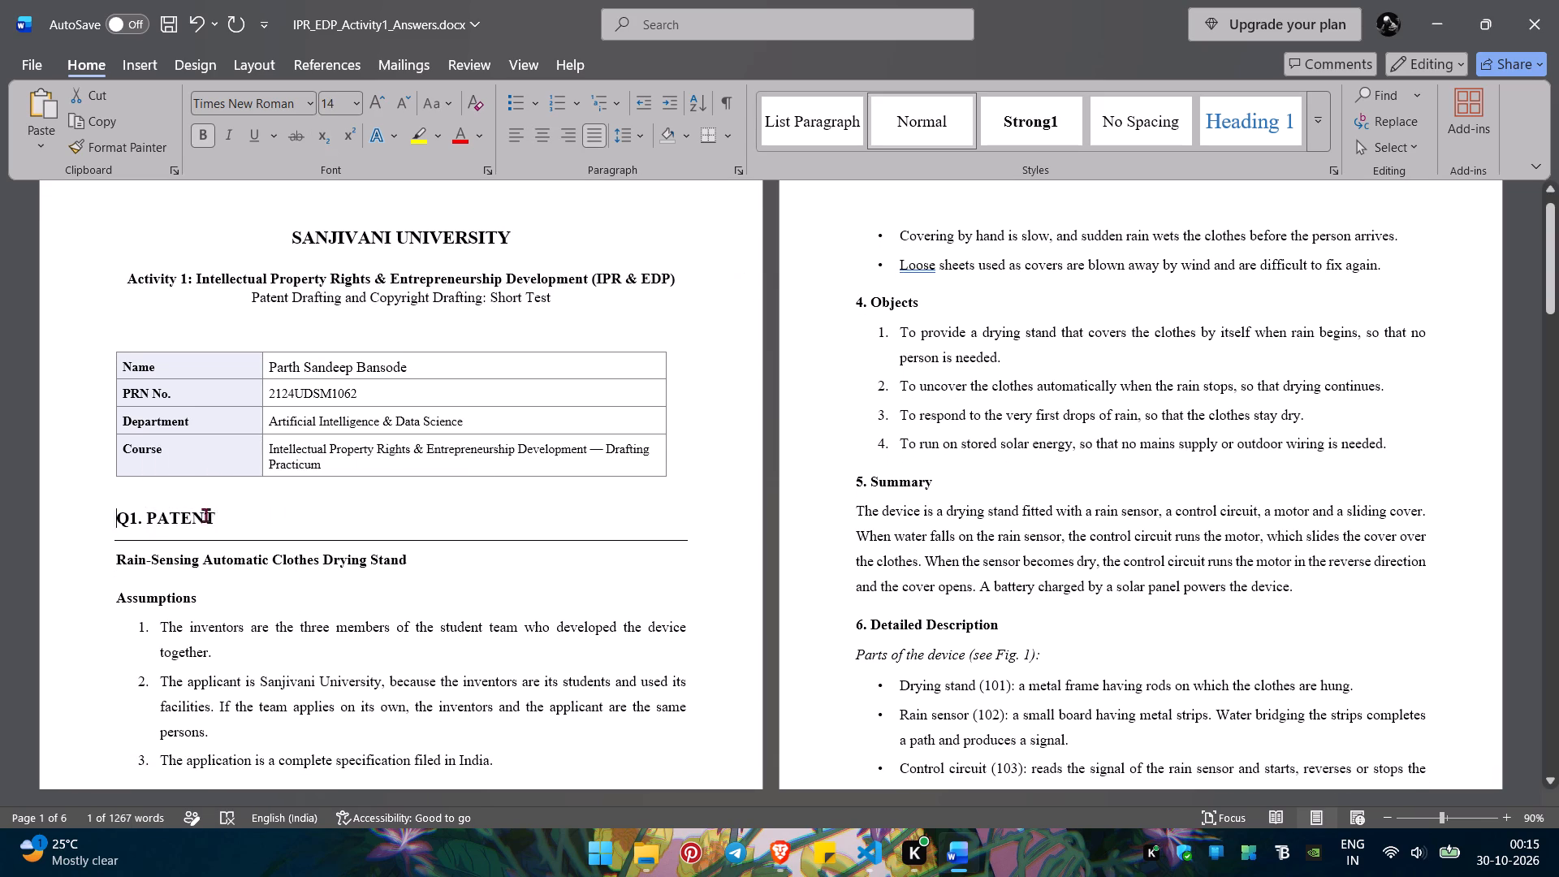
left_click_drag(205, 515, 227, 513)
left_click_drag(410, 568, 95, 572)
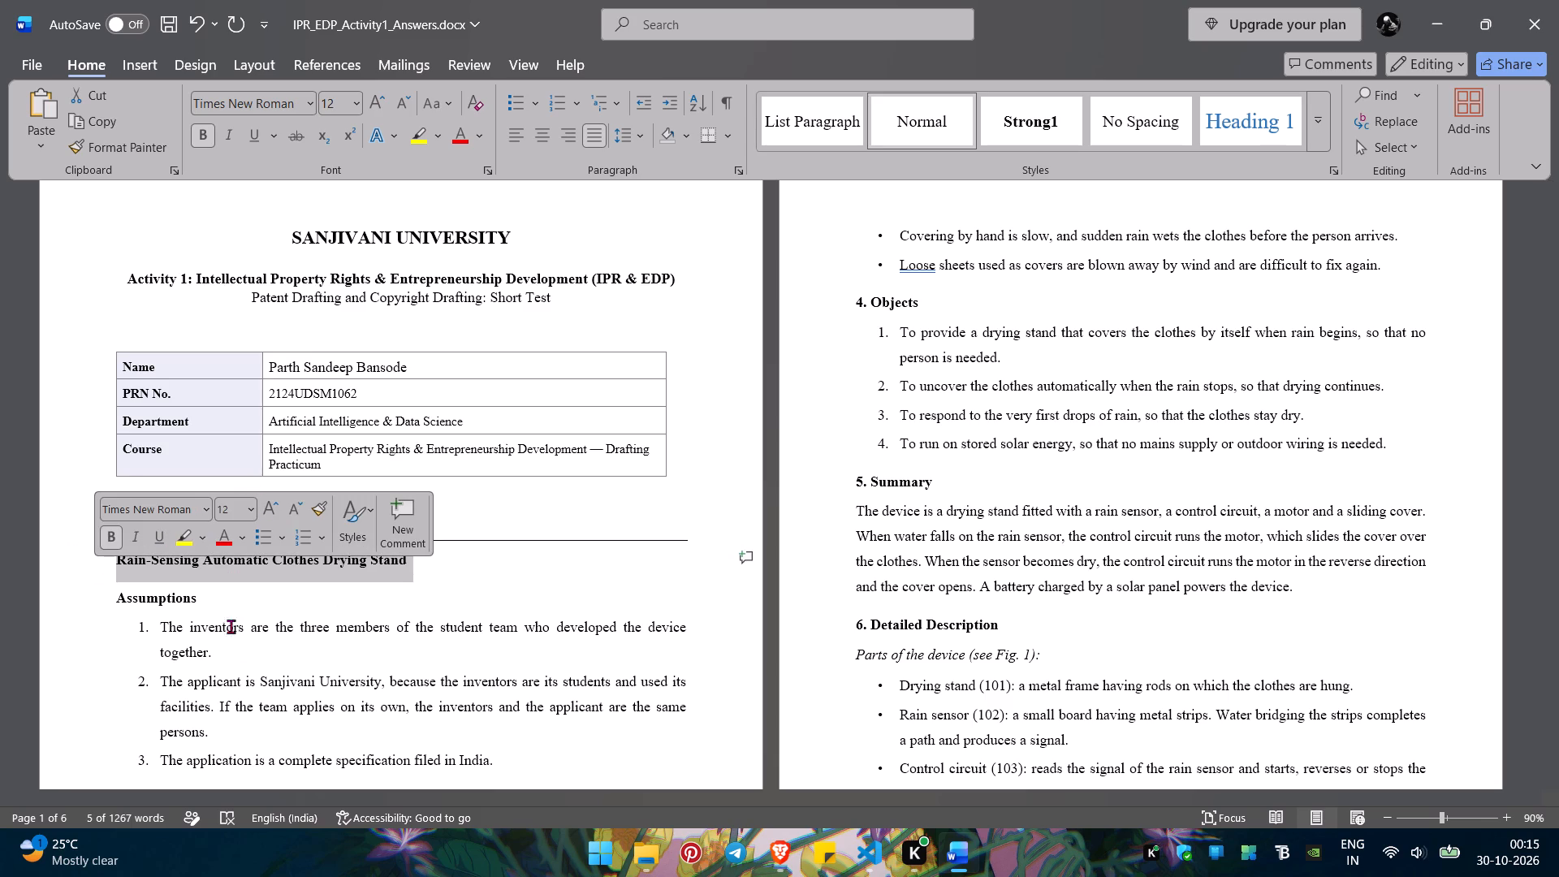
Increase the Assumptions heading and the "Rain-Sensing Automatic Clothes Drying Stand" subtitle under Q1 to 14 pt.
left_click_drag(203, 598, 97, 601)
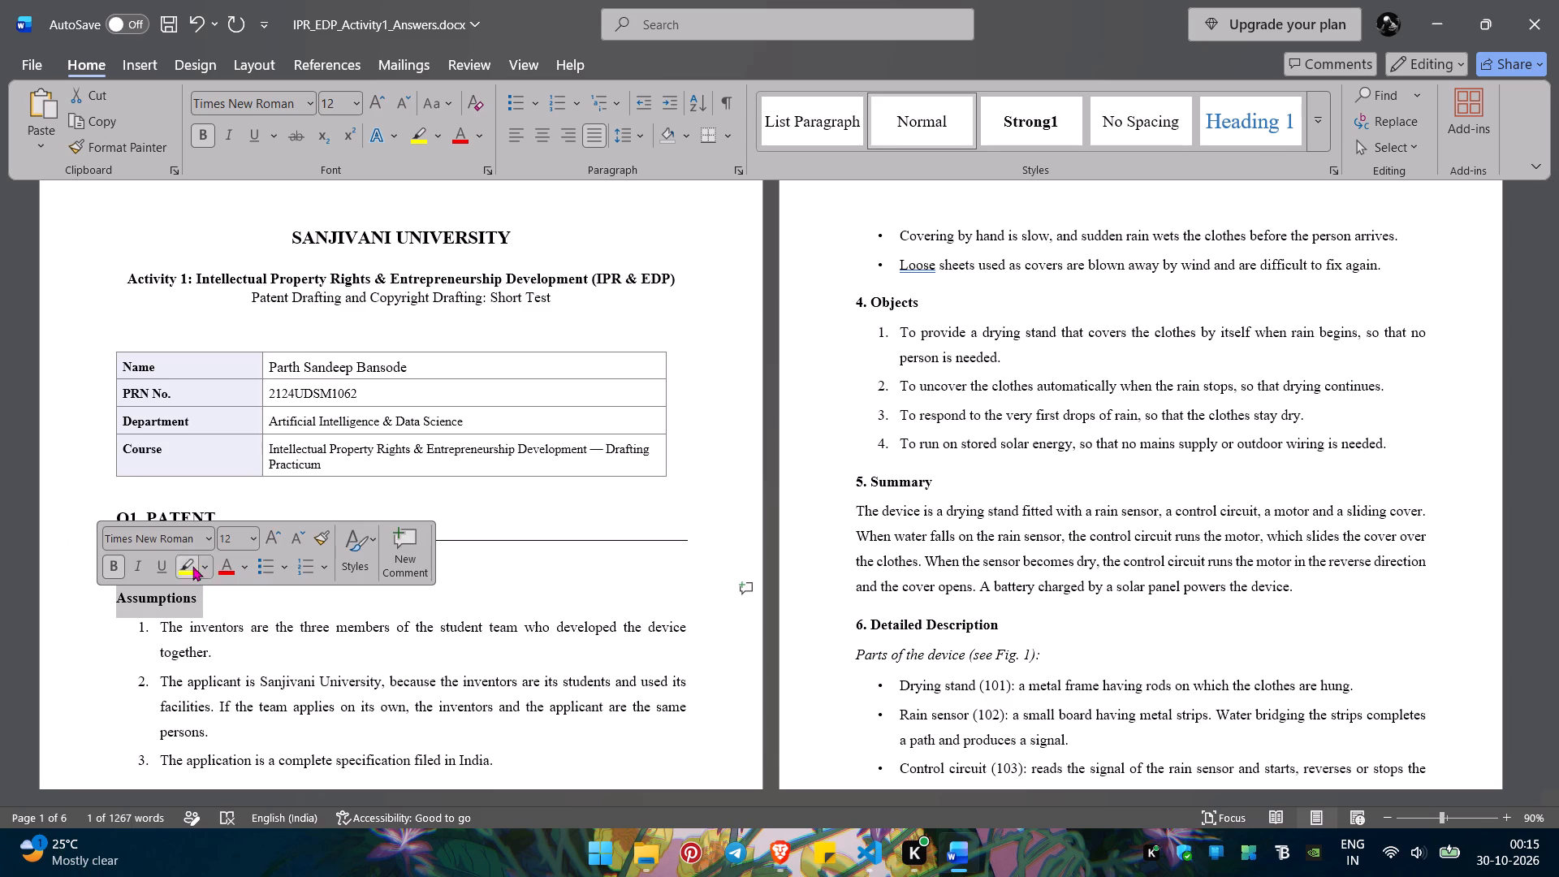
left_click(278, 529)
left_click(503, 586)
scroll(503, 586, "down", 1)
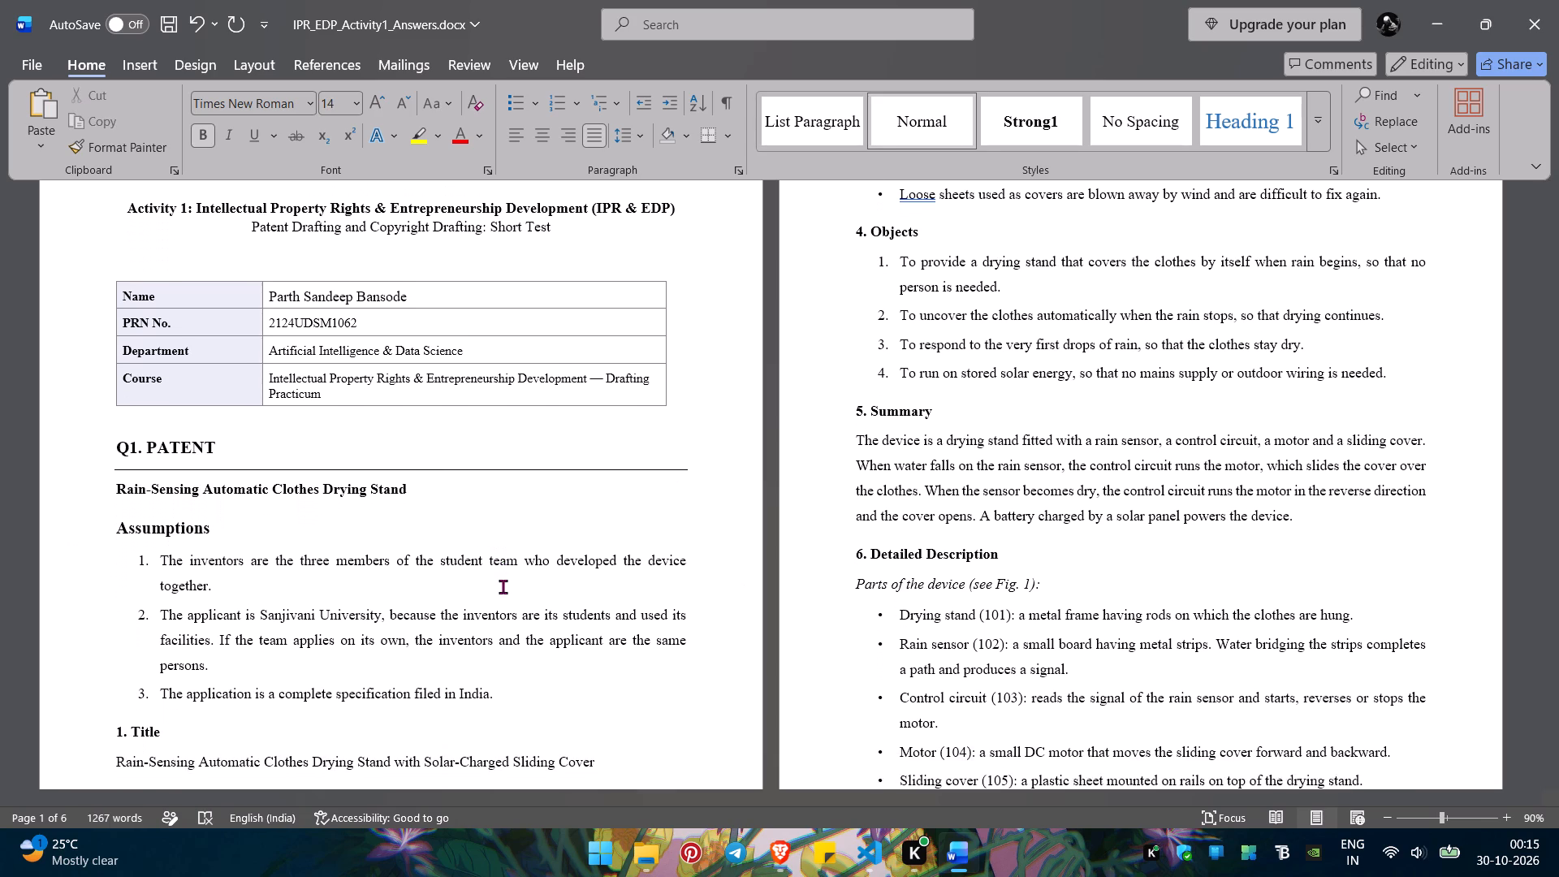
left_click_drag(423, 485, 110, 496)
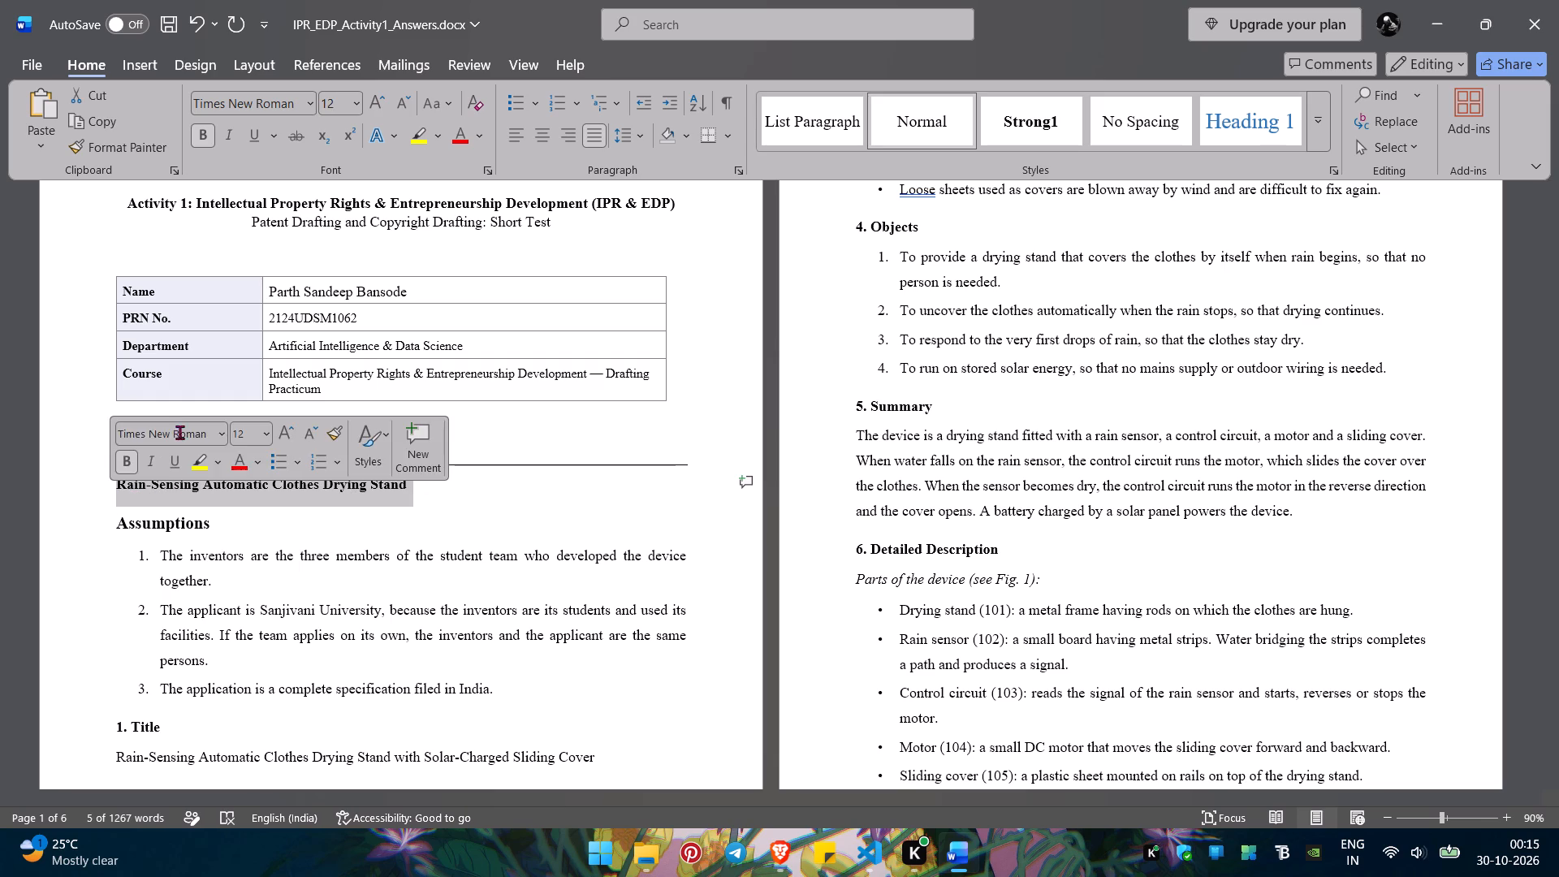
left_click(290, 436)
Check the first assumption's font size and increase the headings "1. Title" and "2. Field of the Invention" to 14 pt.
scroll(290, 436, "down", 1)
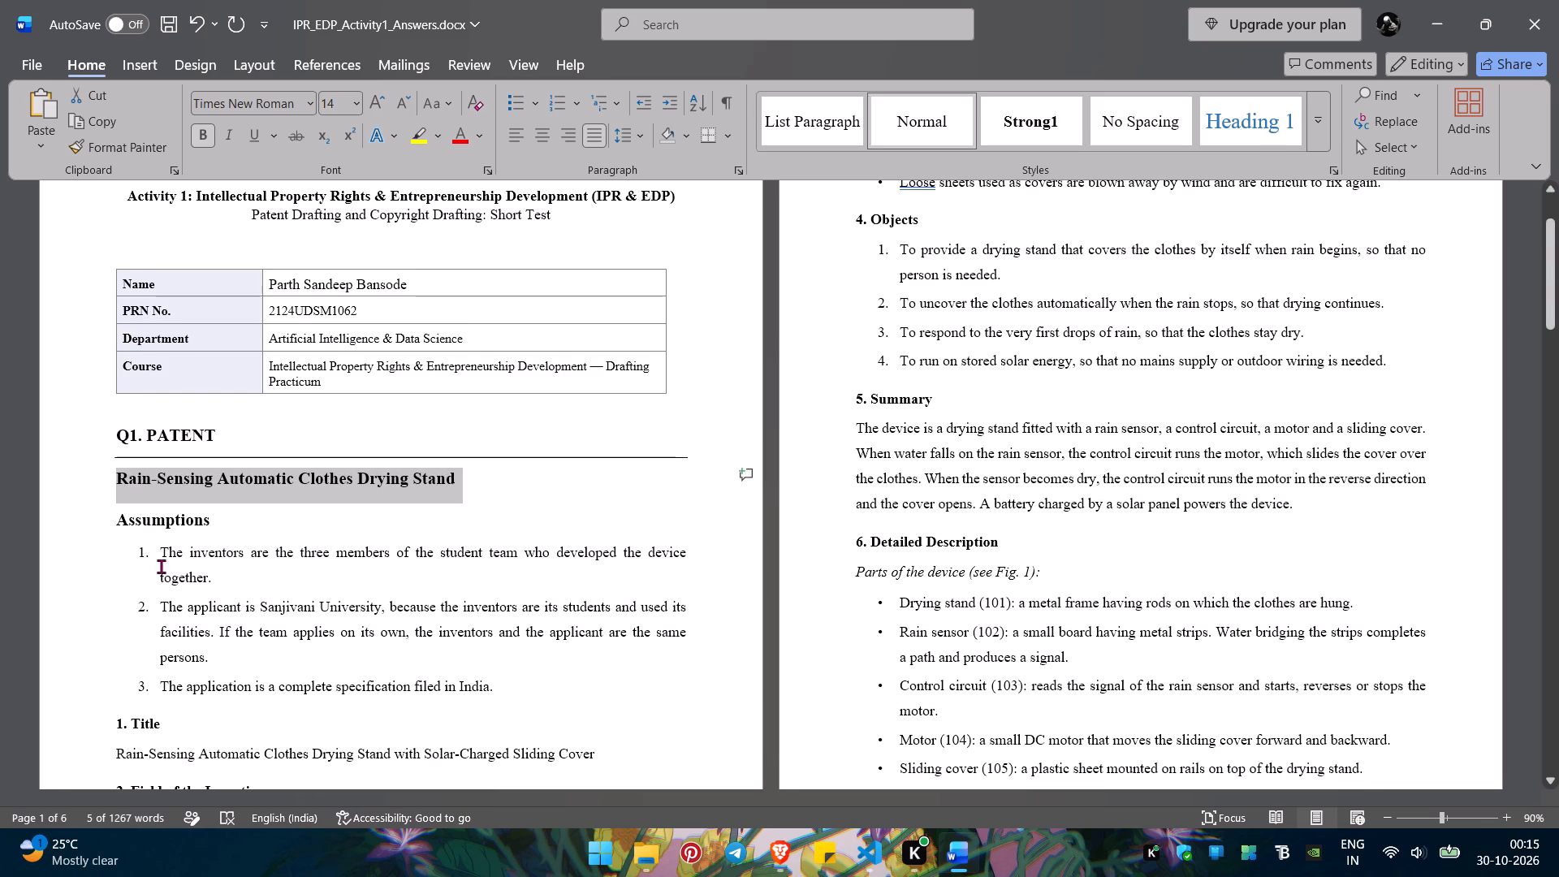
left_click_drag(153, 554, 235, 577)
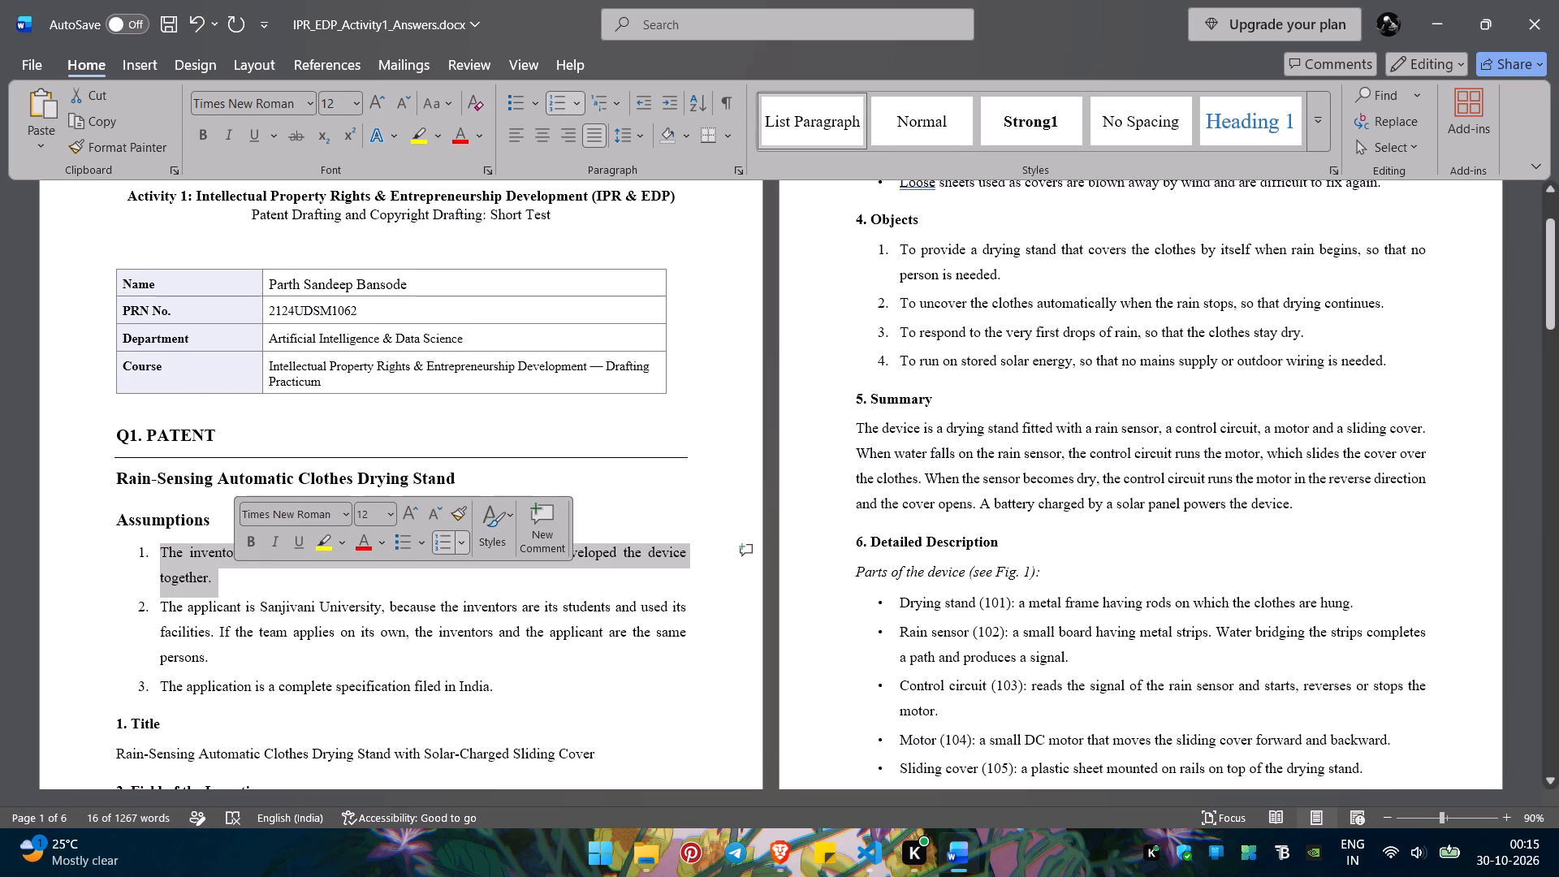
left_click(93, 585)
scroll(93, 585, "down", 1)
left_click_drag(171, 627, 134, 630)
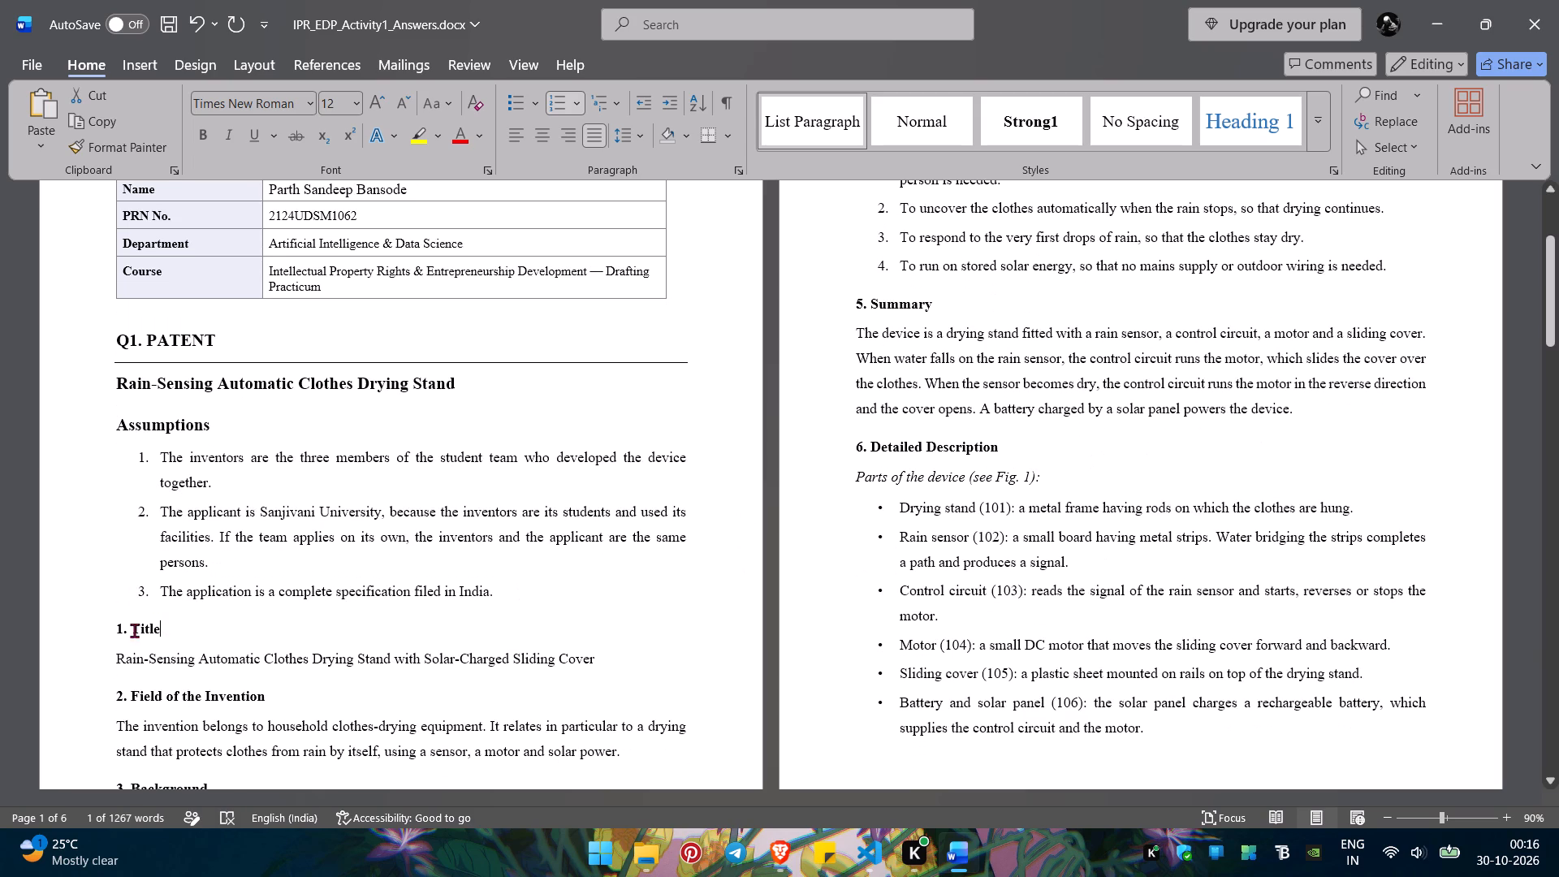
left_click_drag(134, 630, 110, 630)
left_click(287, 569)
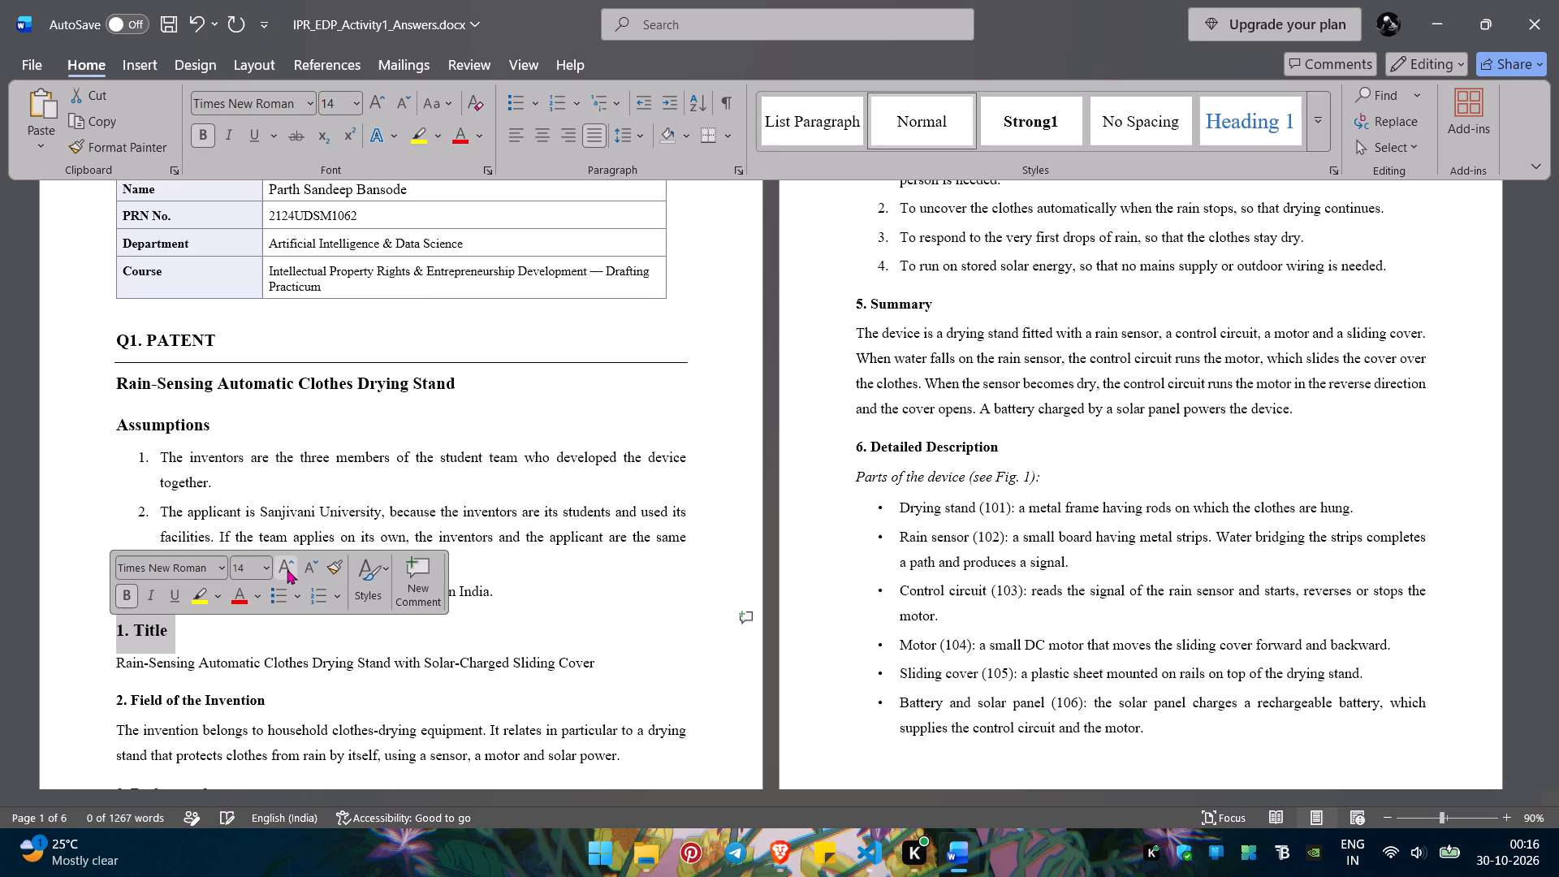
scroll(306, 581, "down", 1)
scroll(281, 737, "down", 1)
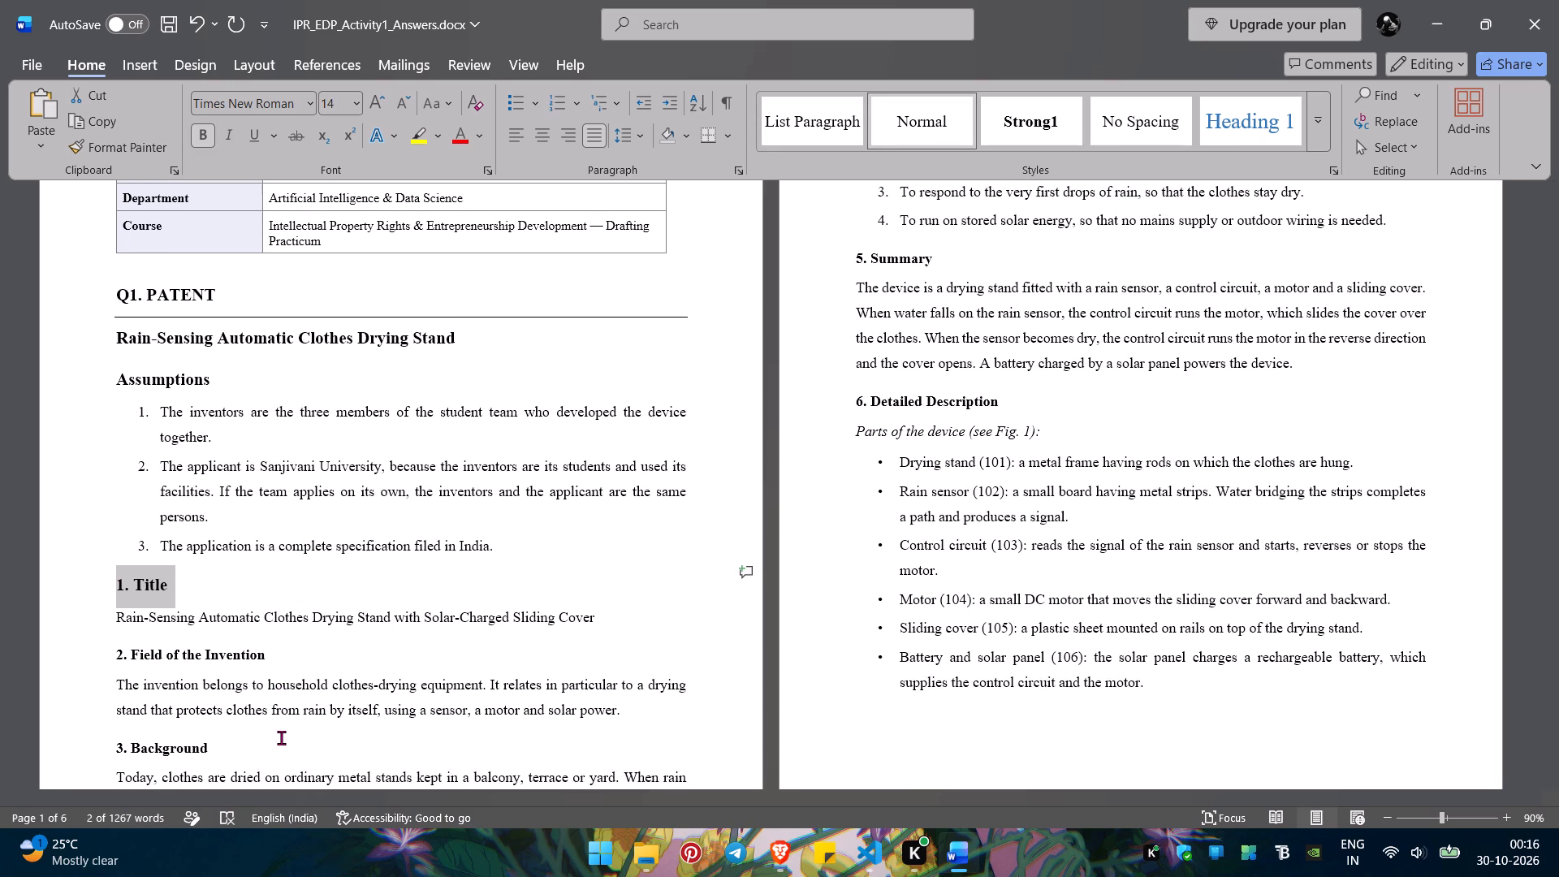
left_click_drag(274, 658, 112, 658)
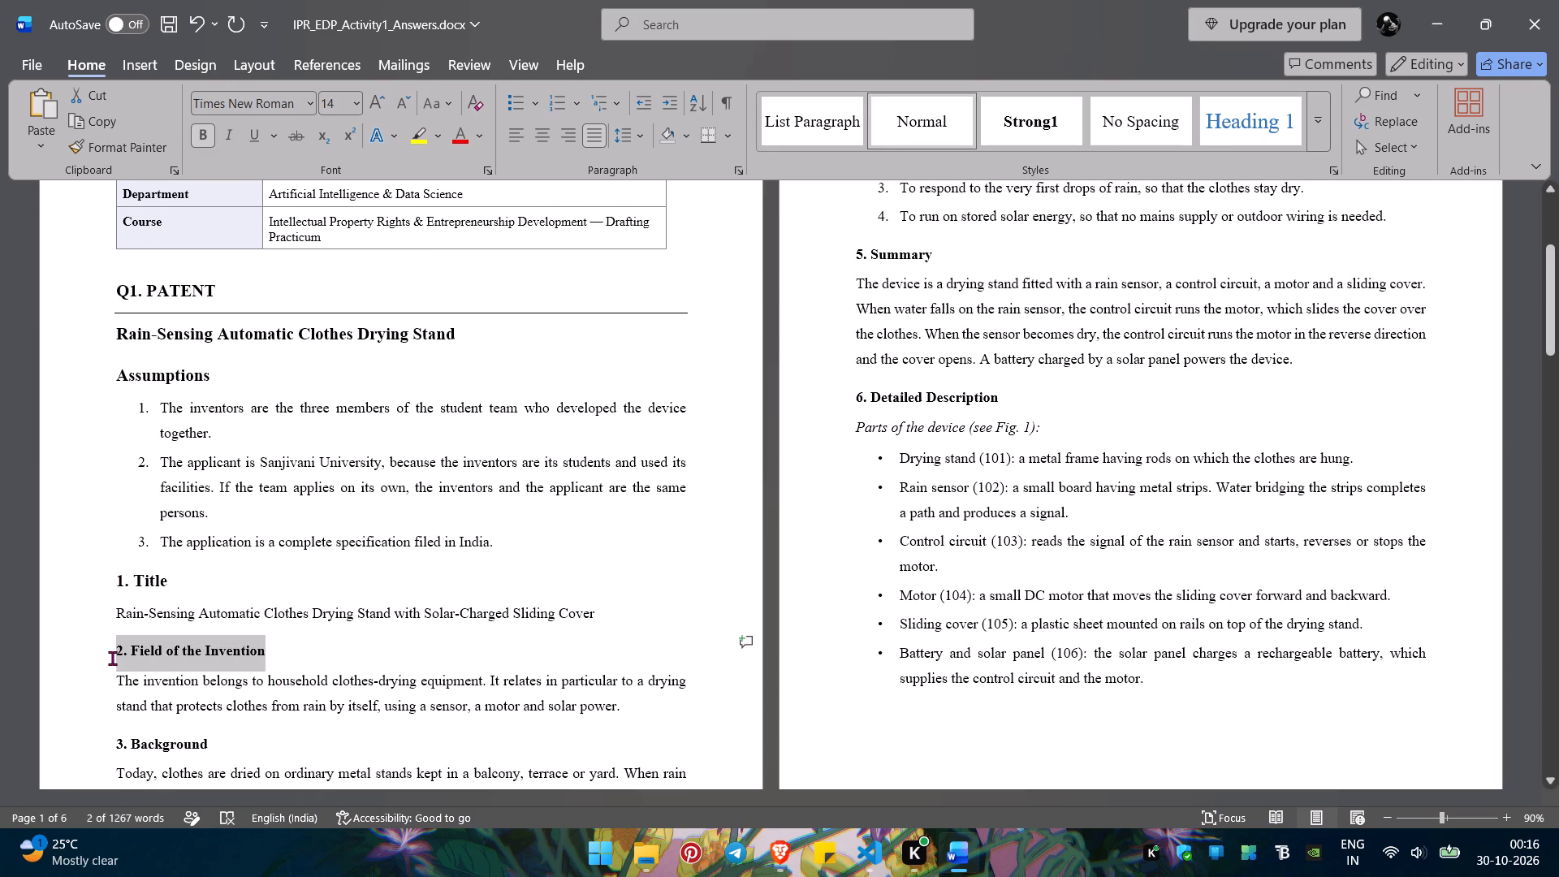
left_click_drag(112, 658, 112, 653)
left_click(278, 591)
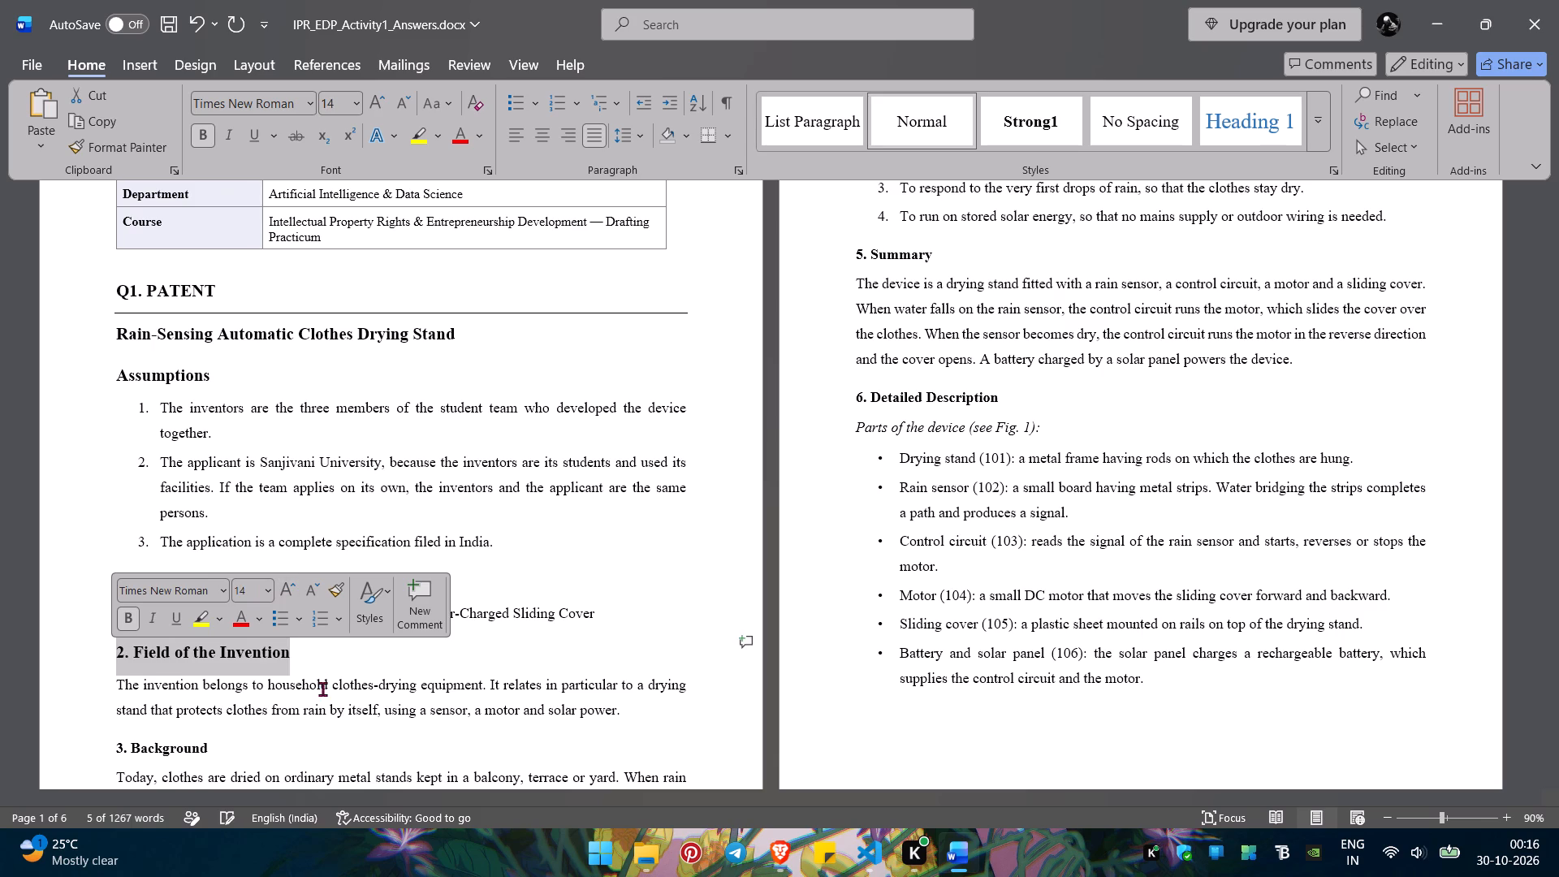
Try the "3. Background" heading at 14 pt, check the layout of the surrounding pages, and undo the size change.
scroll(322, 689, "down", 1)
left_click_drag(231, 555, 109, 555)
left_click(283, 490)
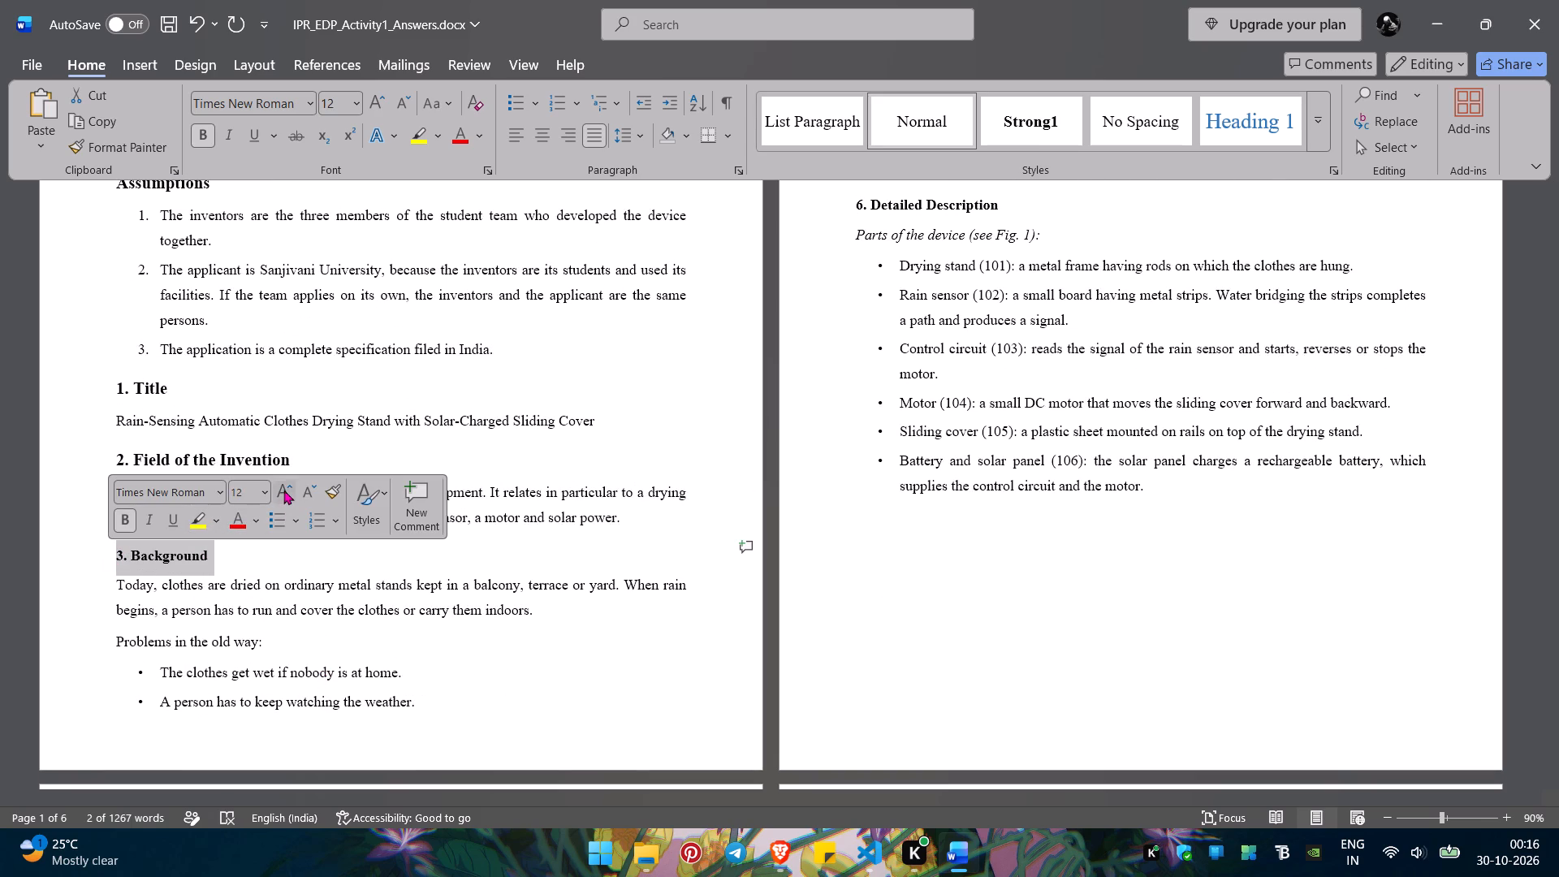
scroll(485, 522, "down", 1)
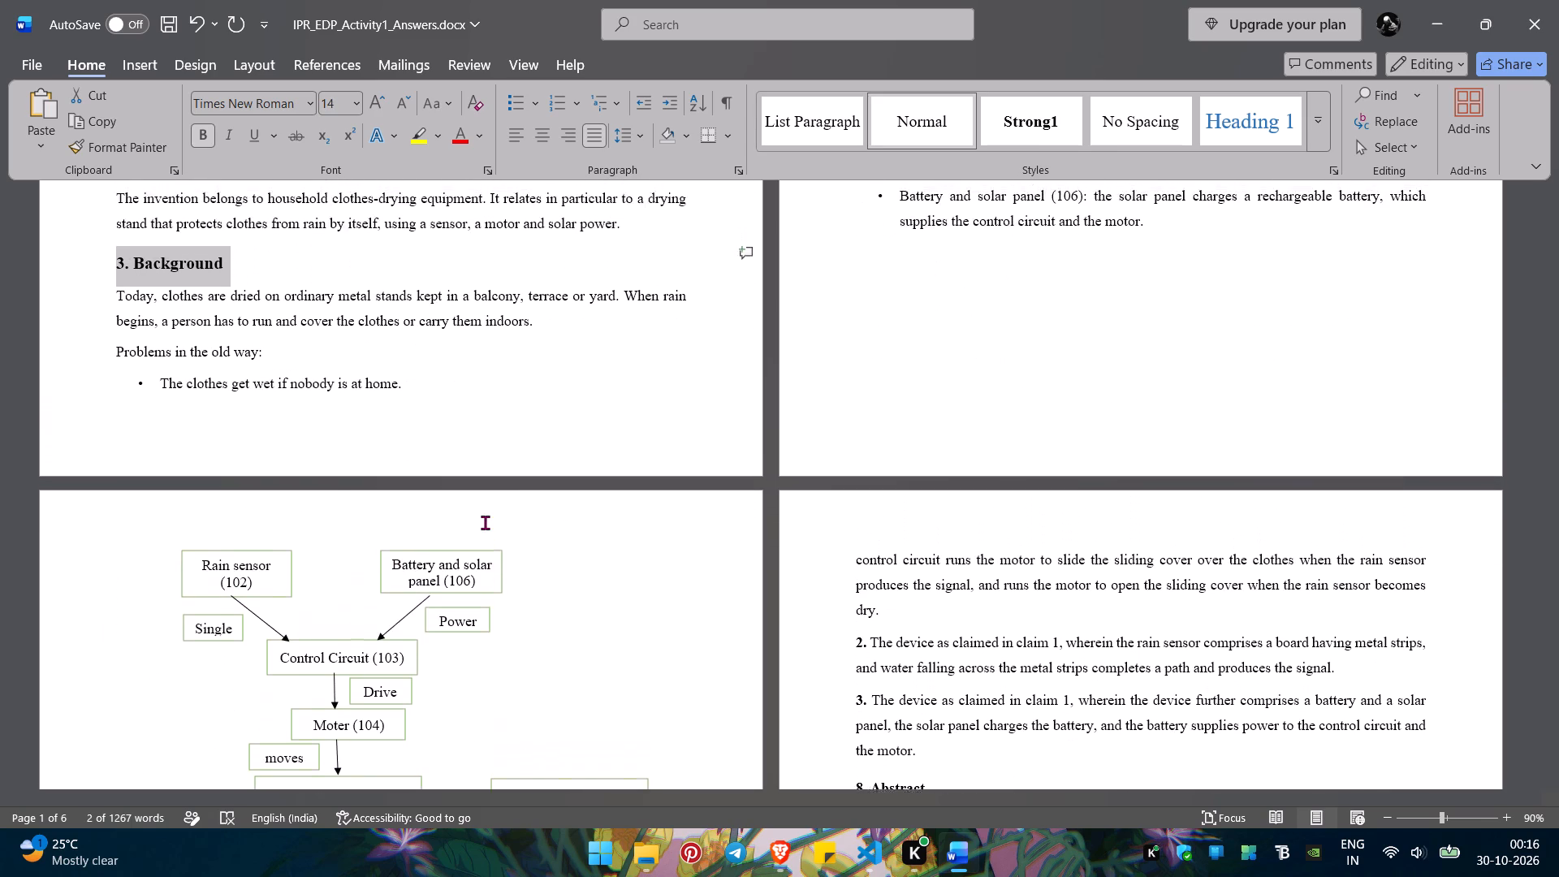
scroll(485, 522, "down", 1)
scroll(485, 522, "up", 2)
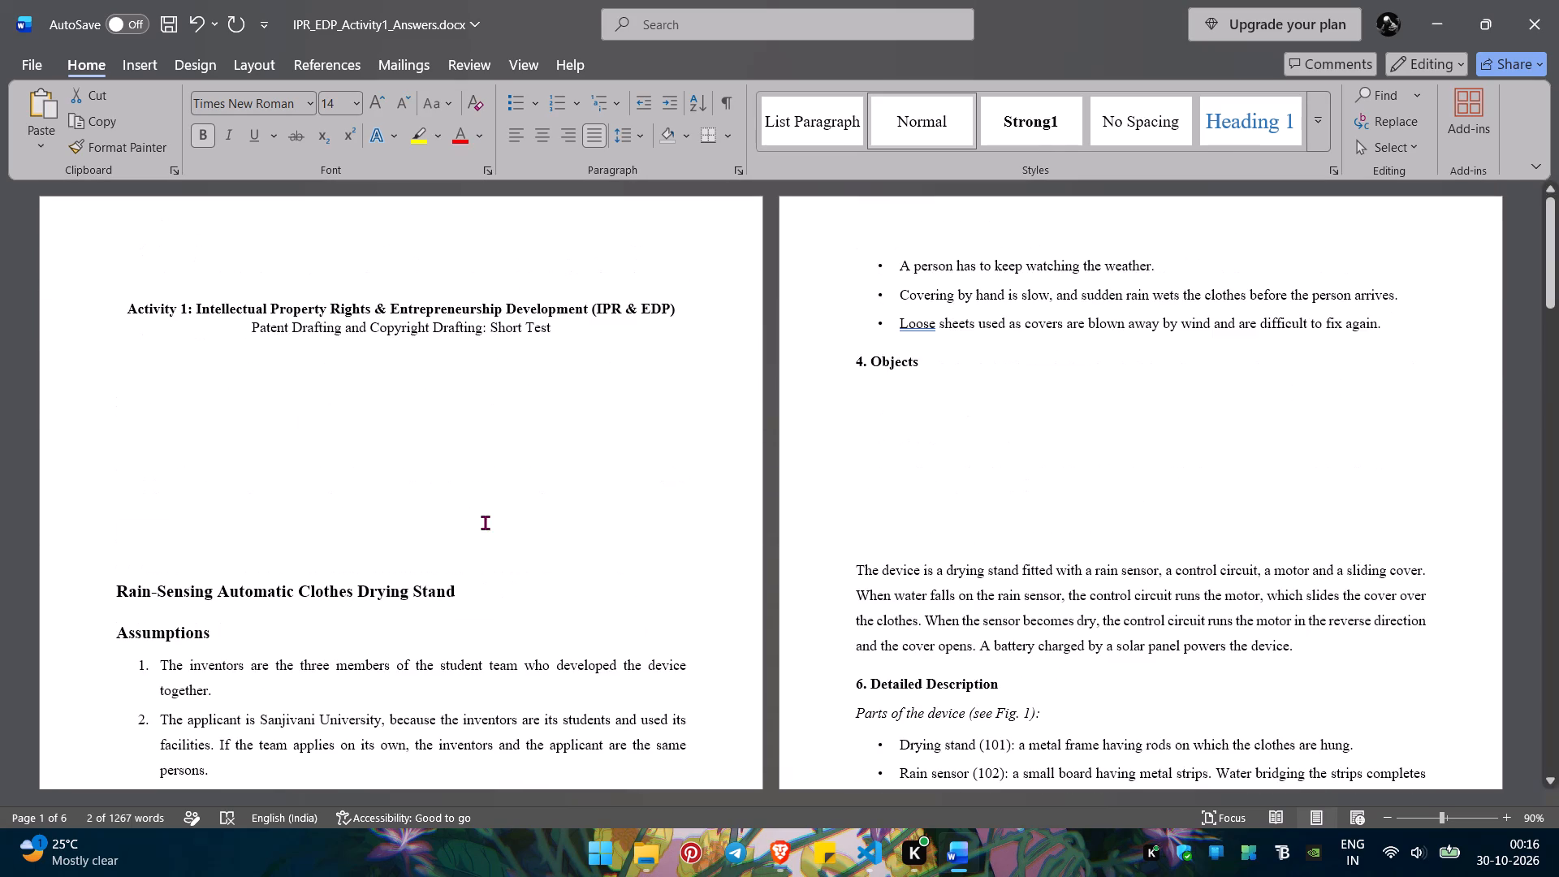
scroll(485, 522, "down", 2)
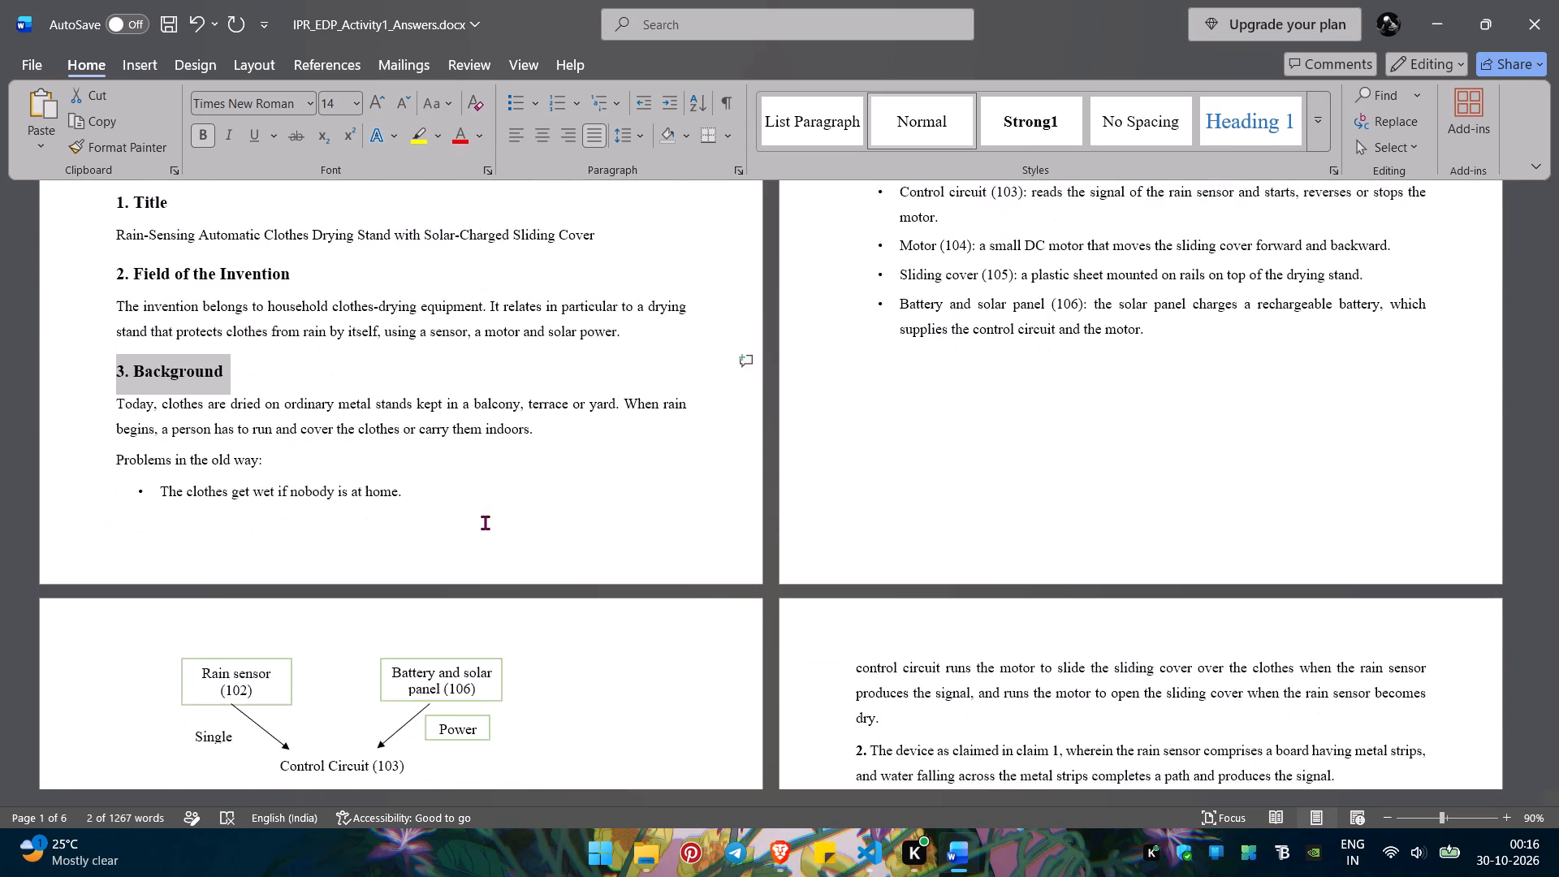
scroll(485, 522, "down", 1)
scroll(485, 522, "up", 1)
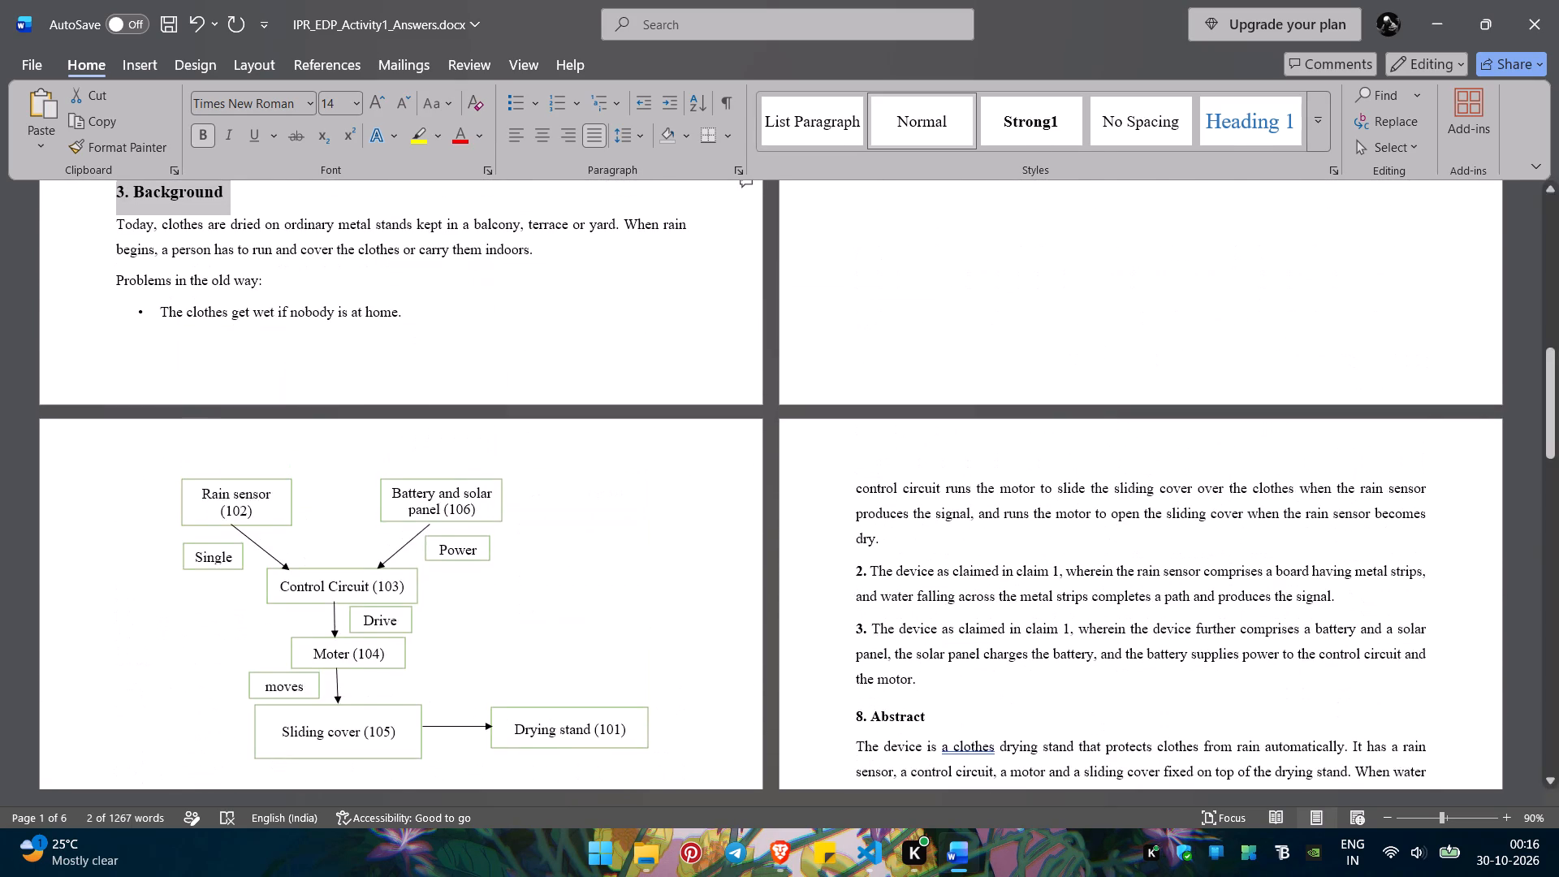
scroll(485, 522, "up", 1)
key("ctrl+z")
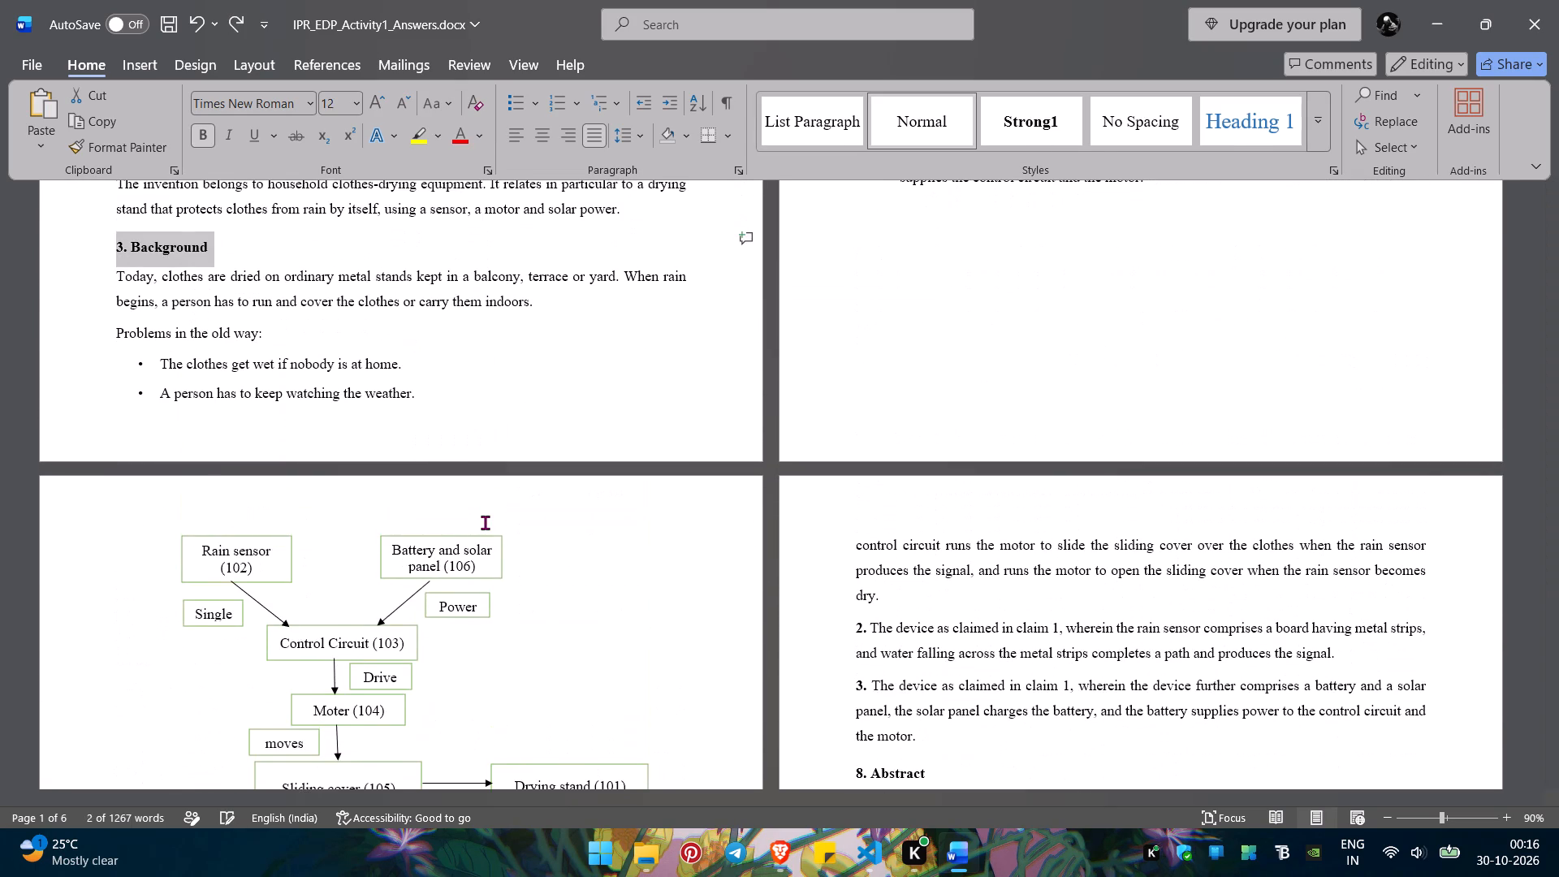
Examine the page break after the Background section and the flow of the following pages, switching to a single-page view at 100%.
scroll(485, 522, "up", 2)
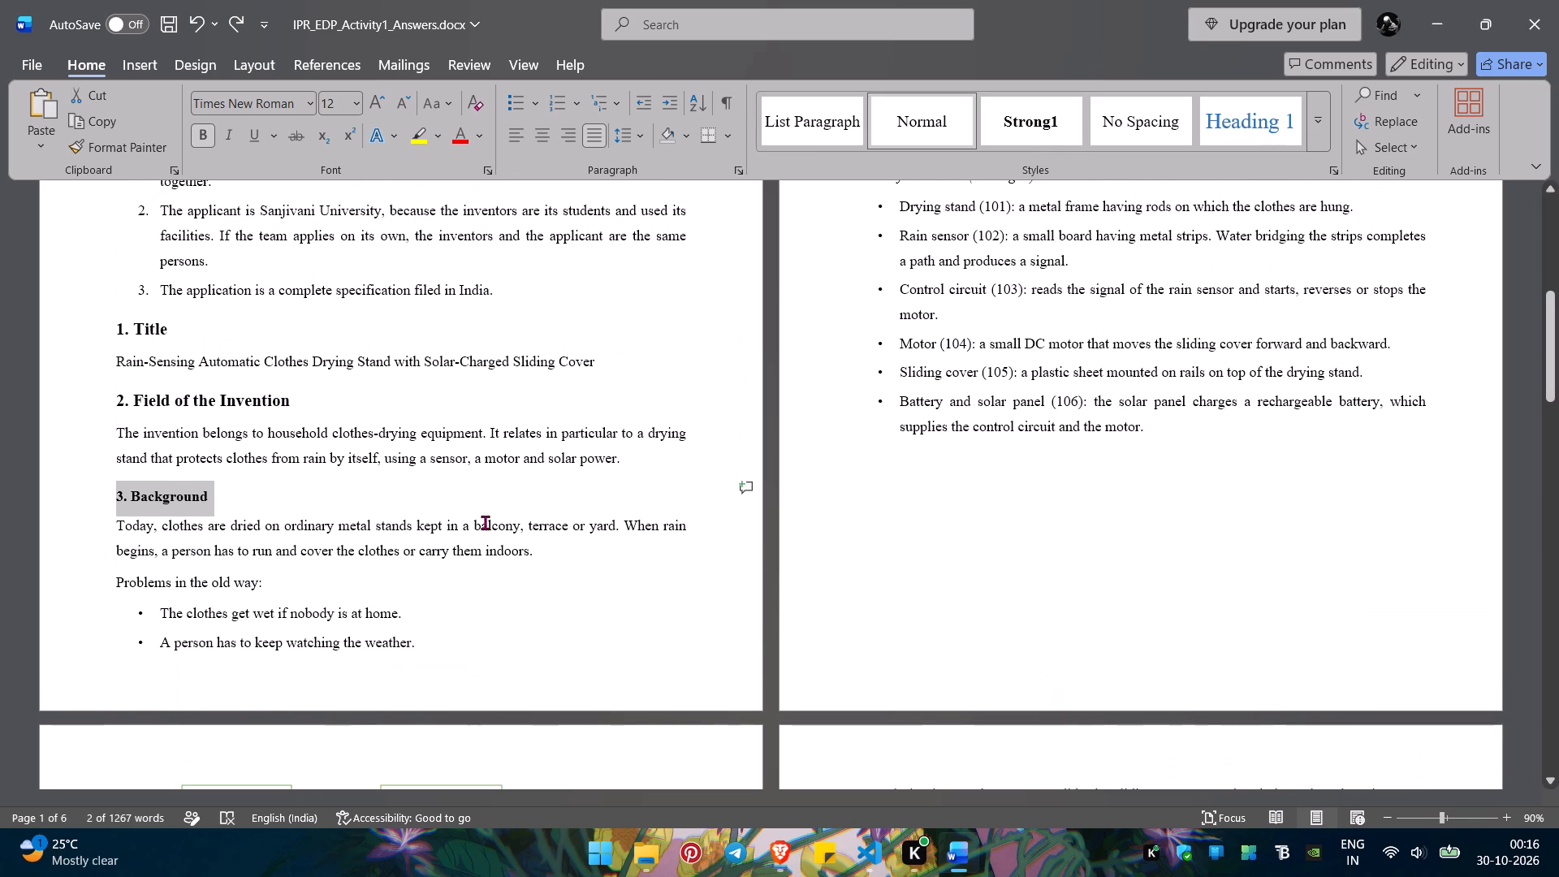
left_click(564, 637)
scroll(564, 637, "down", 2)
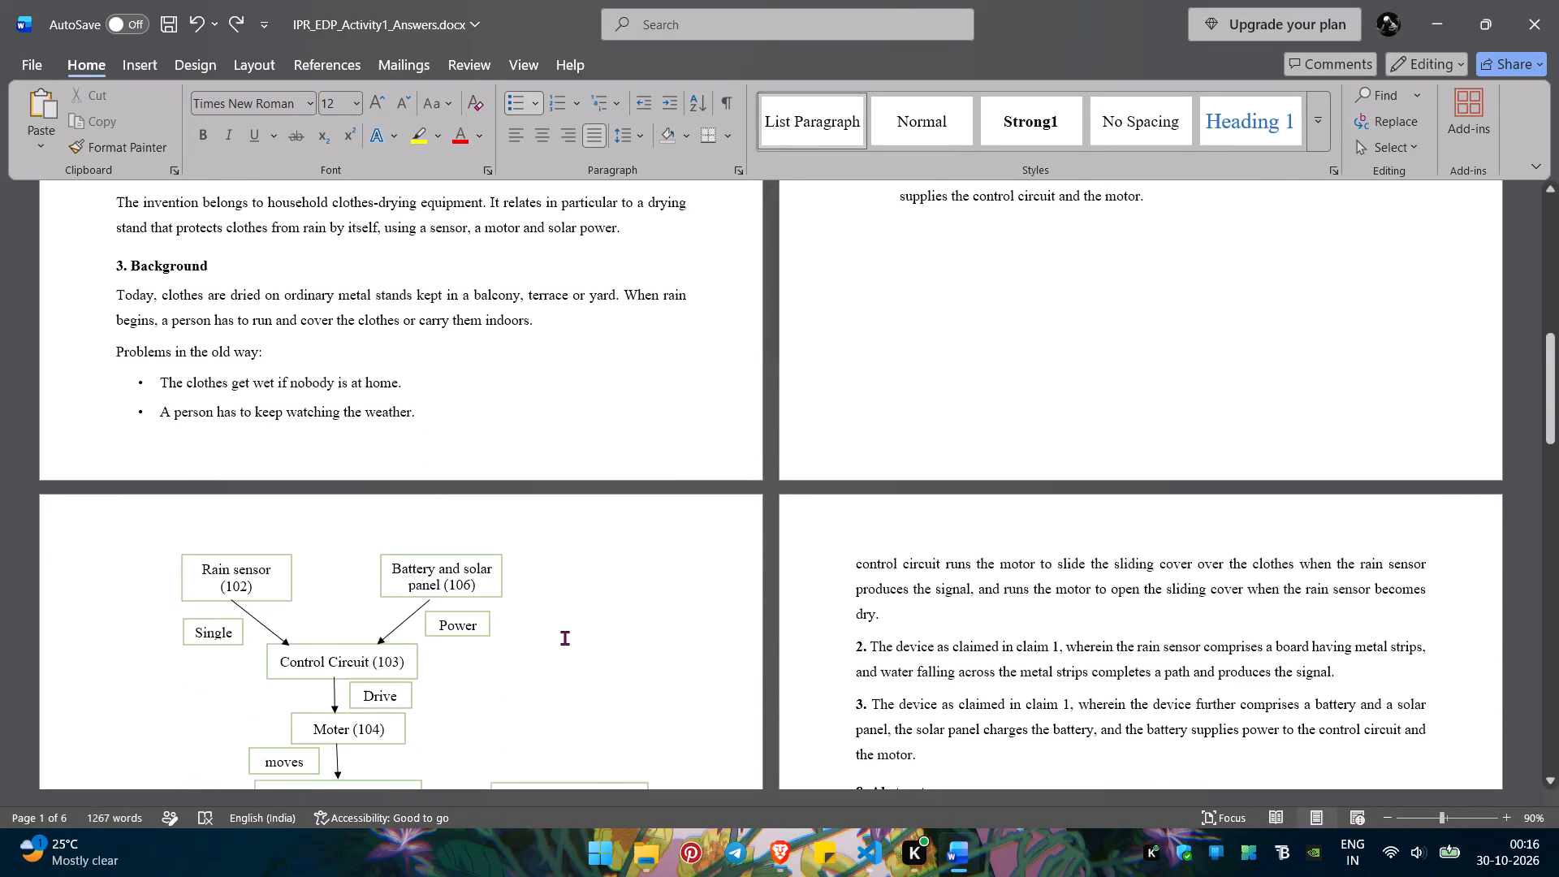
scroll(564, 637, "down", 1)
scroll(564, 637, "up", 1)
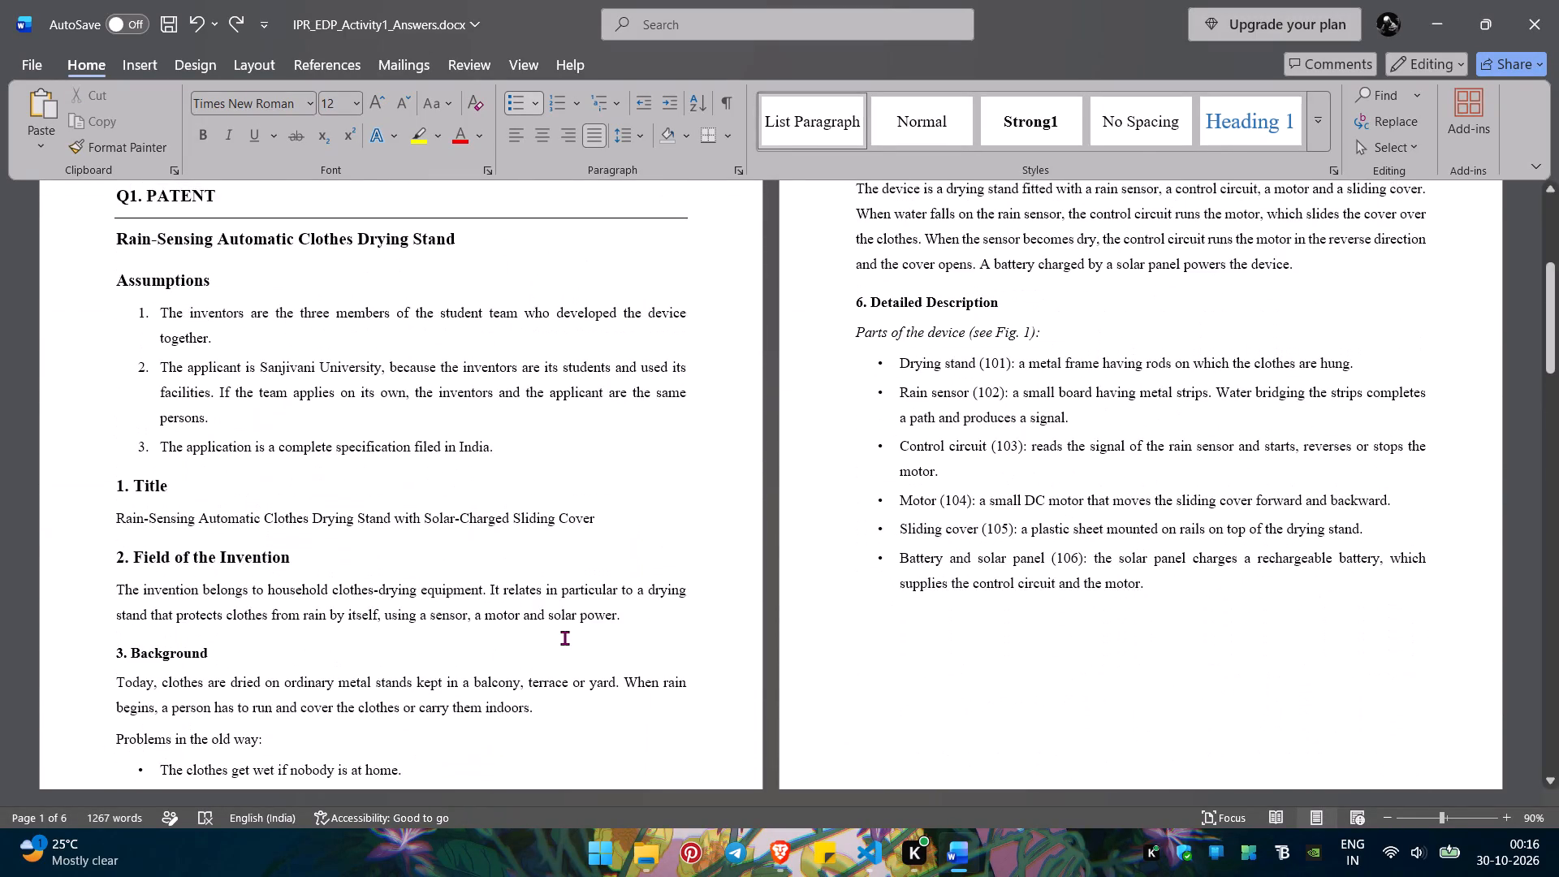
scroll(564, 637, "up", 1)
scroll(564, 637, "down", 1)
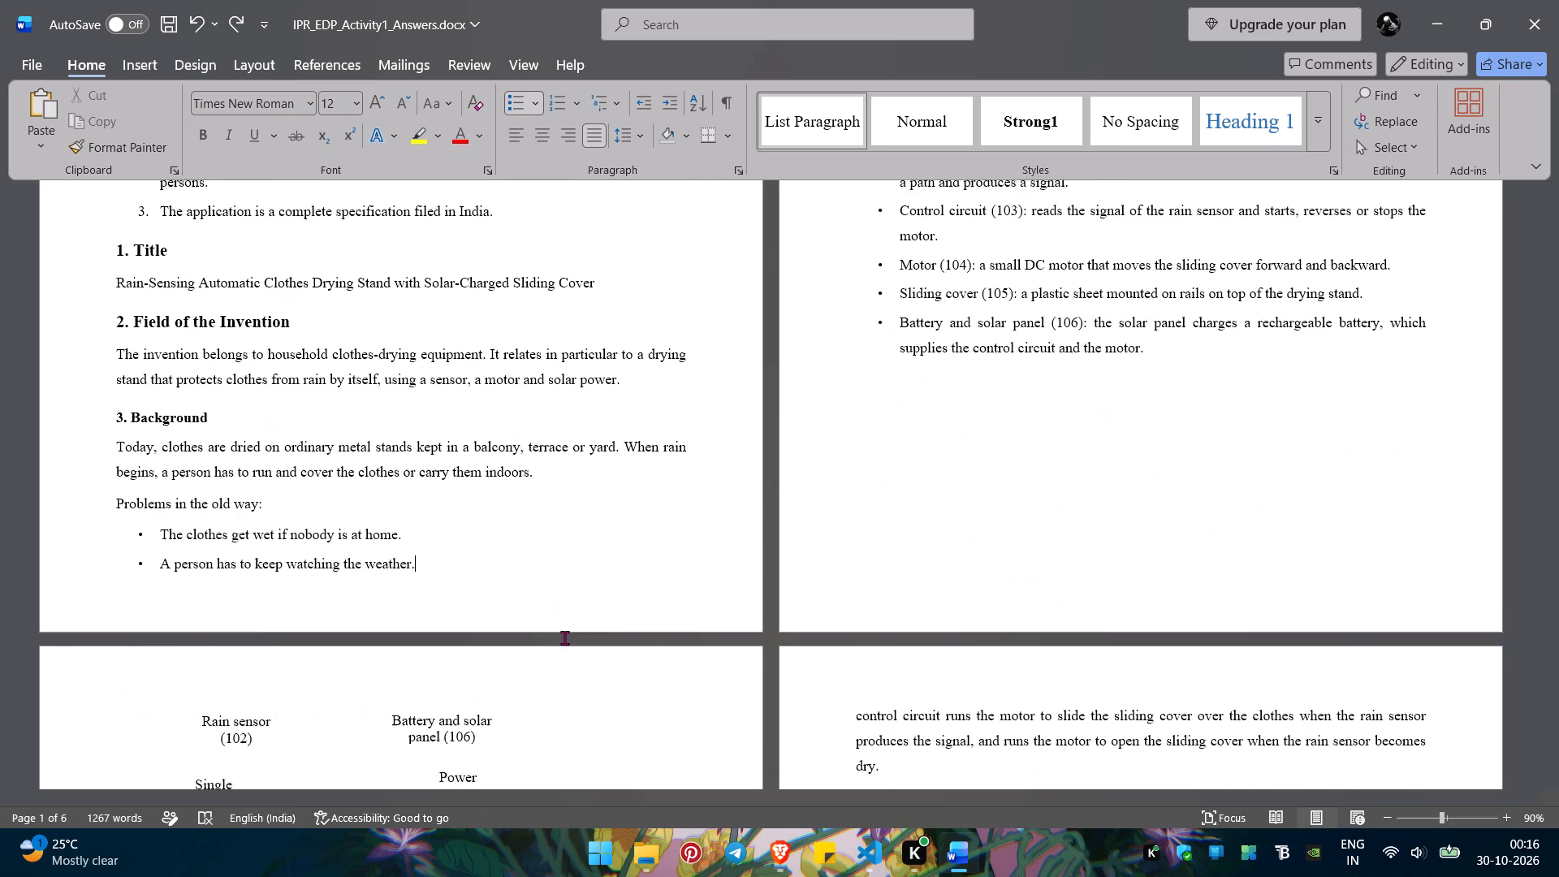
scroll(564, 637, "down", 1)
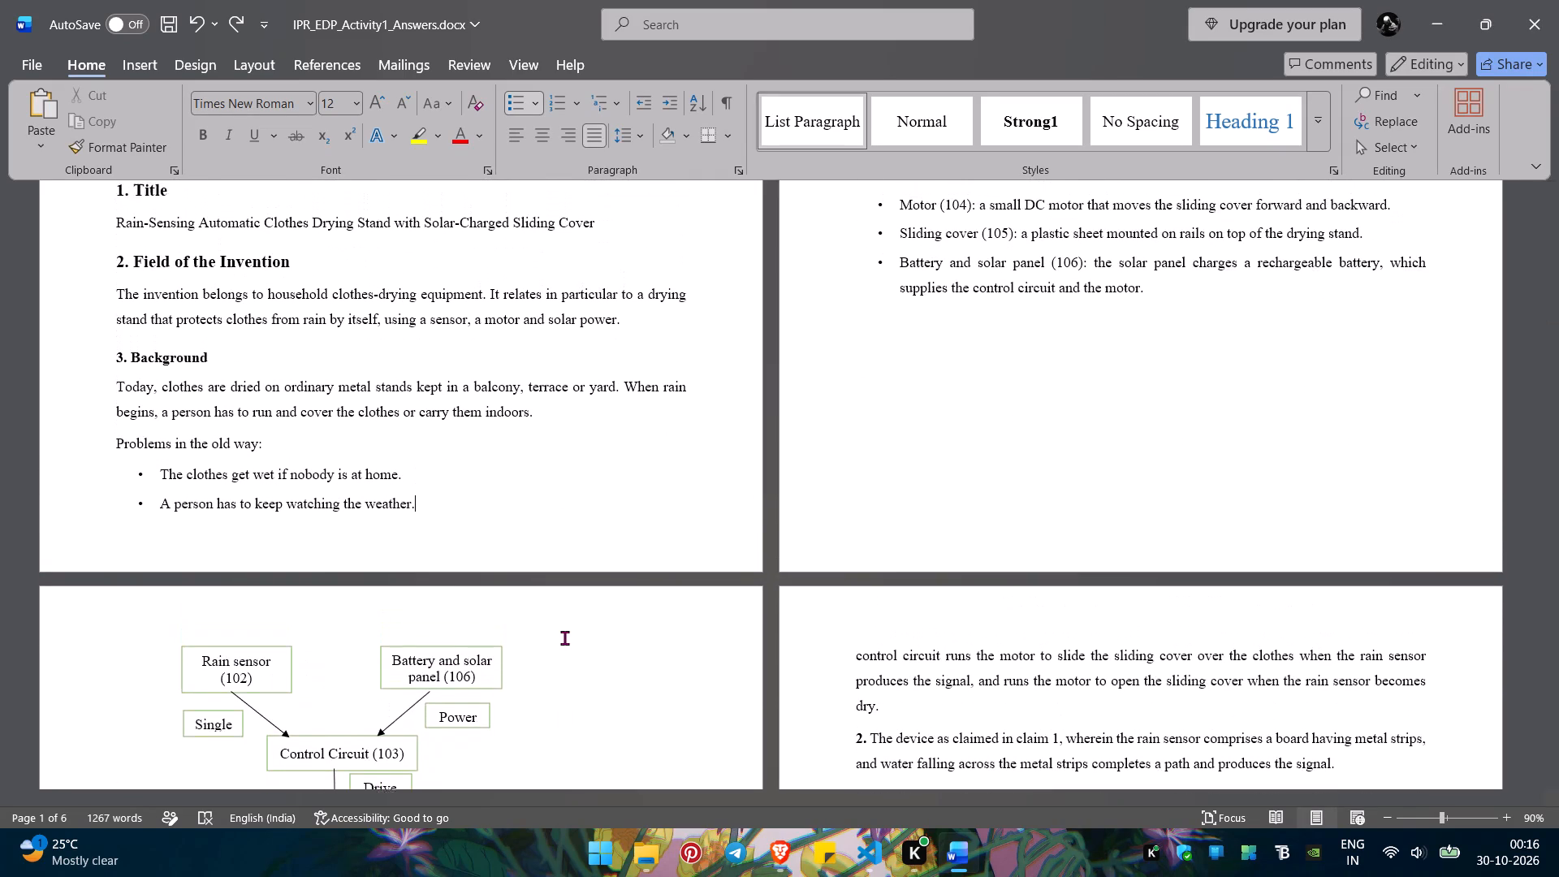
scroll(564, 637, "up", 1, "ctrl")
scroll(564, 637, "down", 1)
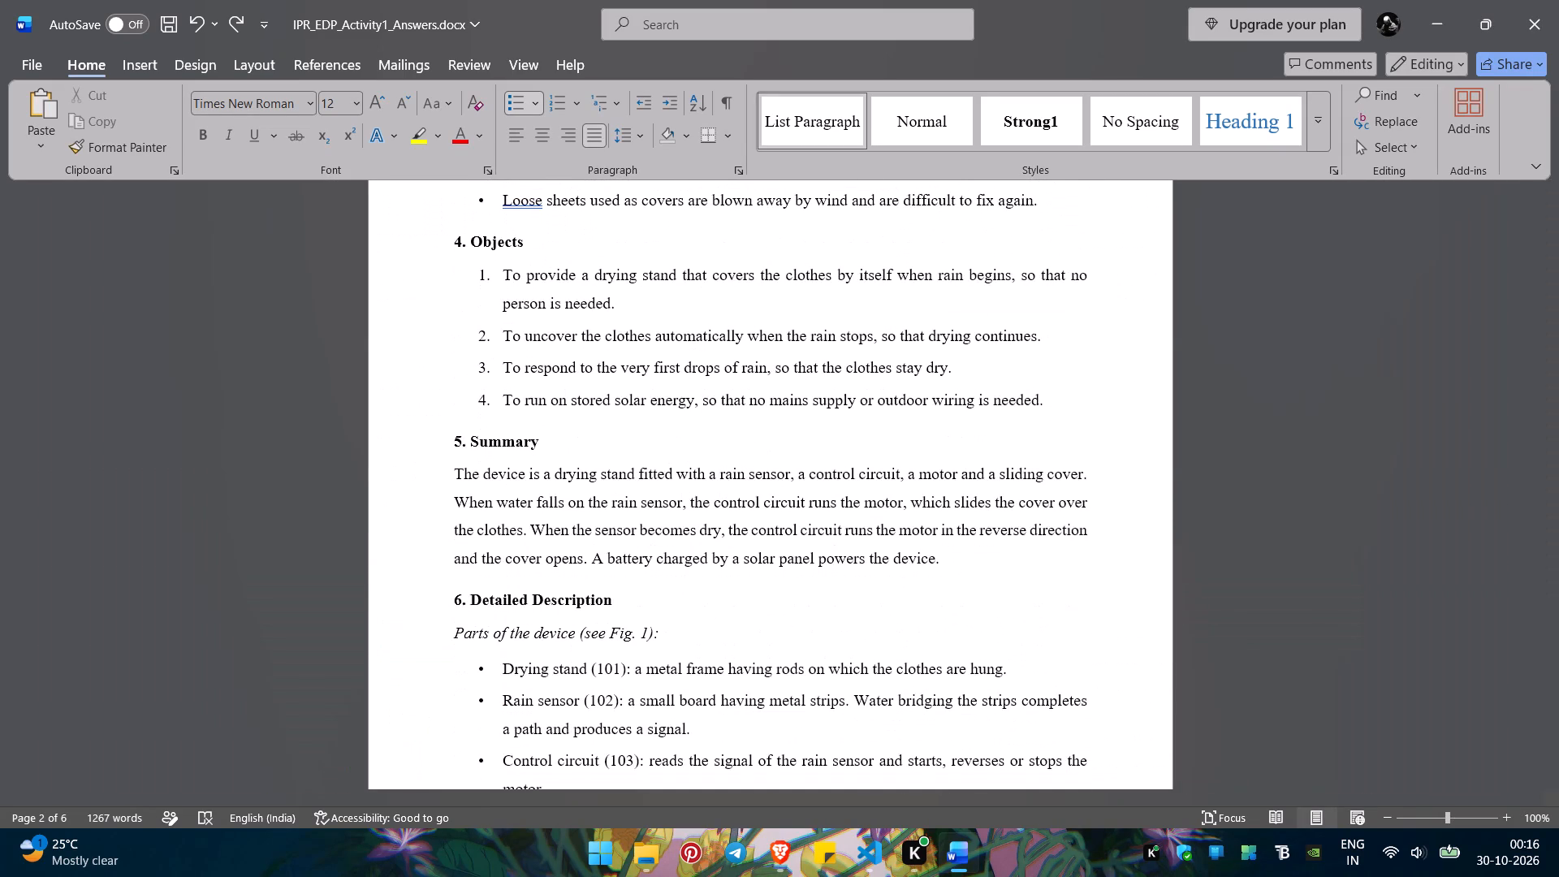
scroll(564, 637, "up", 2)
scroll(564, 637, "down", 1)
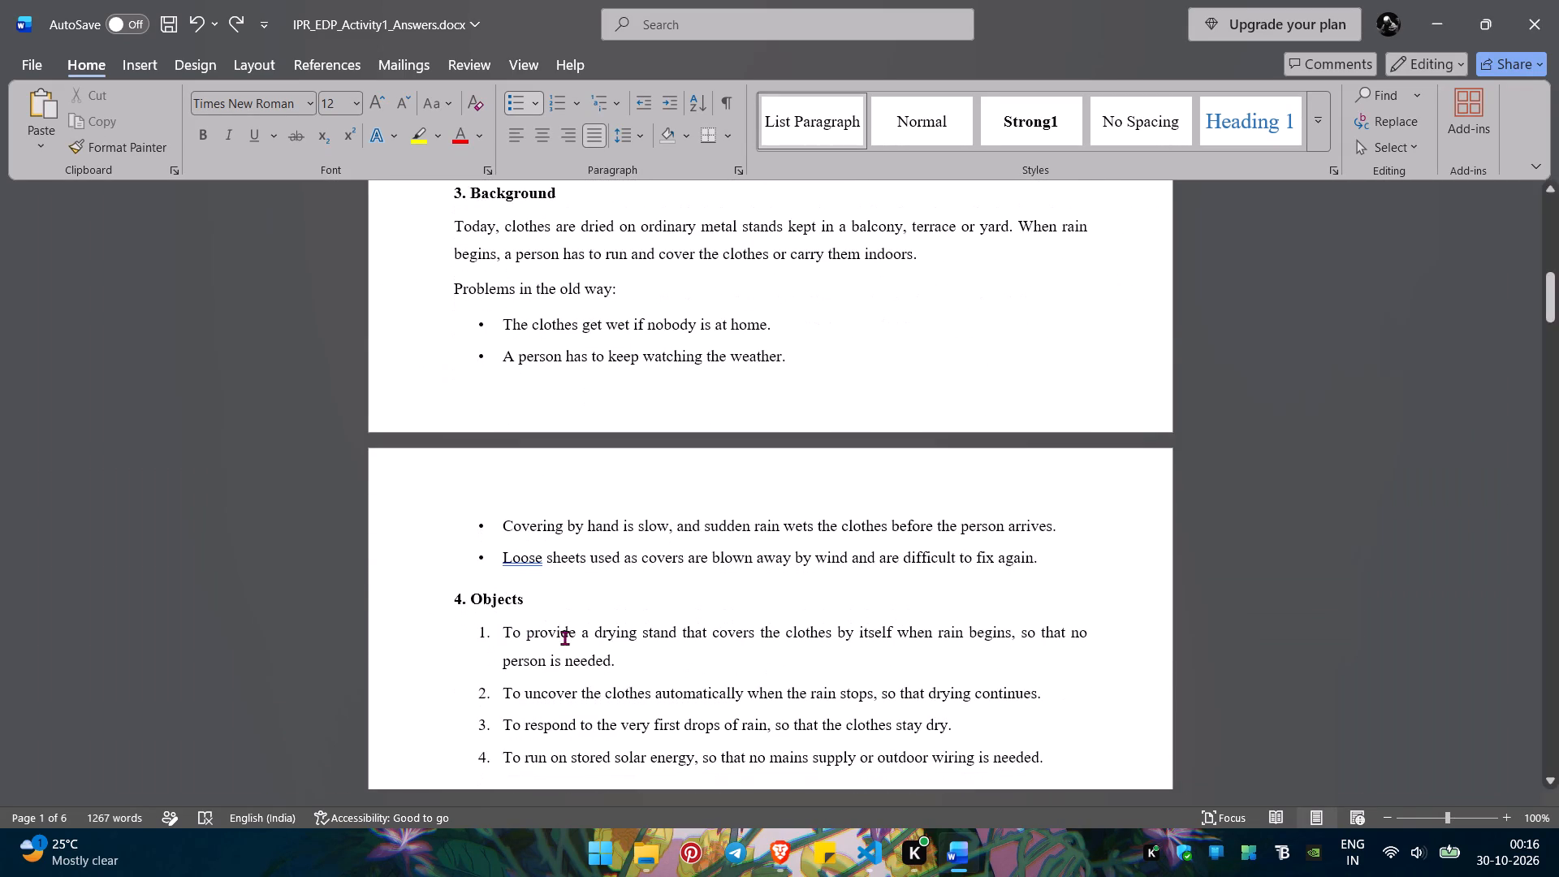
Increase the "3. Background" heading to 14 pt.
scroll(564, 637, "up", 1)
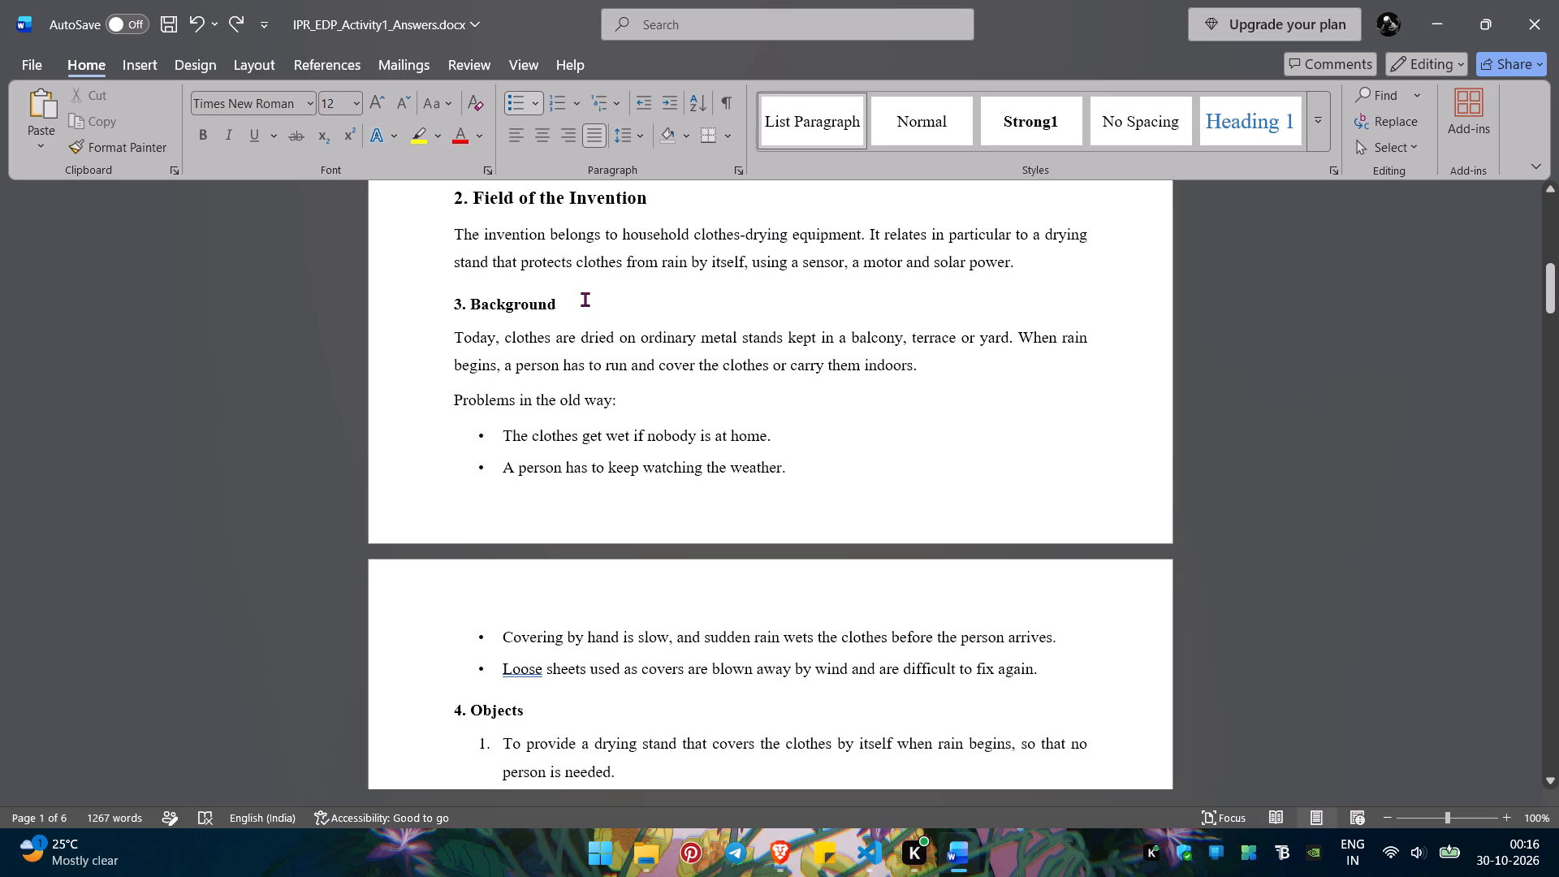
left_click_drag(585, 299, 448, 308)
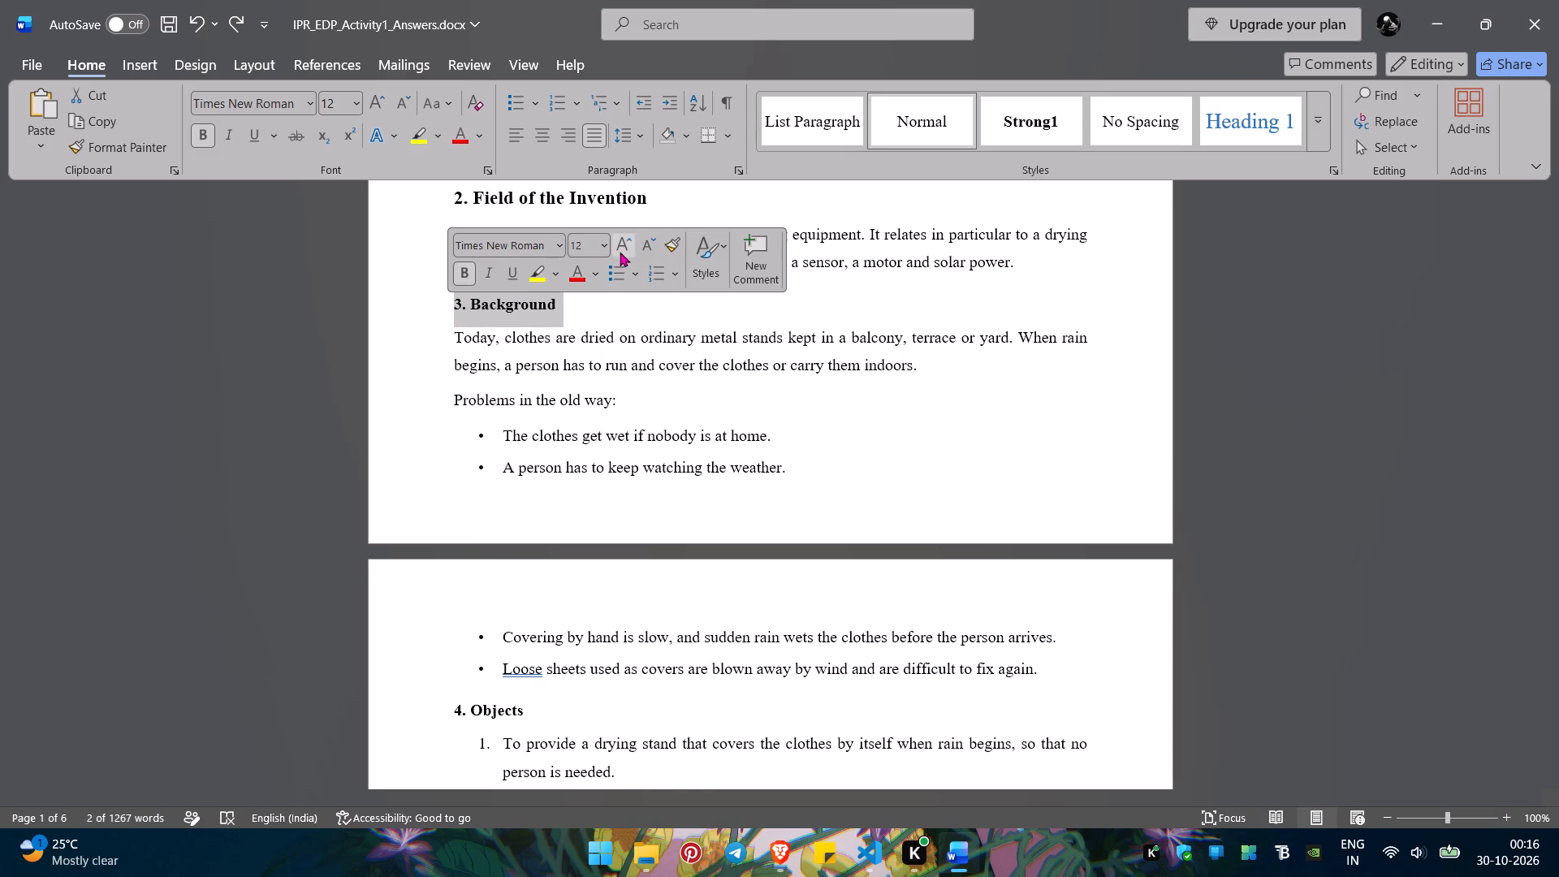
left_click(620, 252)
scroll(676, 438, "down", 1)
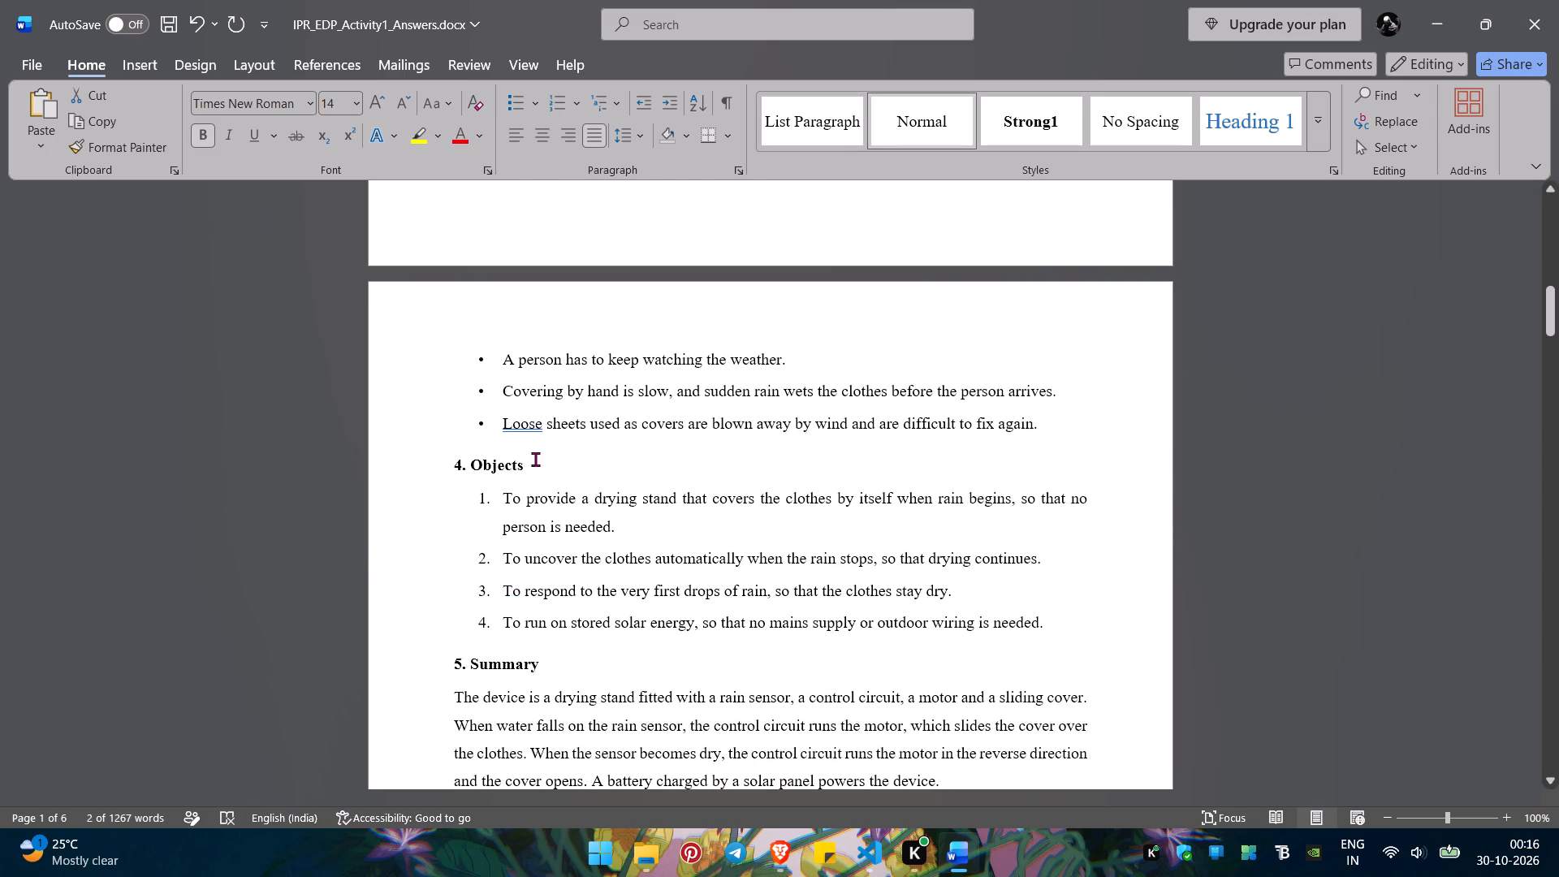
Increase the headings "4. Objects", "5. Summary" and "6. Detailed Description" to 14 pt.
left_click_drag(535, 459, 425, 448)
left_click(594, 392)
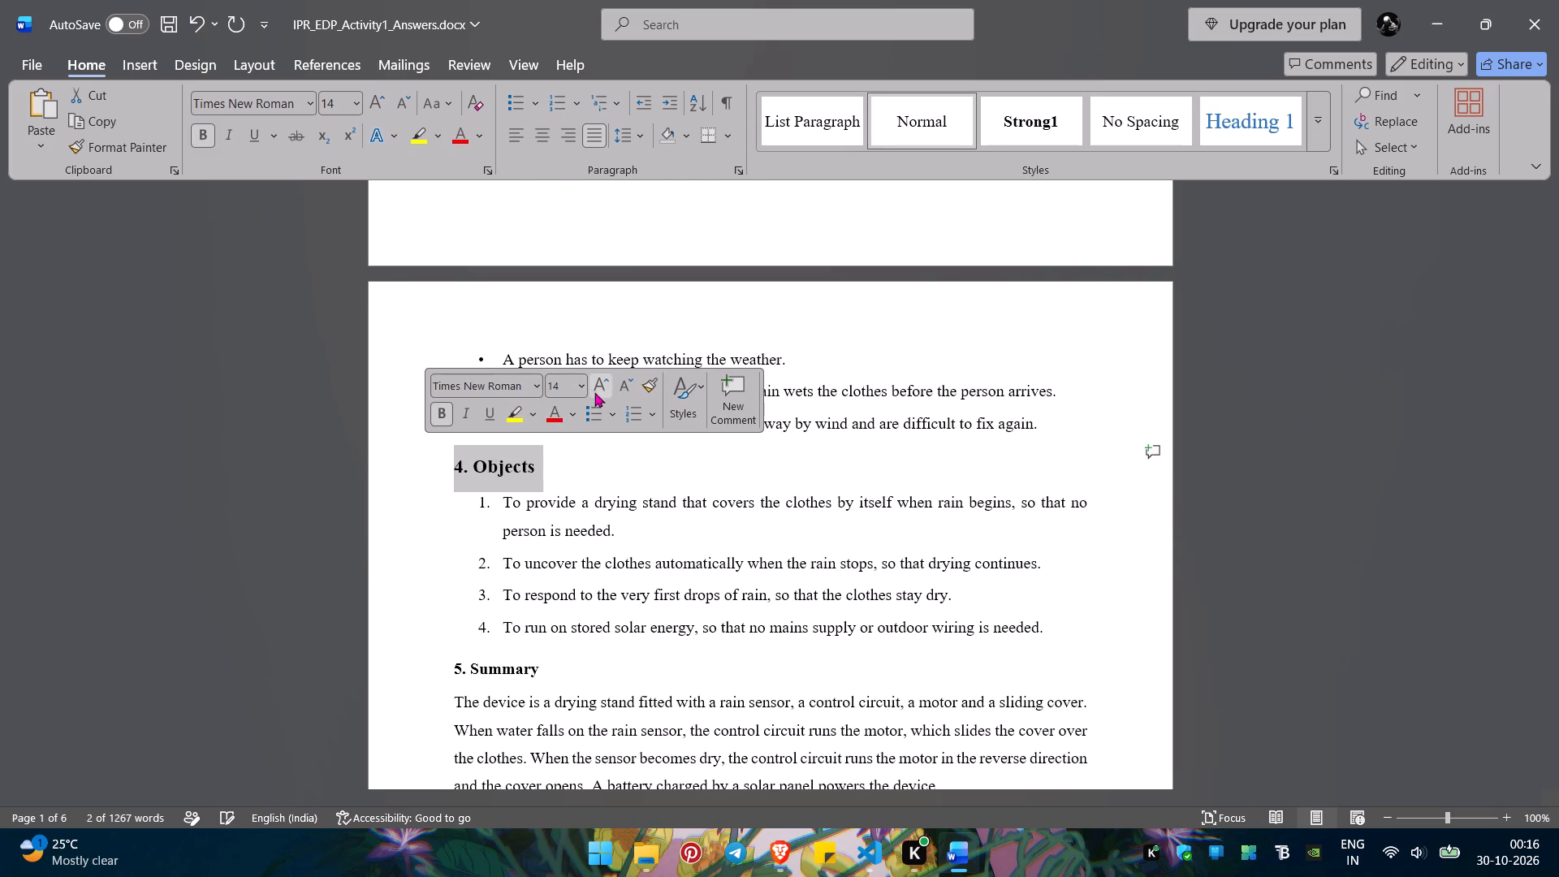
scroll(656, 494, "down", 1)
left_click_drag(553, 305, 413, 308)
left_click(588, 245)
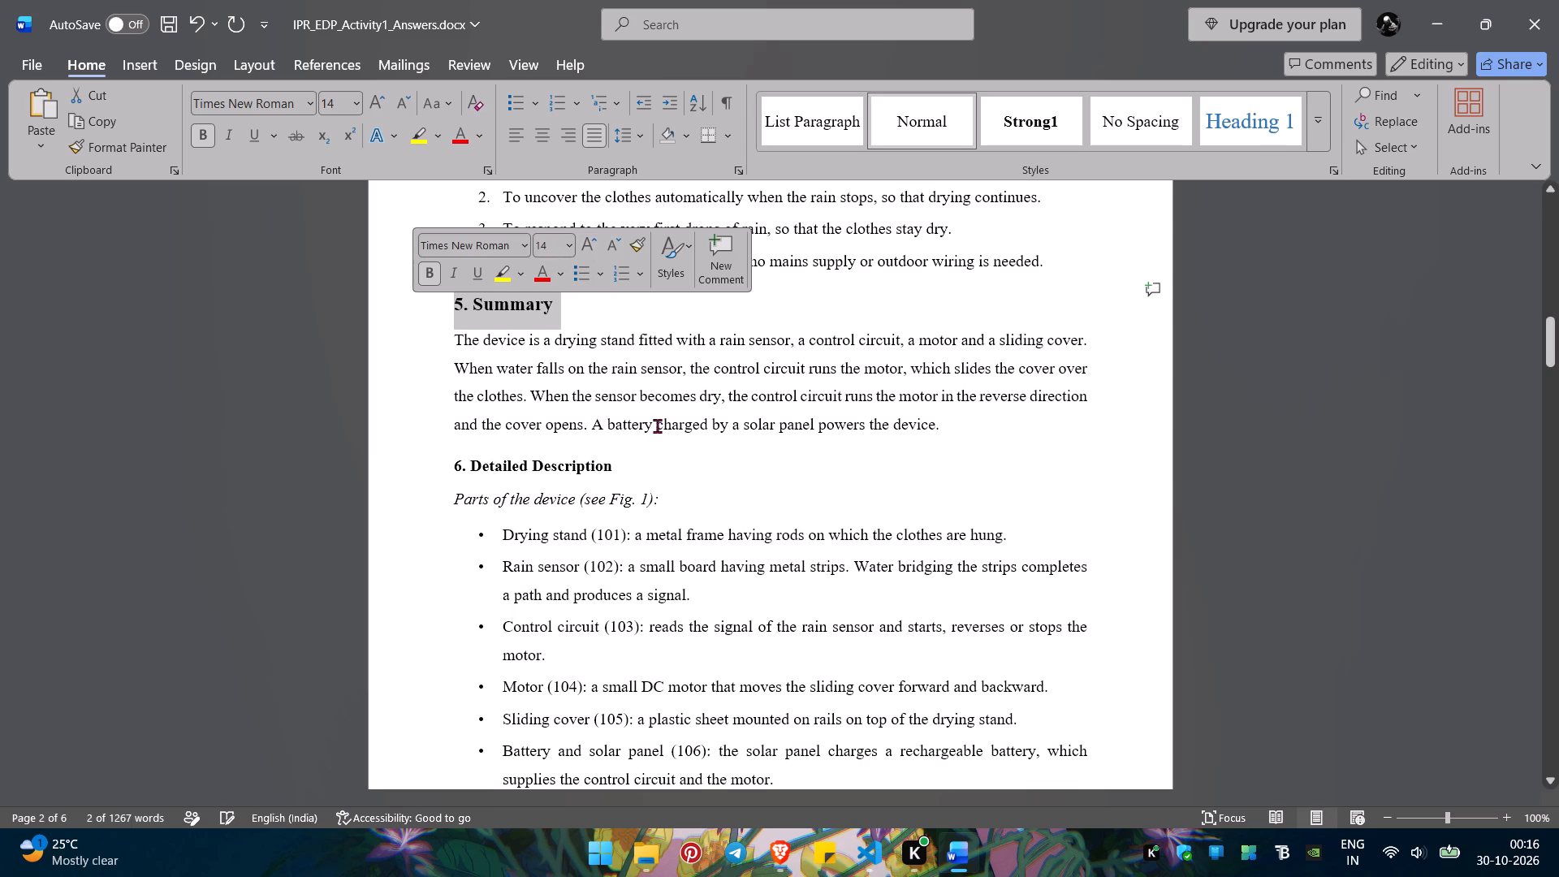
left_click_drag(627, 463, 456, 458)
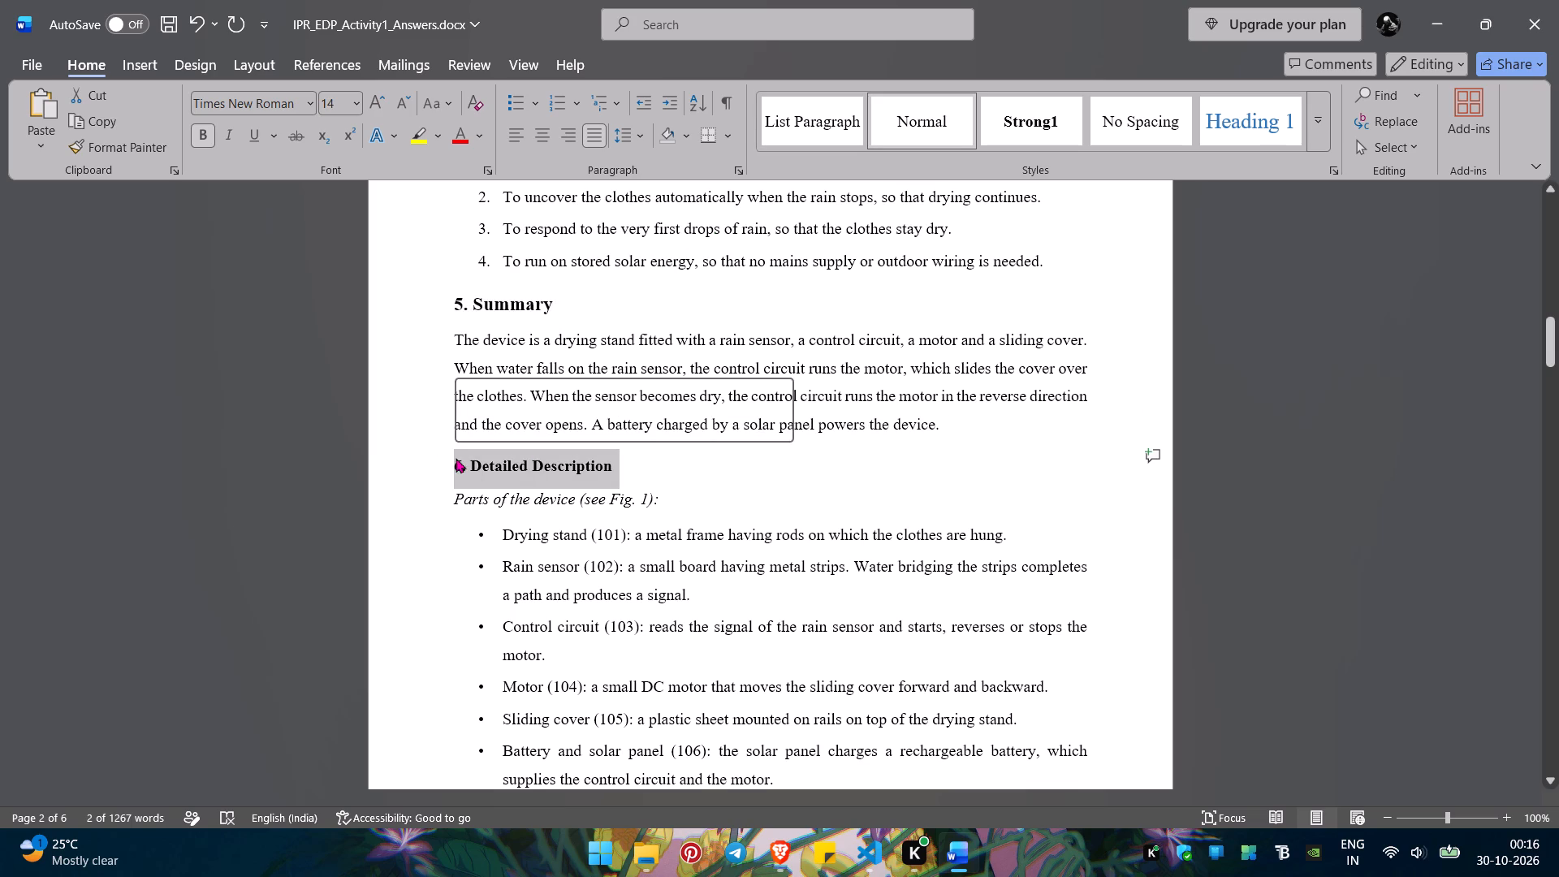
left_click(620, 399)
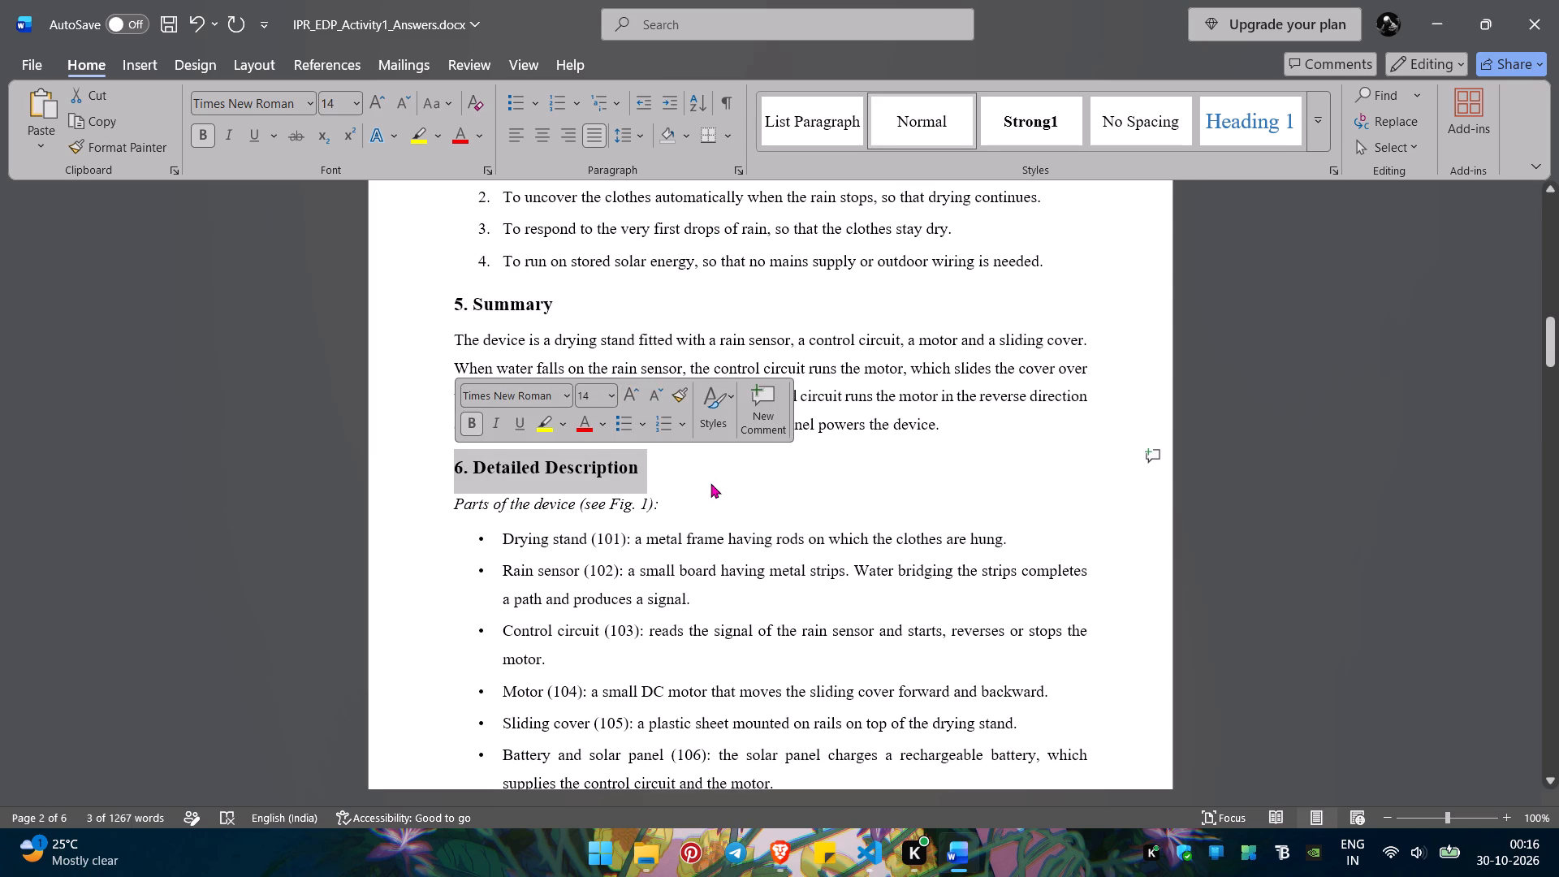
left_click(710, 483)
Remove the italics from the line "Parts of the device (see Fig. 1):" and delete the word "see" from it.
left_click_drag(654, 508, 533, 500)
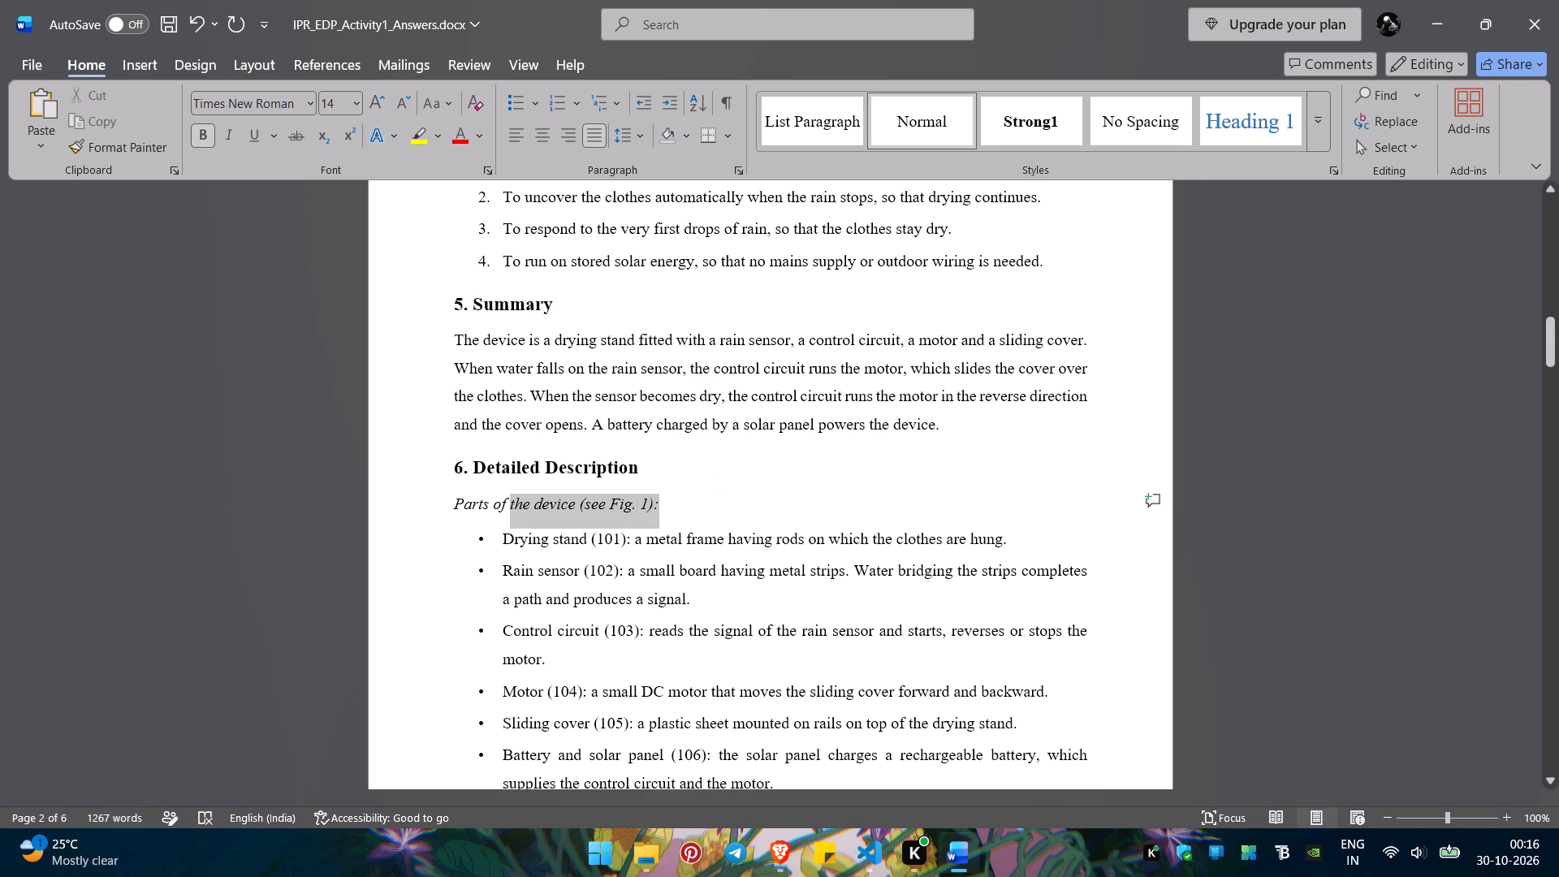
left_click_drag(533, 500, 437, 517)
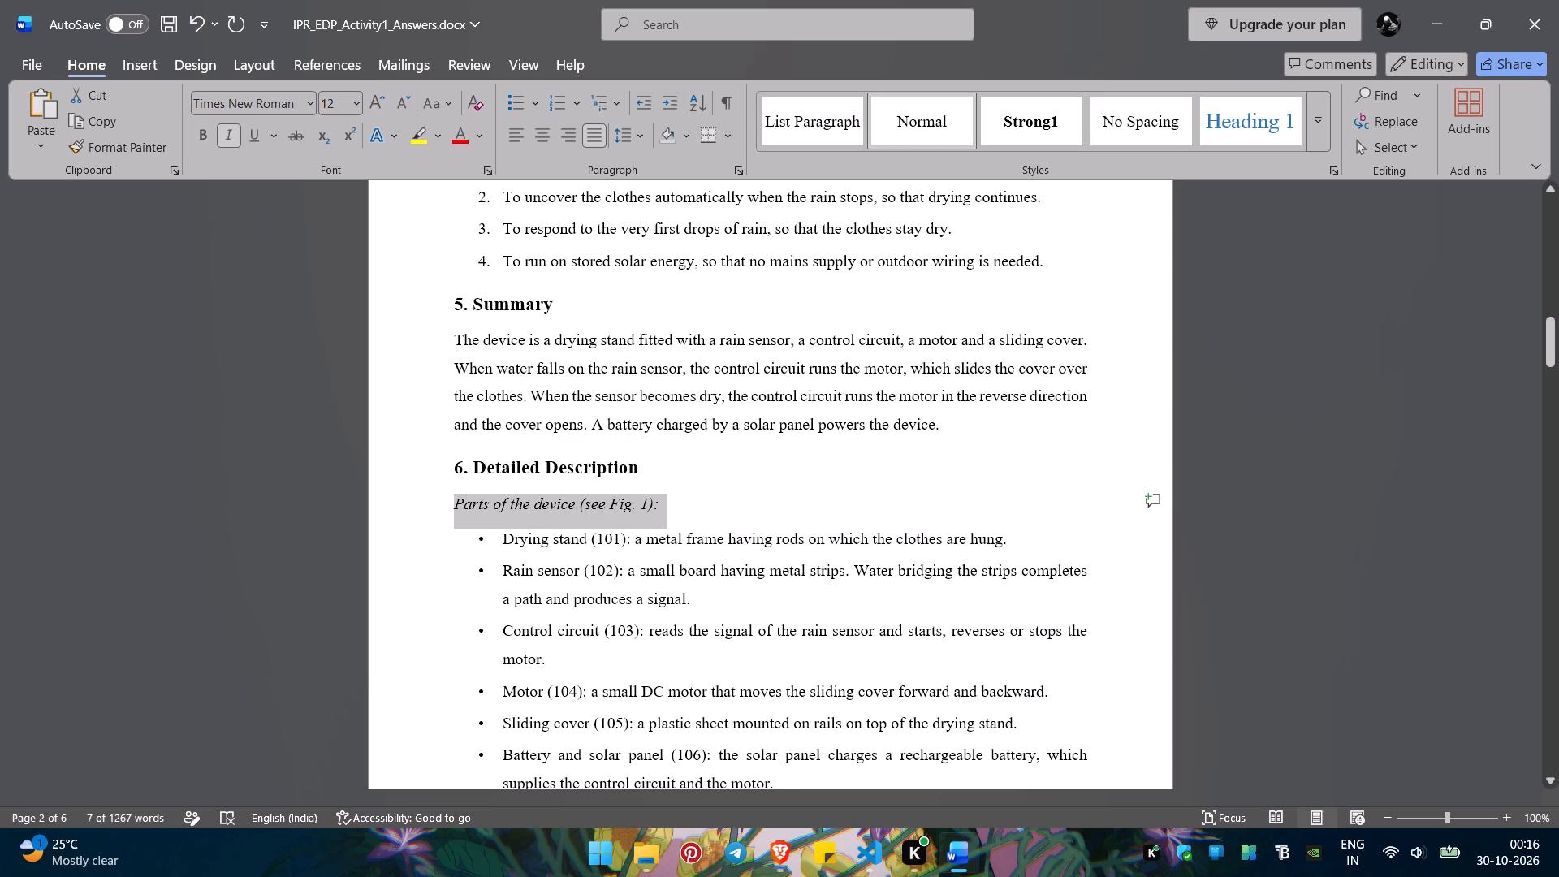
left_click(232, 137)
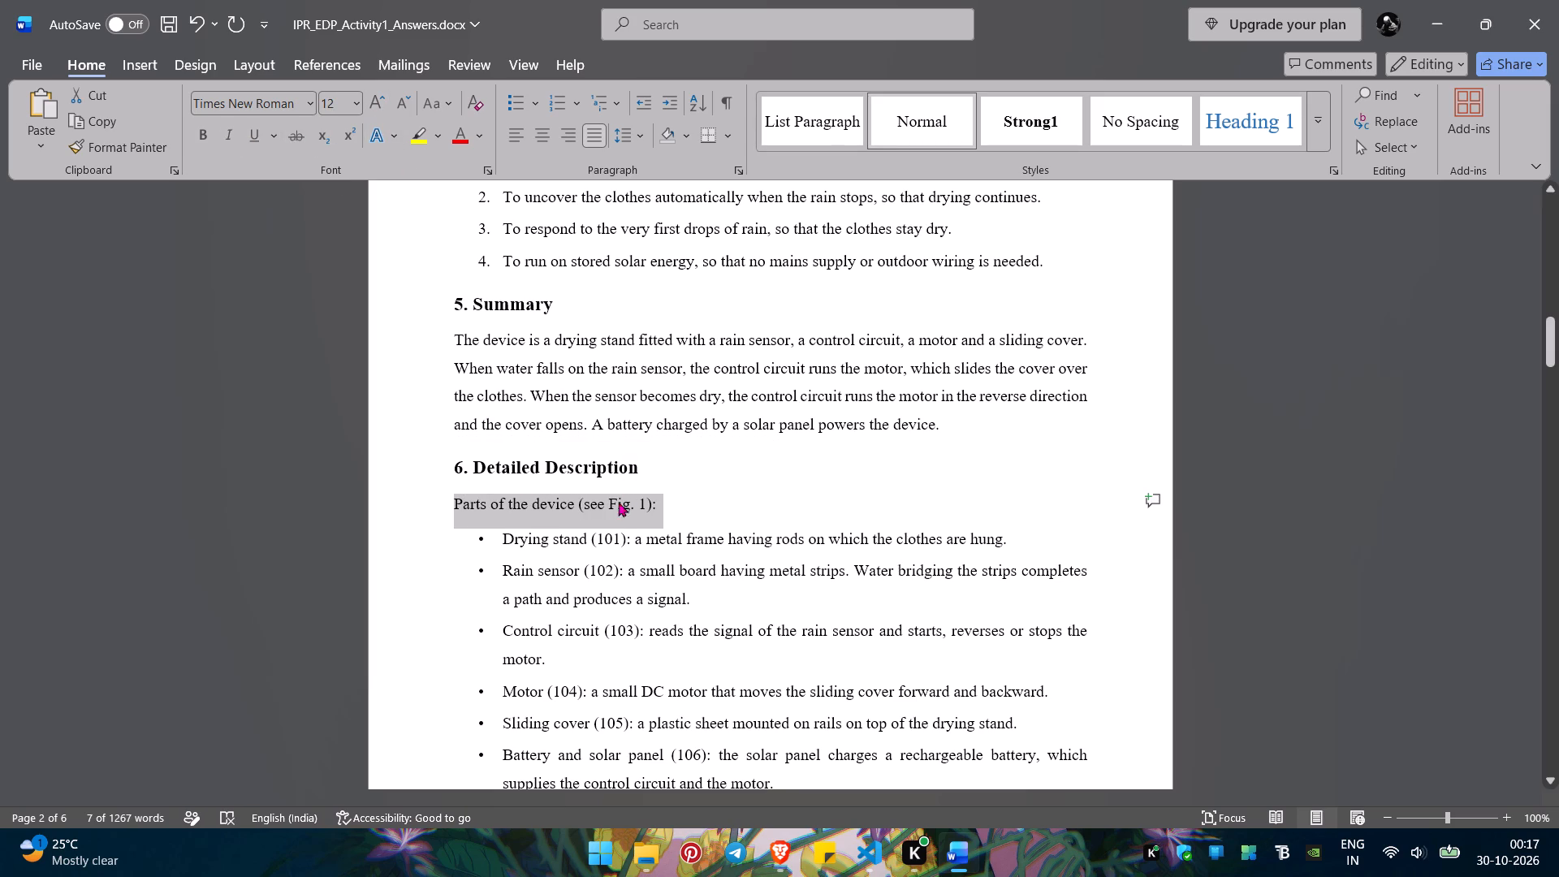
left_click(598, 499)
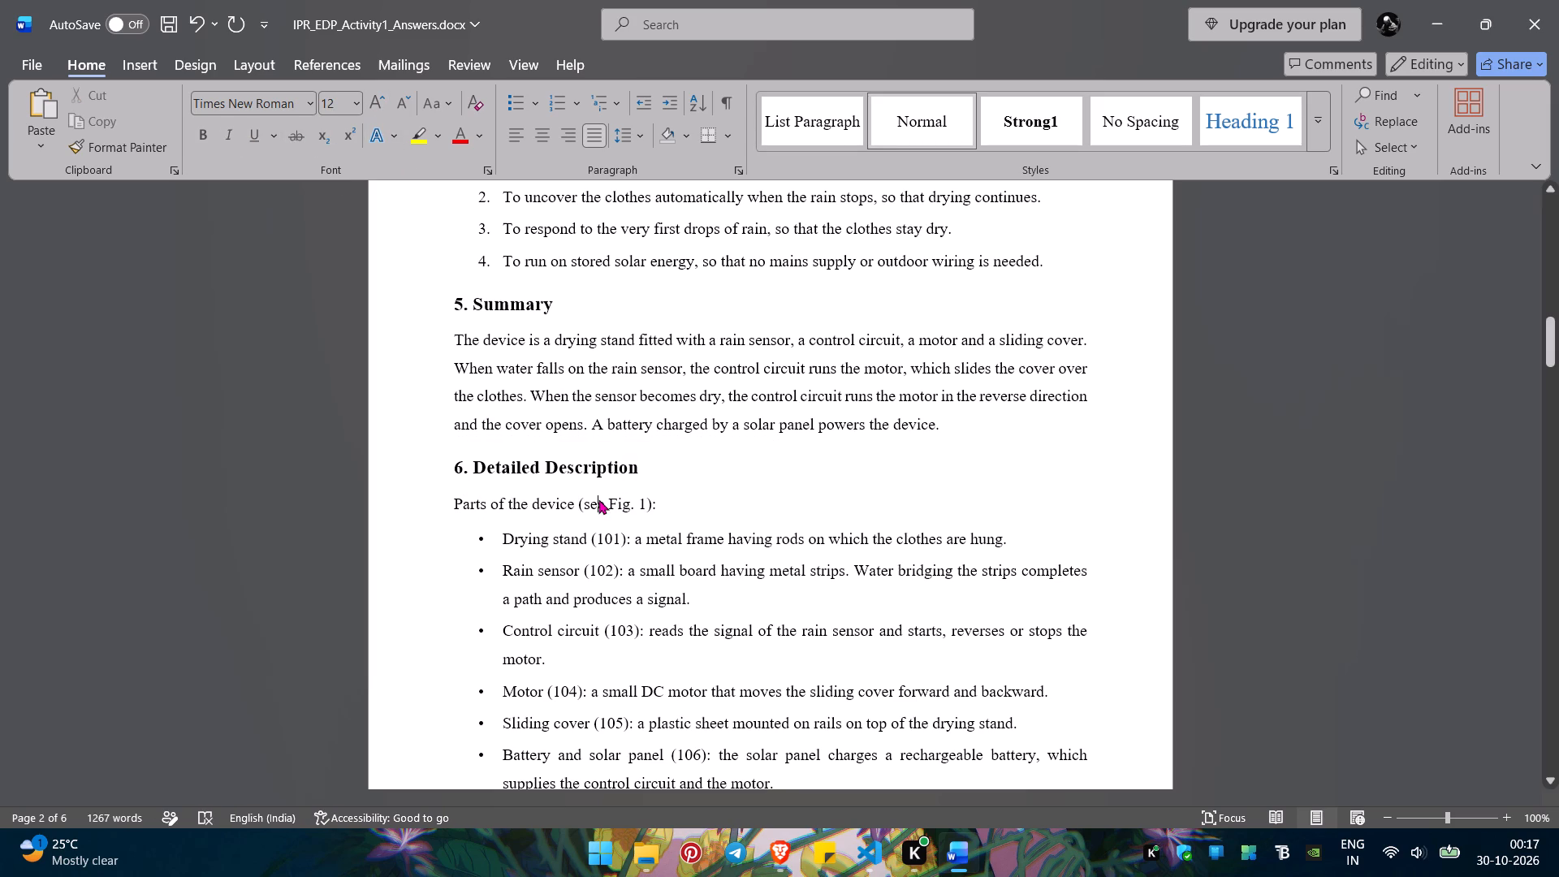
left_click(607, 507)
key("BackSpace")
key("BackSpace")
key("BackSpace")
key("BackSpace")
Increase the caption "Fig. 1 shows the block diagram of the device." below the diagram to 14 pt.
scroll(681, 511, "down", 3)
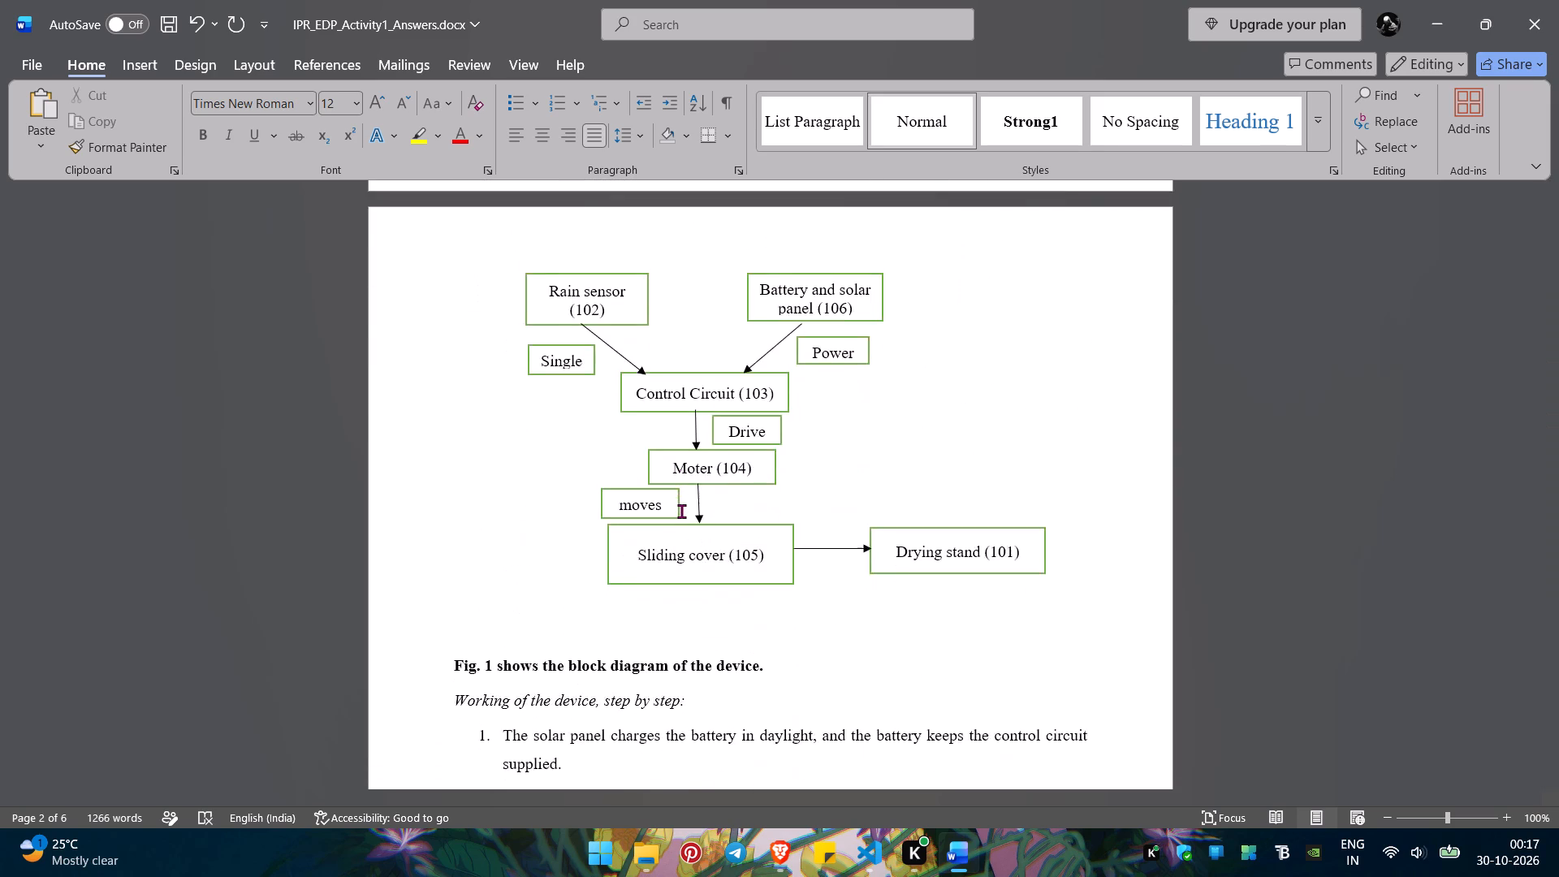
scroll(681, 511, "down", 1)
left_click_drag(765, 494, 451, 497)
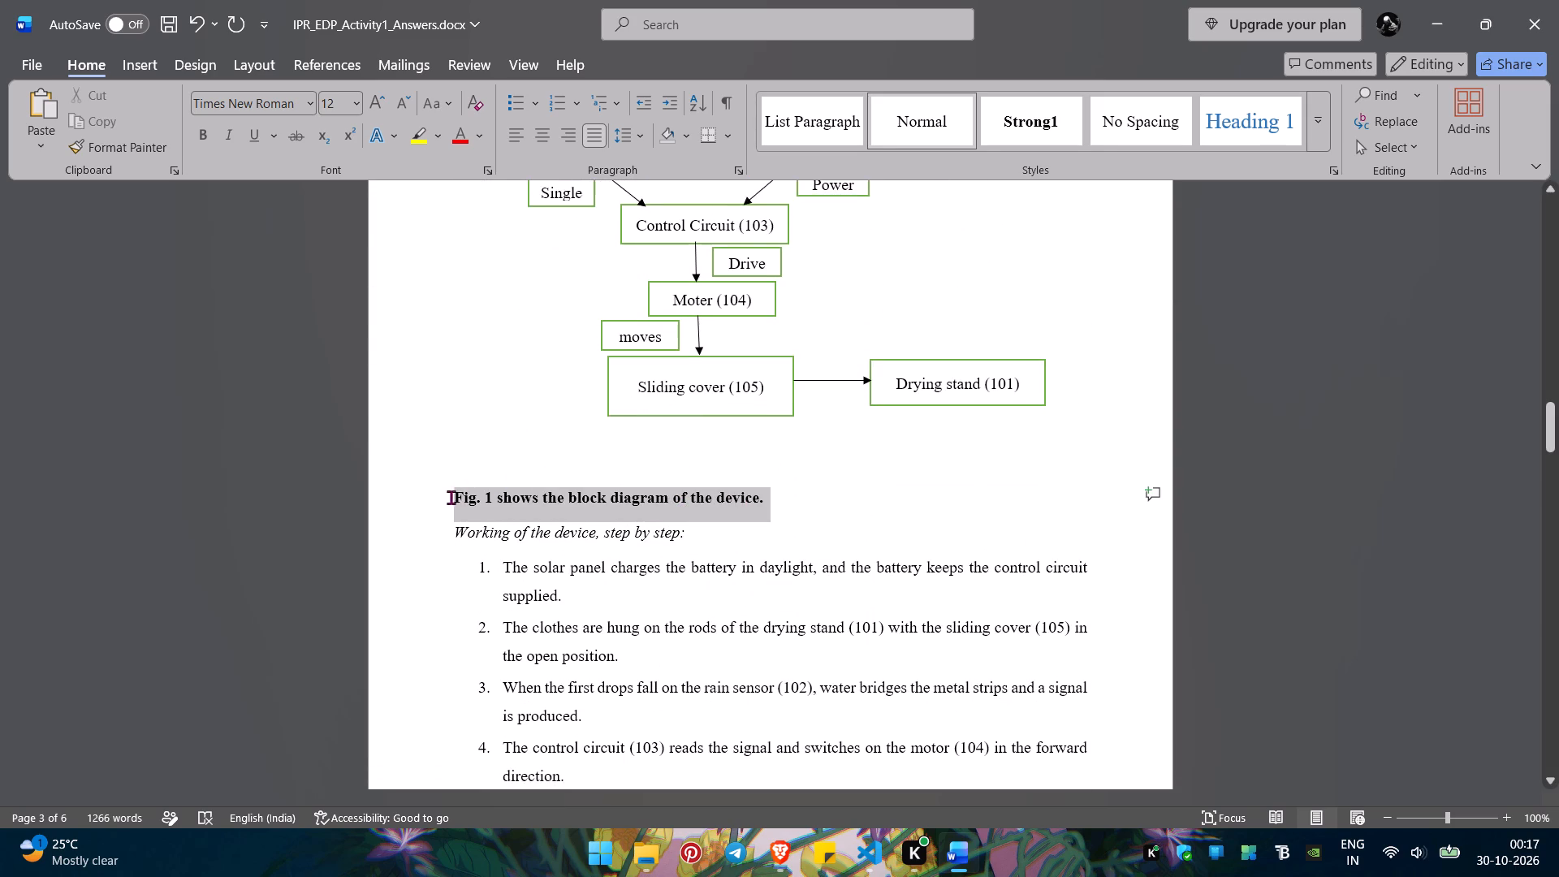
left_click_drag(451, 497, 448, 498)
left_click(370, 106)
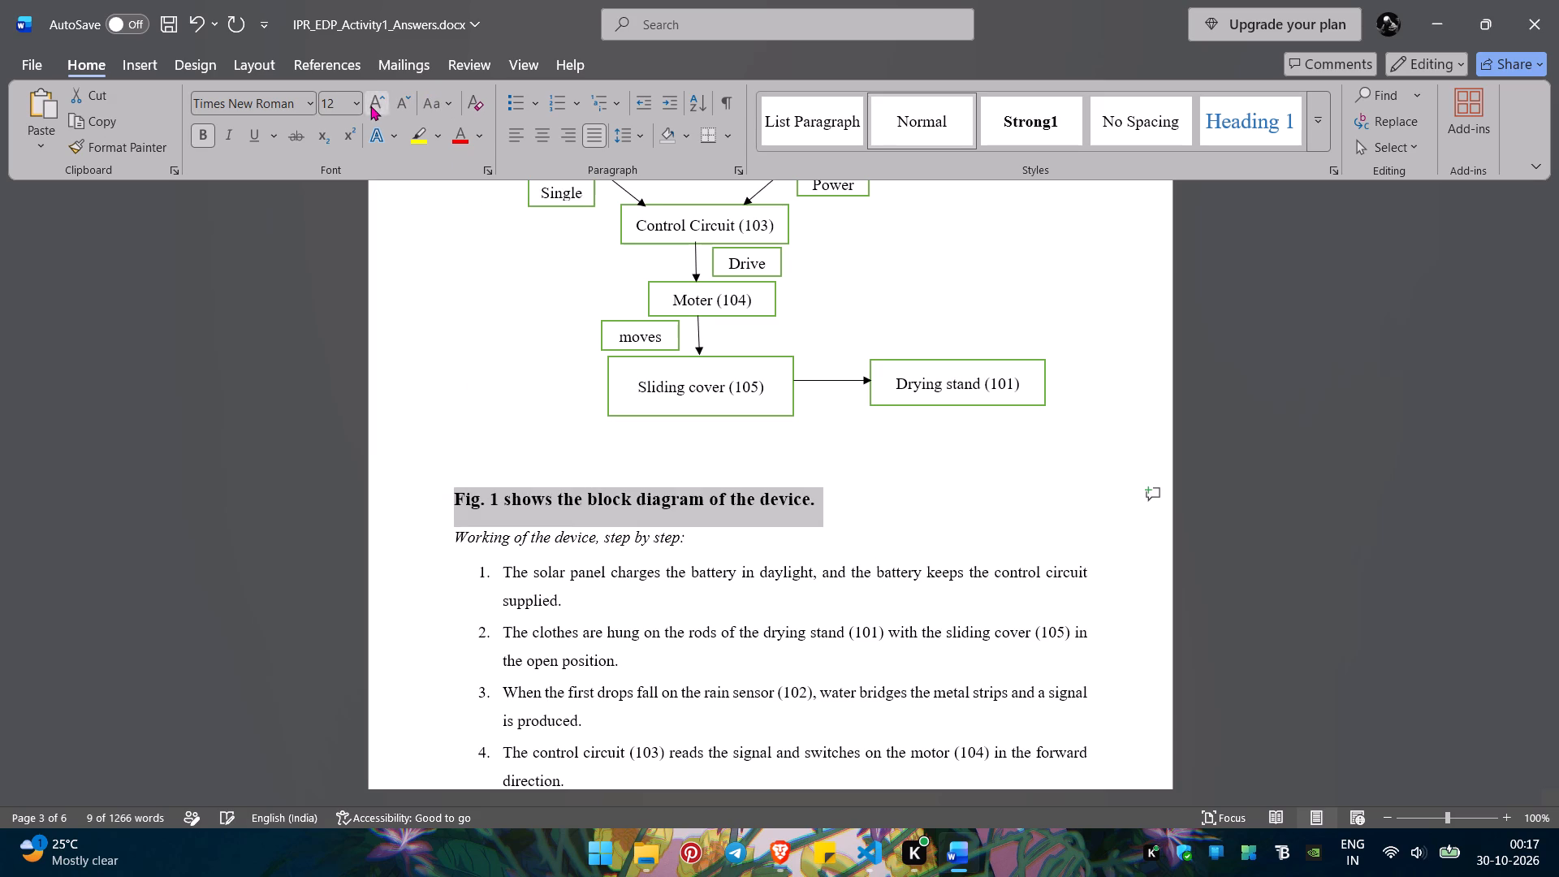
Increase the headings "7. Claims" and "8. Abstract" to 14 pt.
scroll(560, 382, "down", 1)
left_click_drag(525, 442, 454, 435)
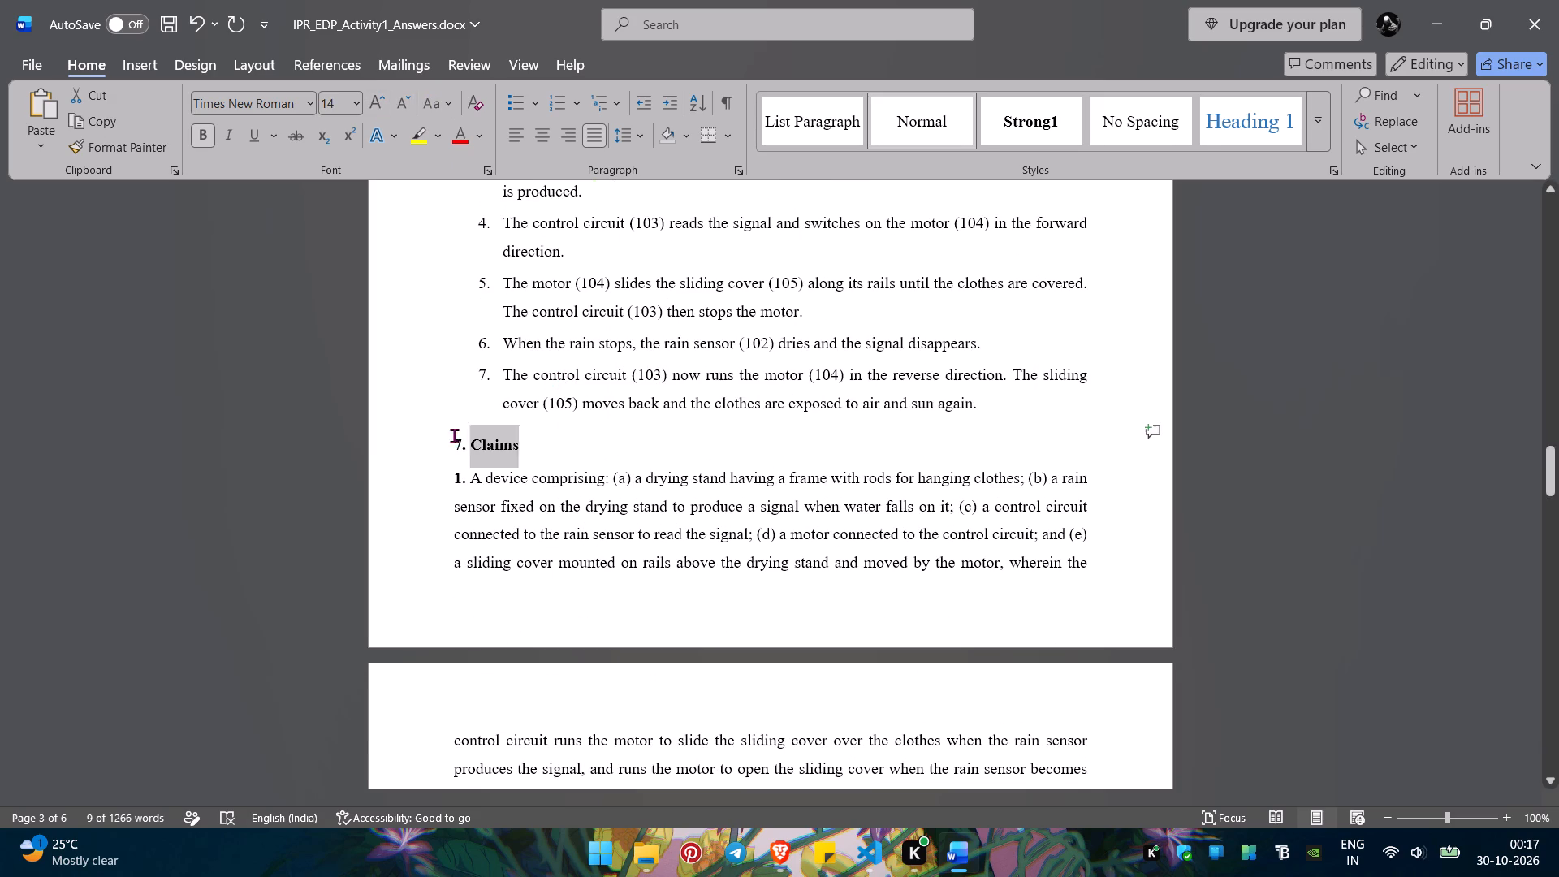
left_click_drag(454, 435, 432, 436)
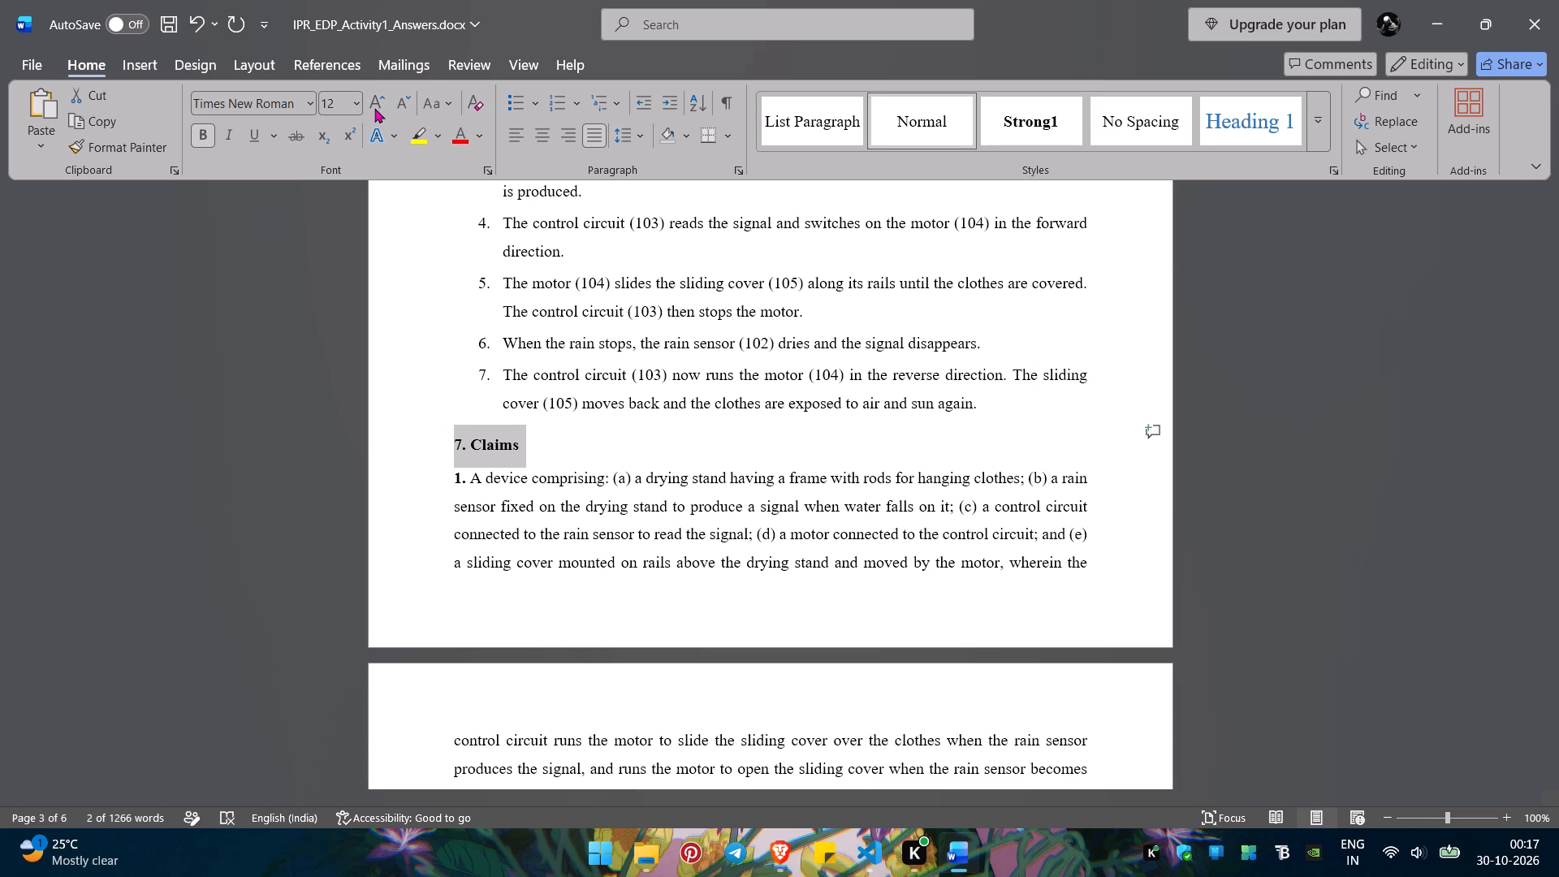
left_click(374, 108)
scroll(570, 347, "down", 1)
scroll(566, 542, "down", 1)
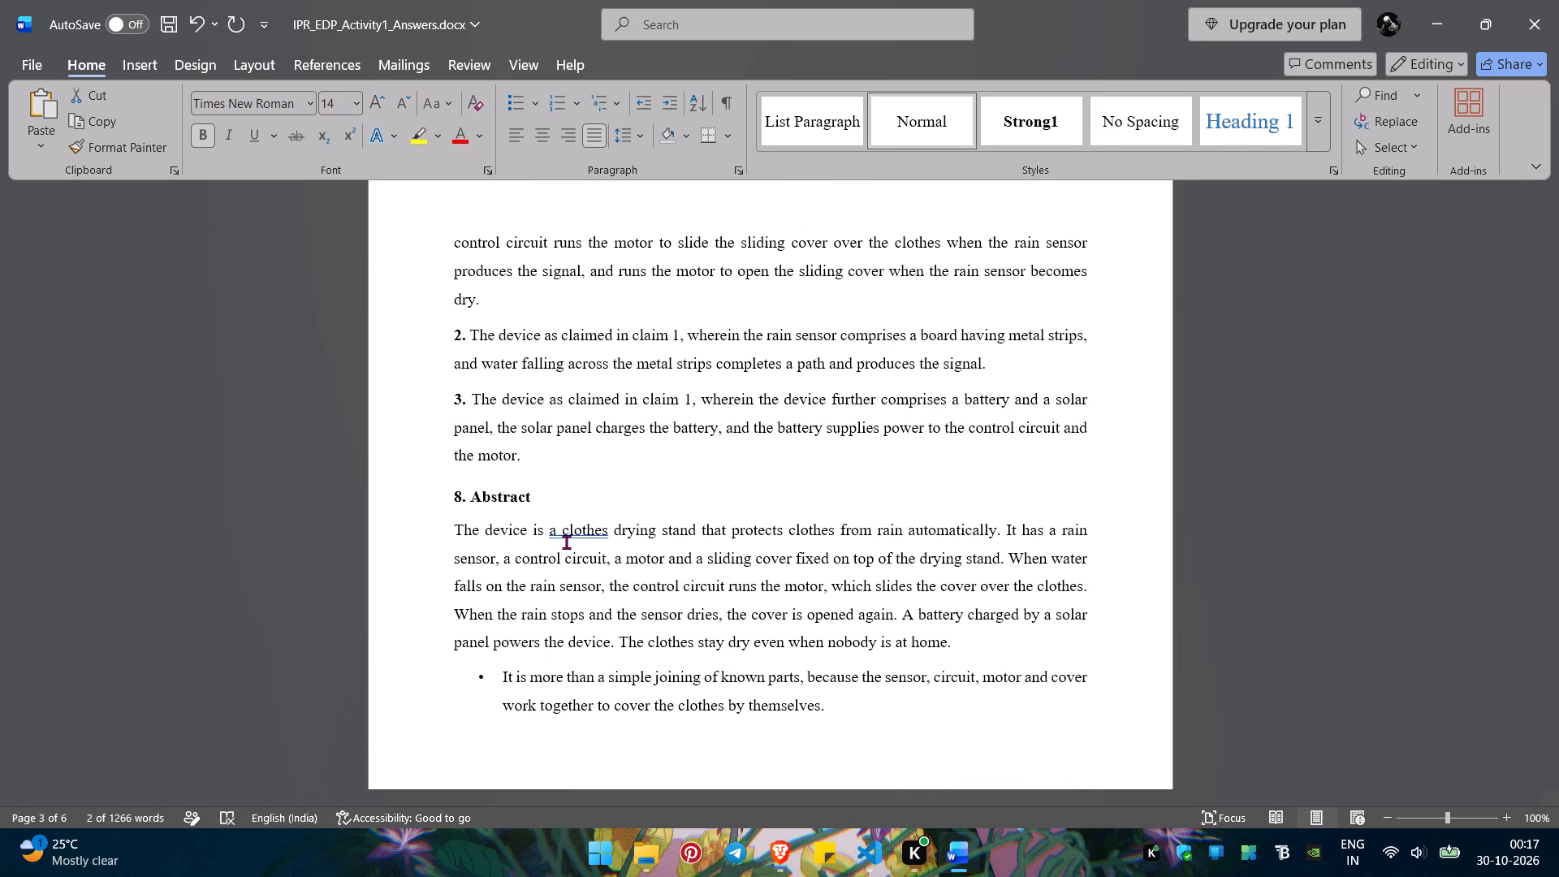
left_click_drag(538, 492, 463, 482)
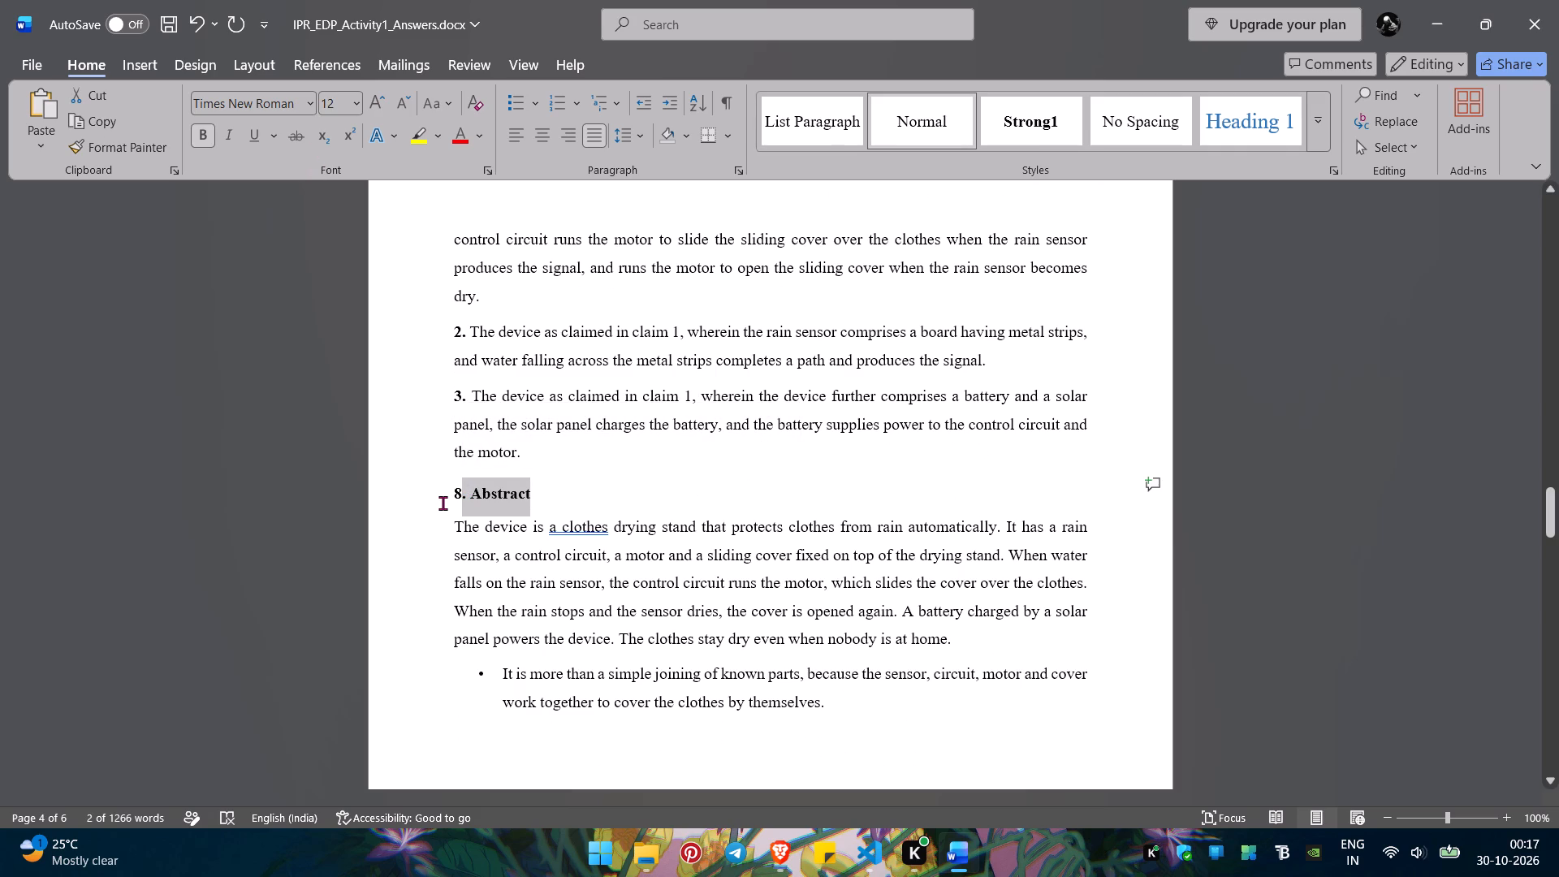
left_click_drag(443, 503, 538, 503)
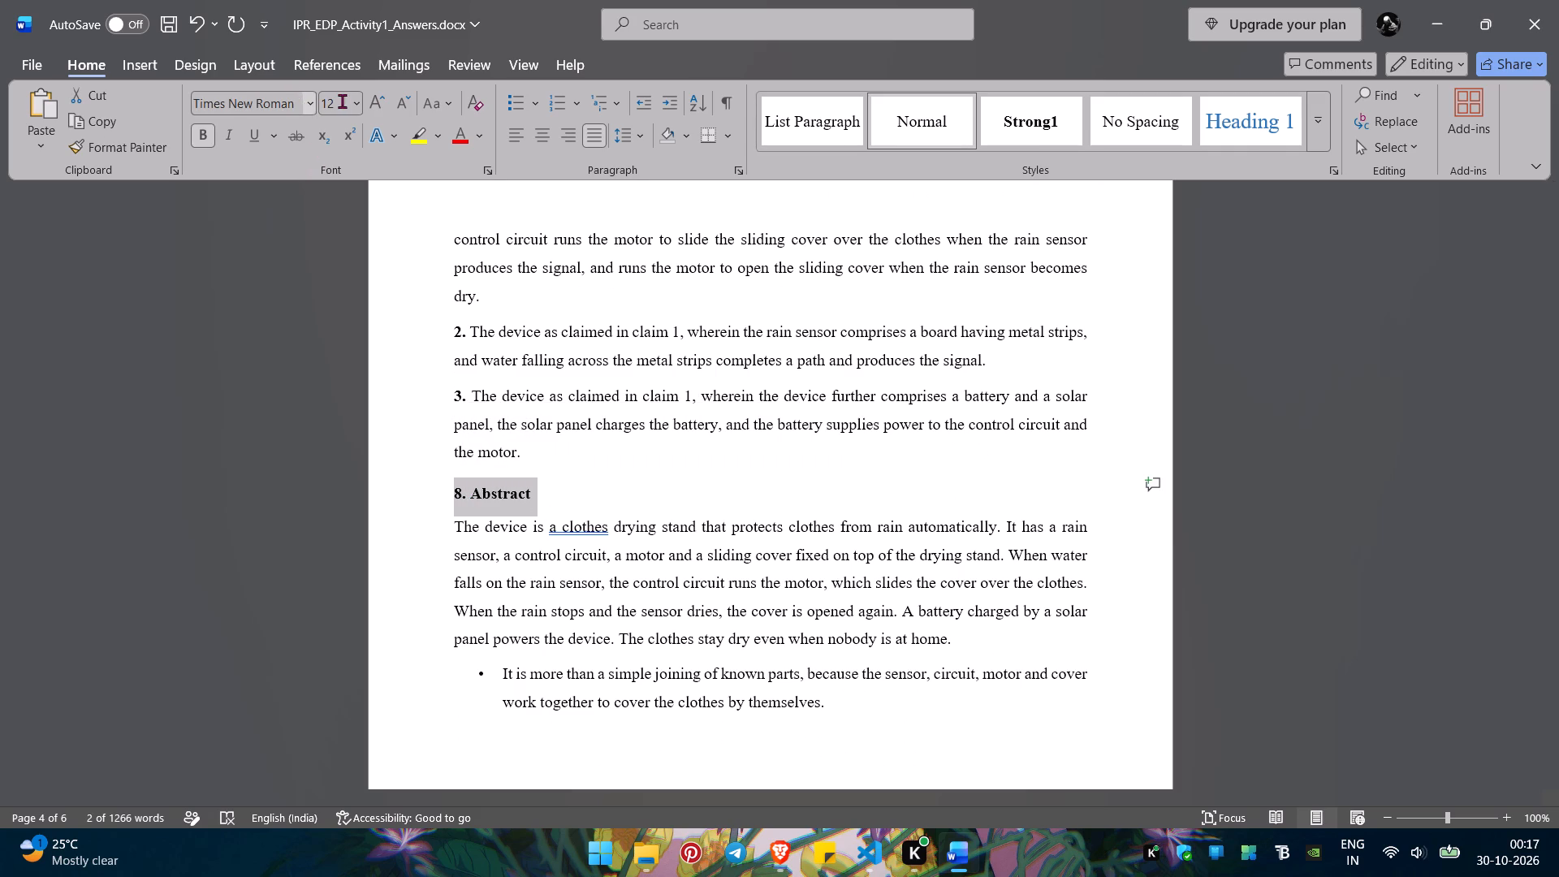
left_click(373, 115)
left_click(373, 103)
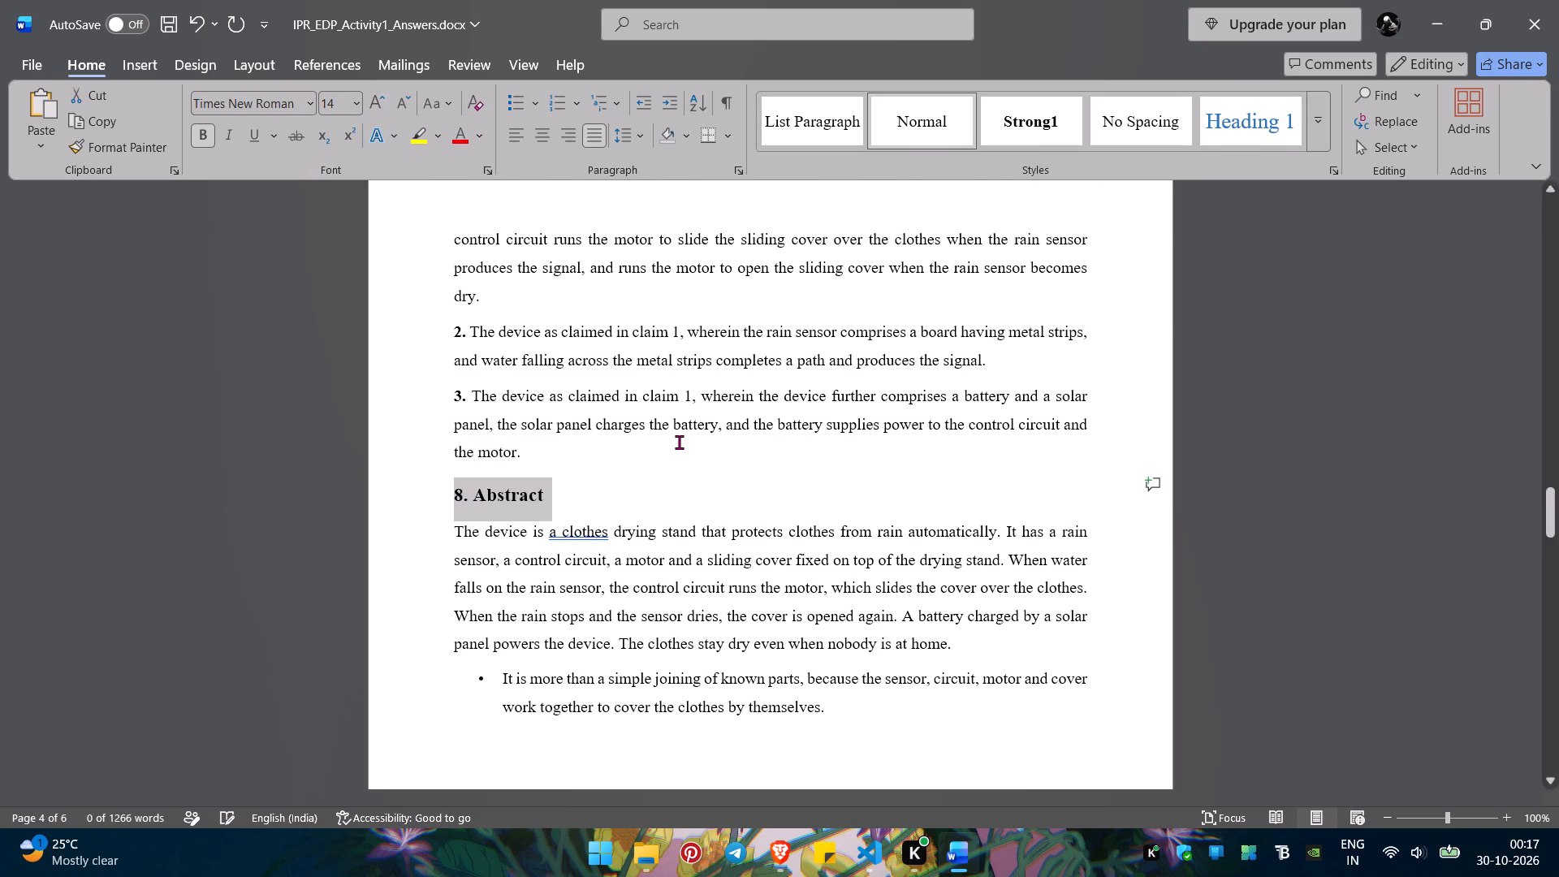
In the Q2 Copyright section, increase the "Assumptions" heading and the "The Brave Little Farmer" and "FORM XIV" title lines to 14 pt.
scroll(679, 442, "down", 2)
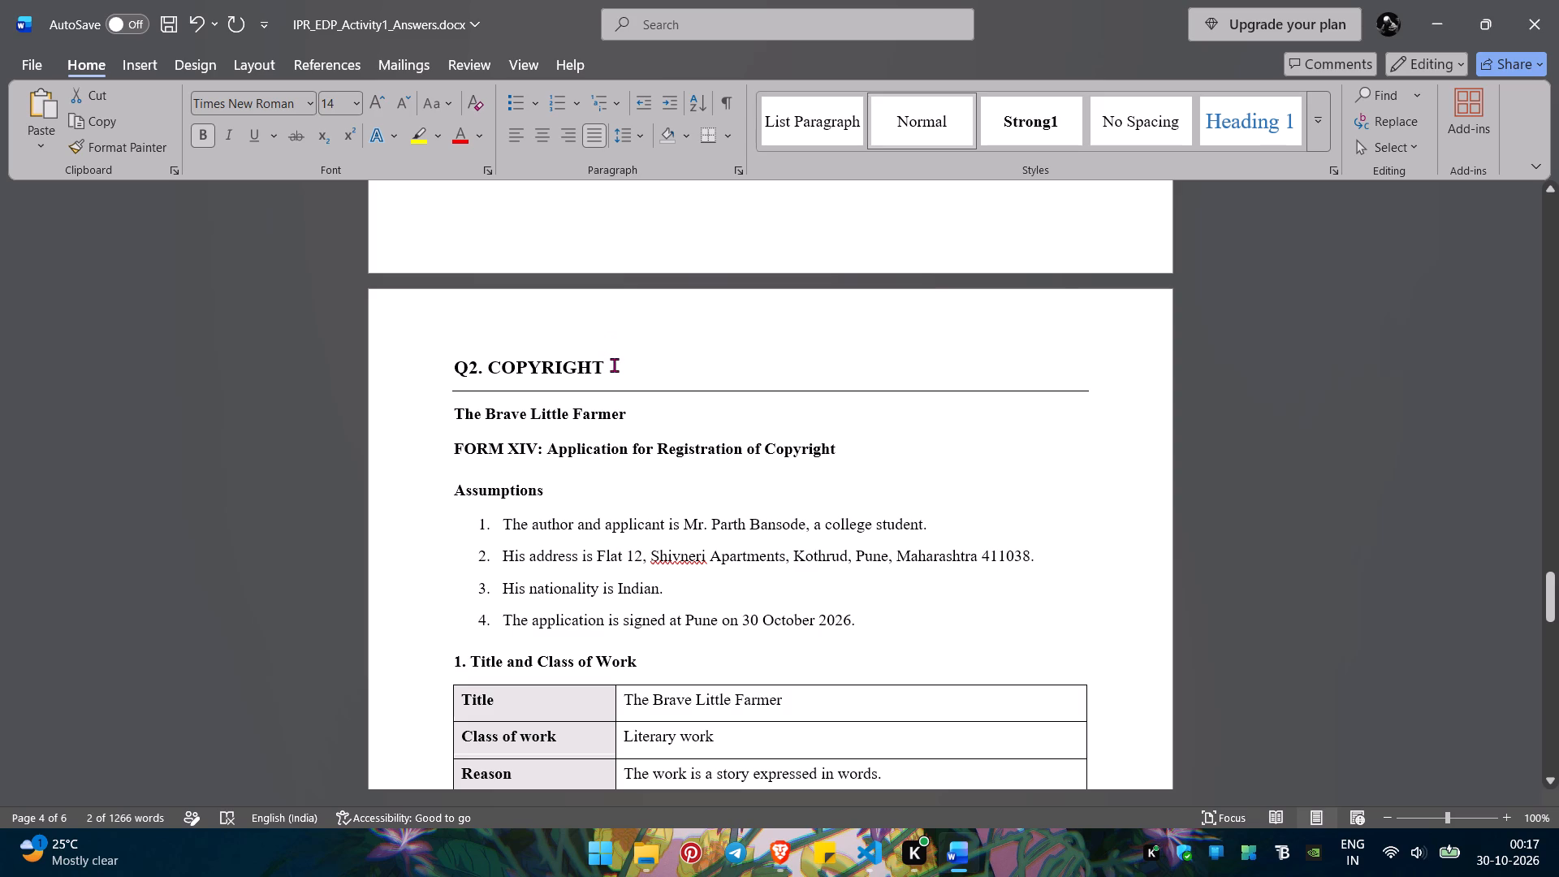
scroll(526, 461, "down", 1)
left_click_drag(559, 472, 456, 466)
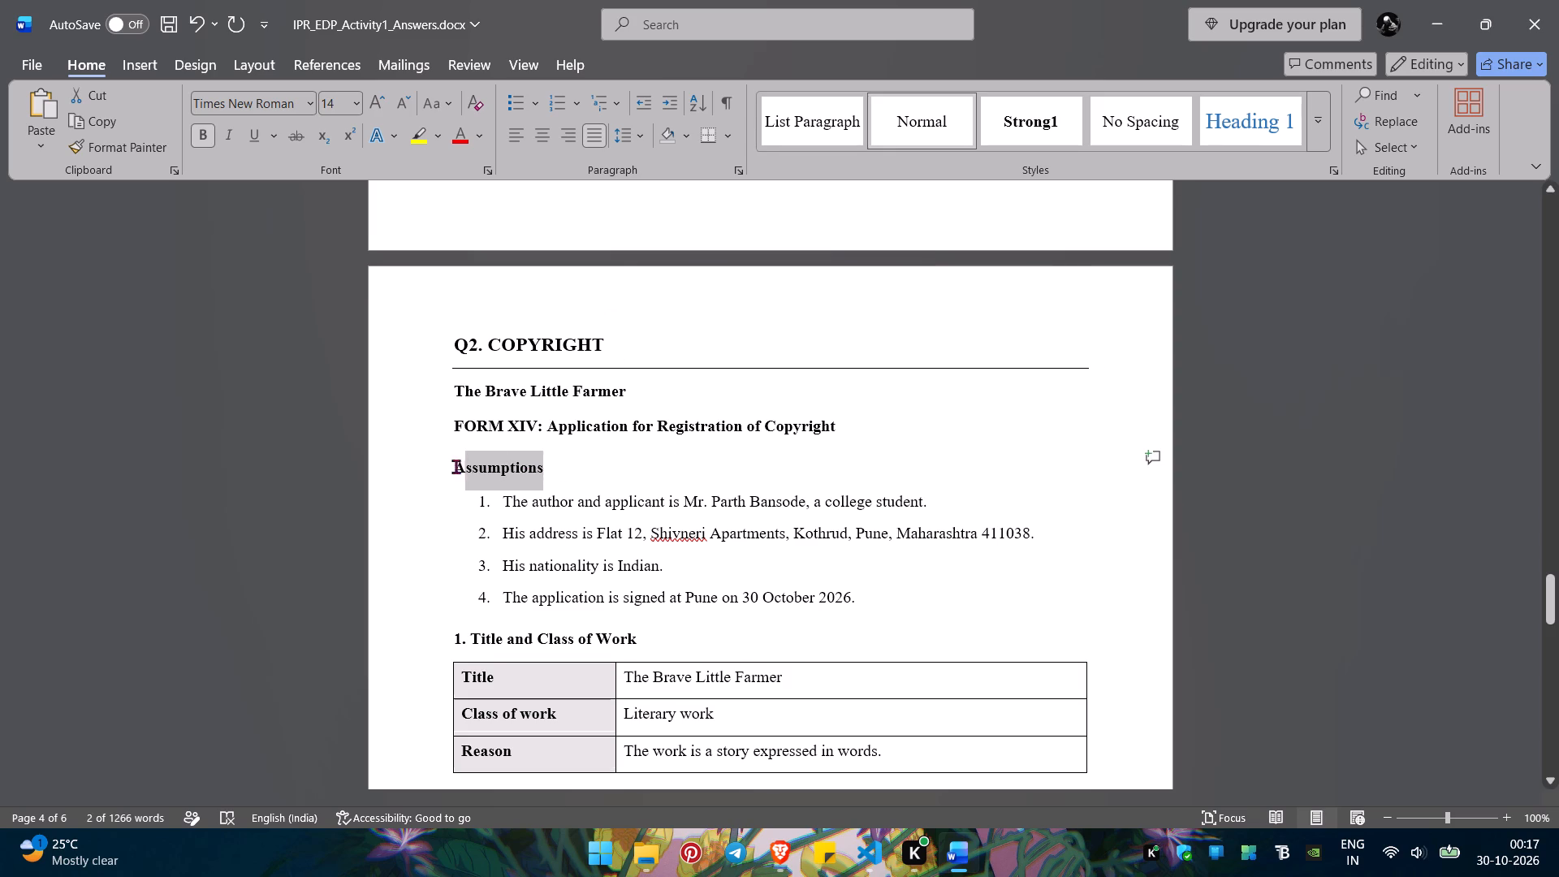
left_click_drag(456, 466, 454, 466)
left_click(374, 109)
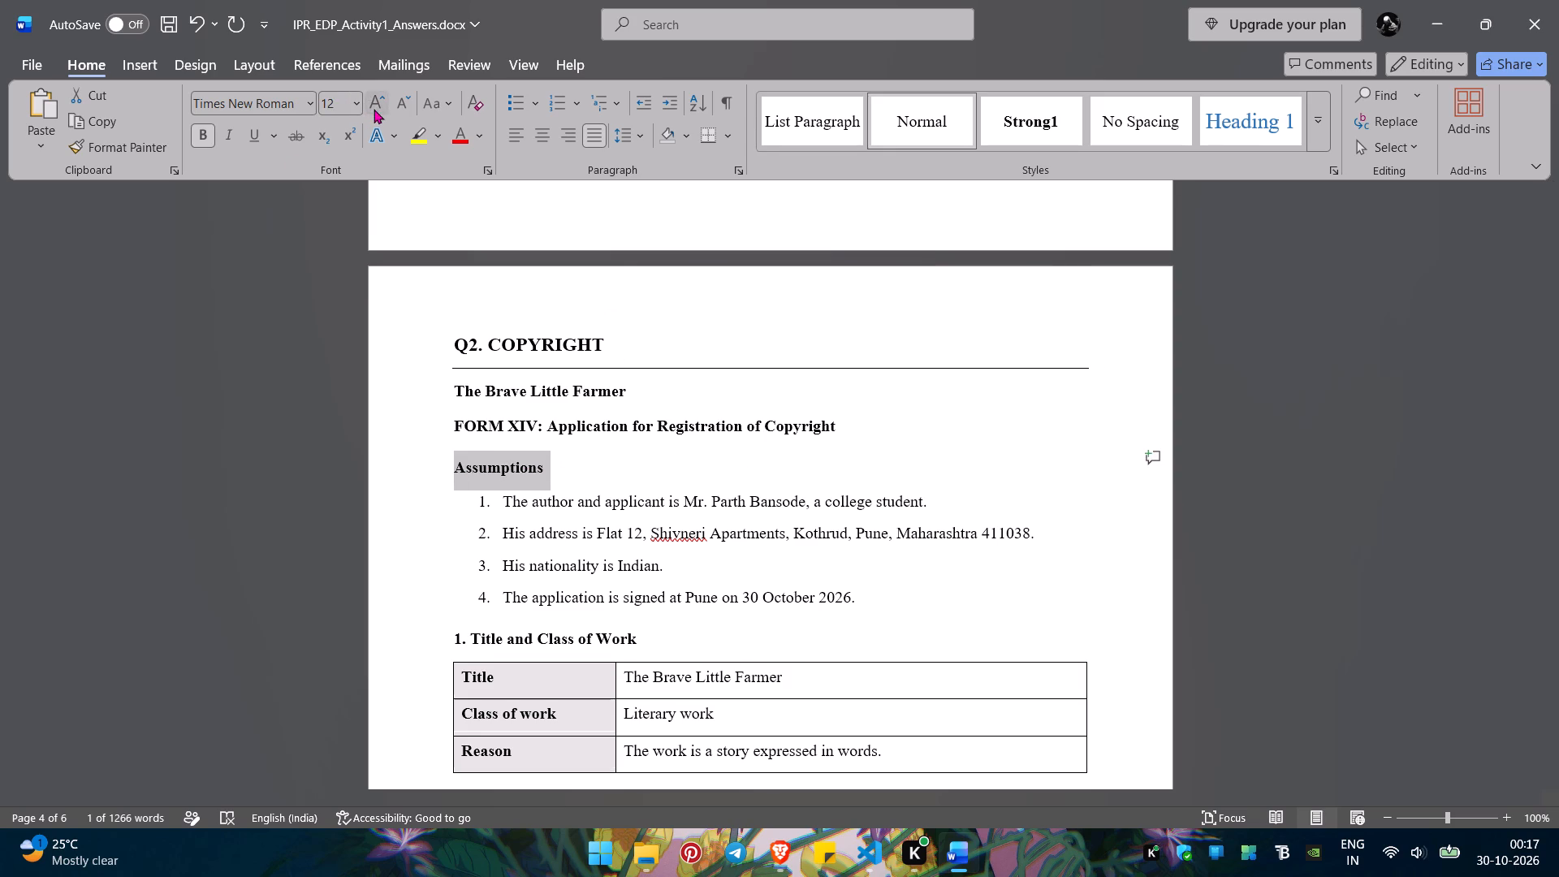
left_click_drag(848, 426, 530, 369)
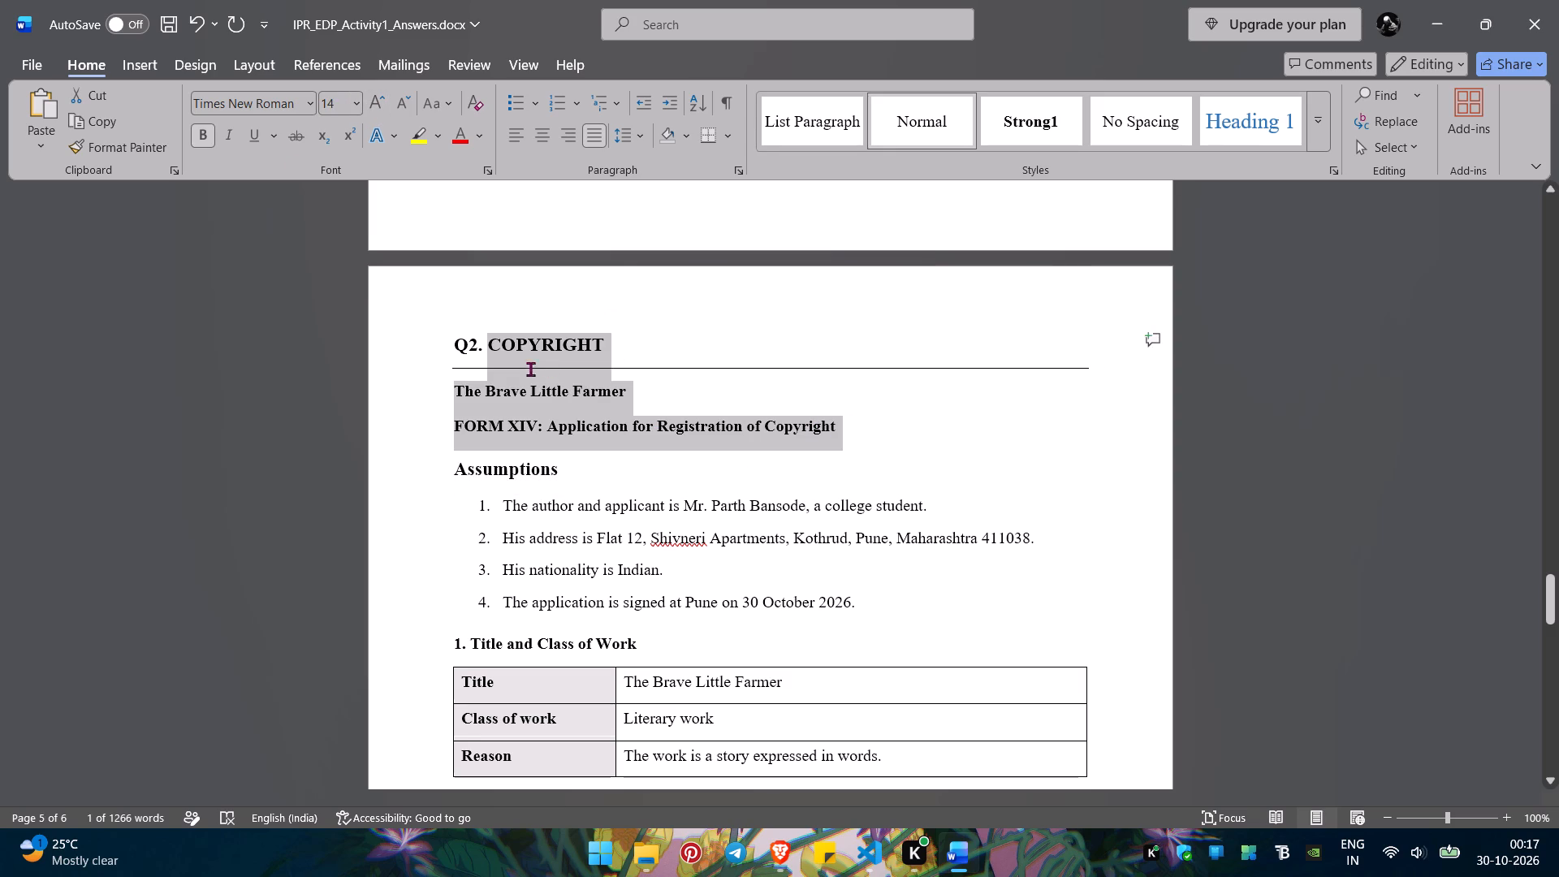
left_click_drag(530, 369, 460, 391)
left_click(369, 102)
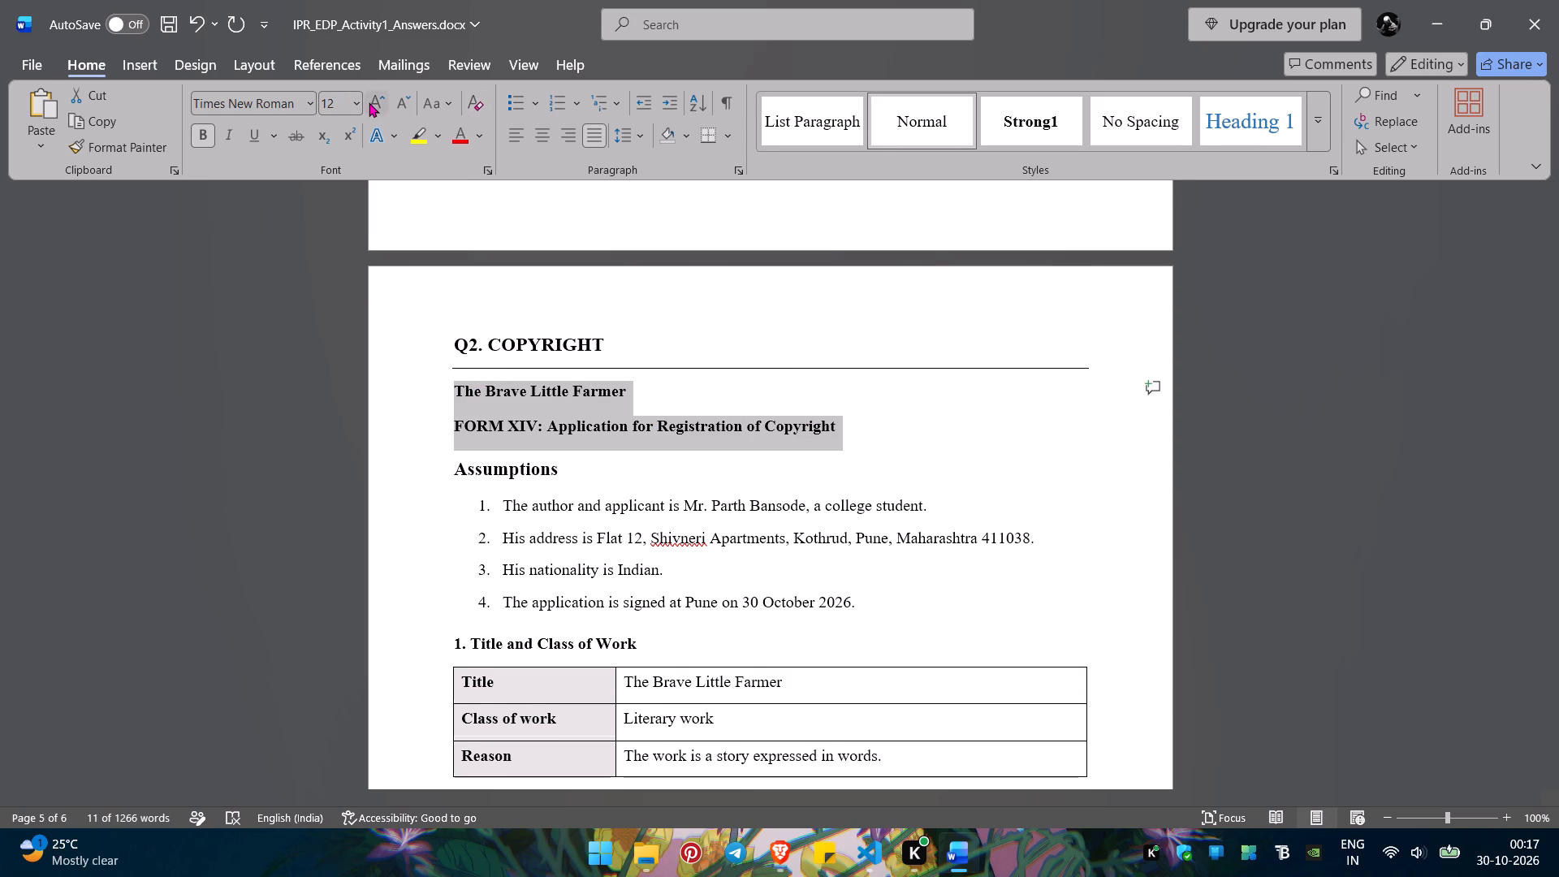
Increase the Q2 headings "1. Title and Class of Work" and "2. Author and Applicant" to 14 pt.
scroll(607, 326, "down", 1)
scroll(646, 520, "down", 1)
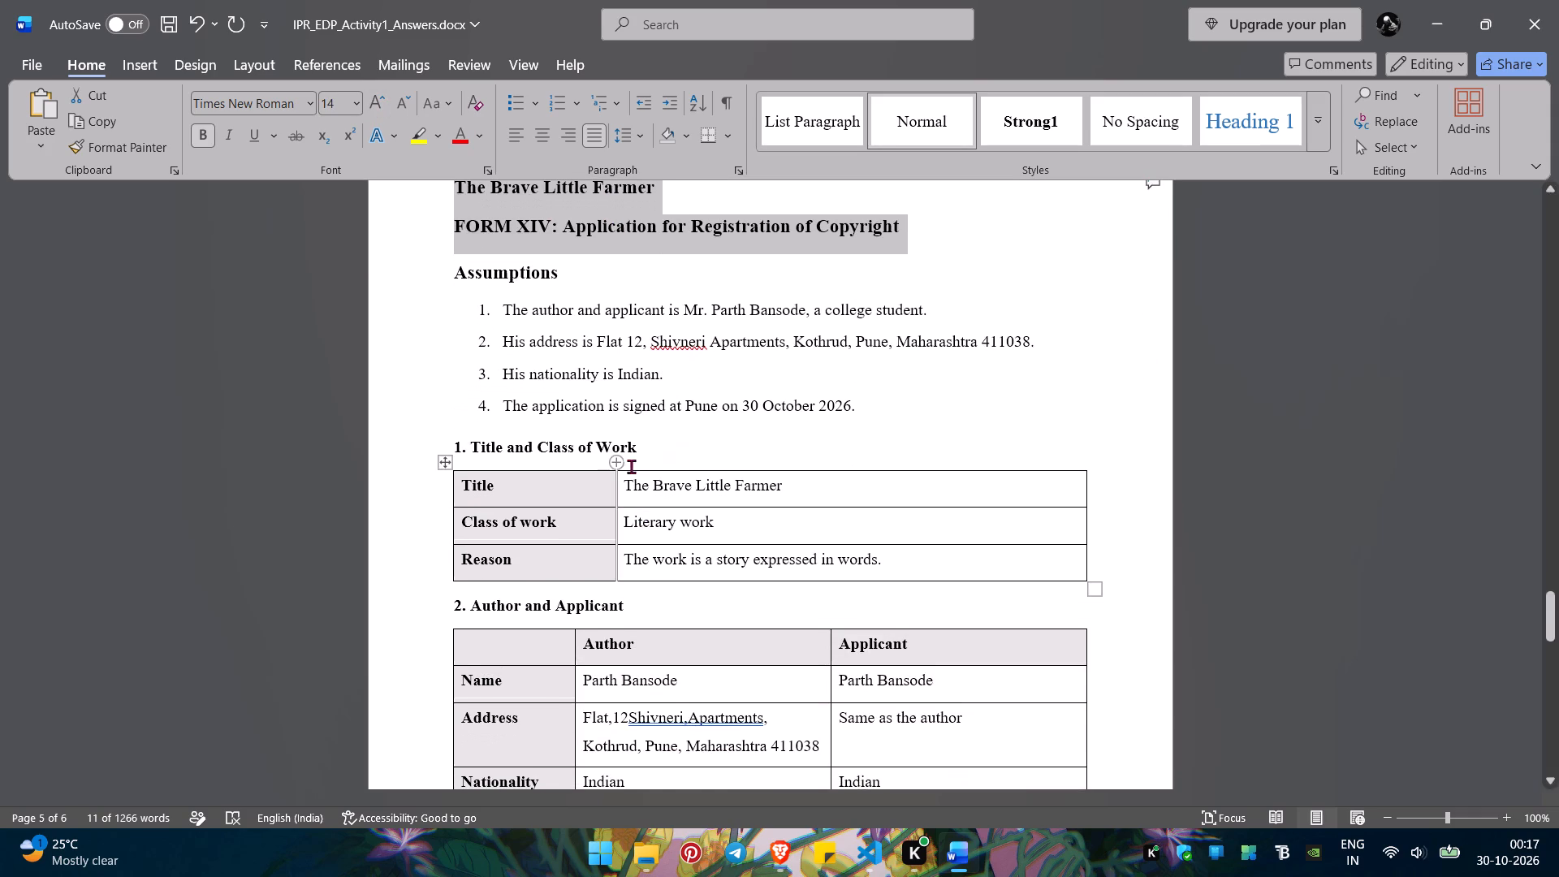
left_click_drag(646, 447, 453, 449)
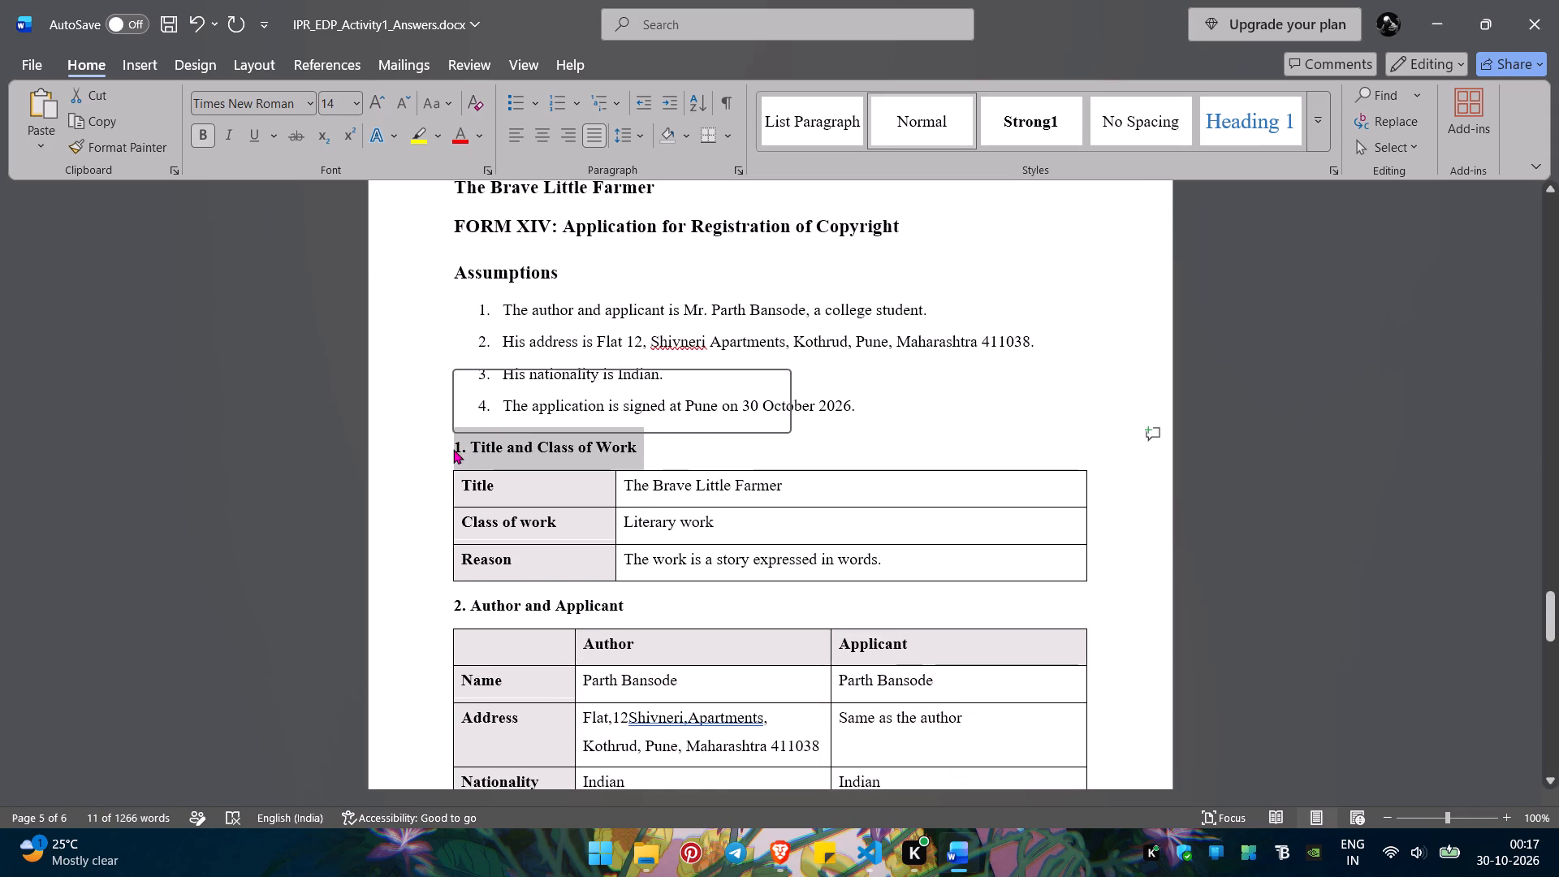
left_click(371, 95)
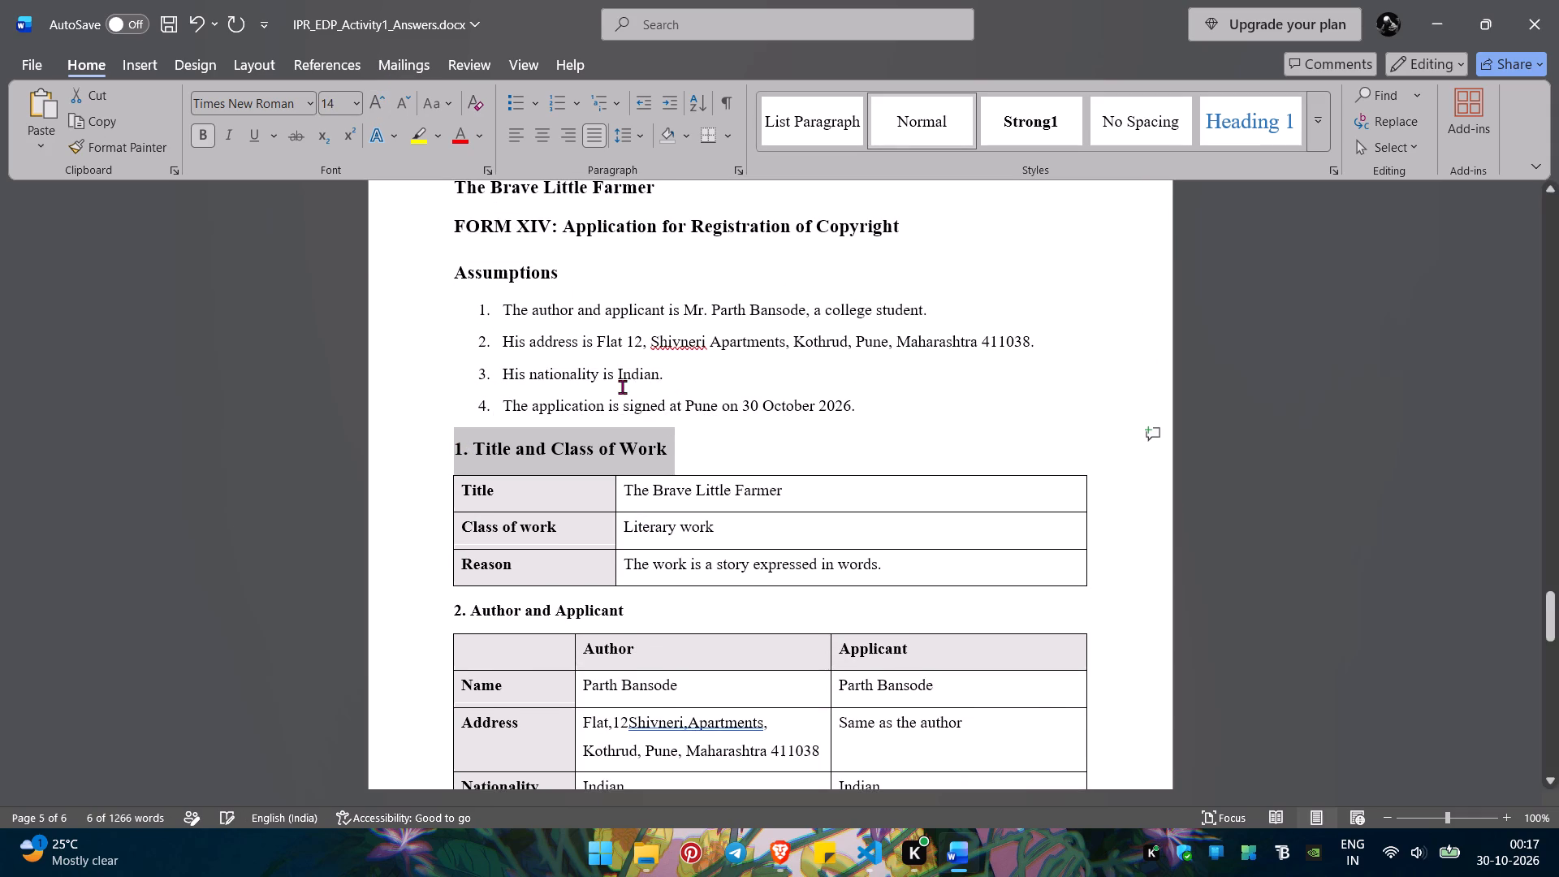
scroll(622, 387, "down", 1)
left_click_drag(624, 270, 523, 275)
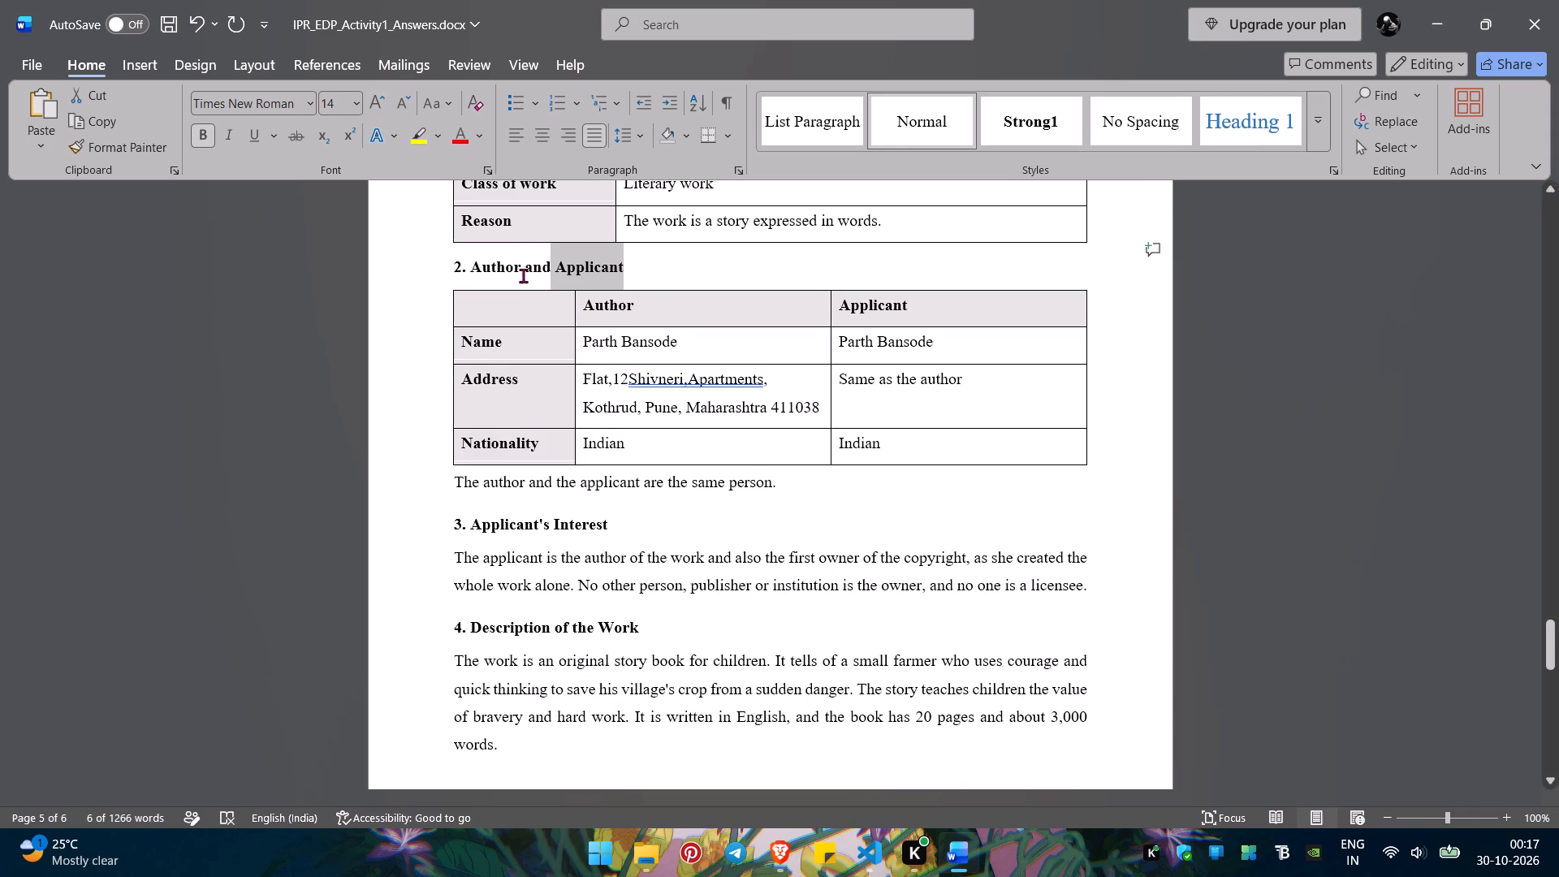
left_click_drag(523, 275, 440, 279)
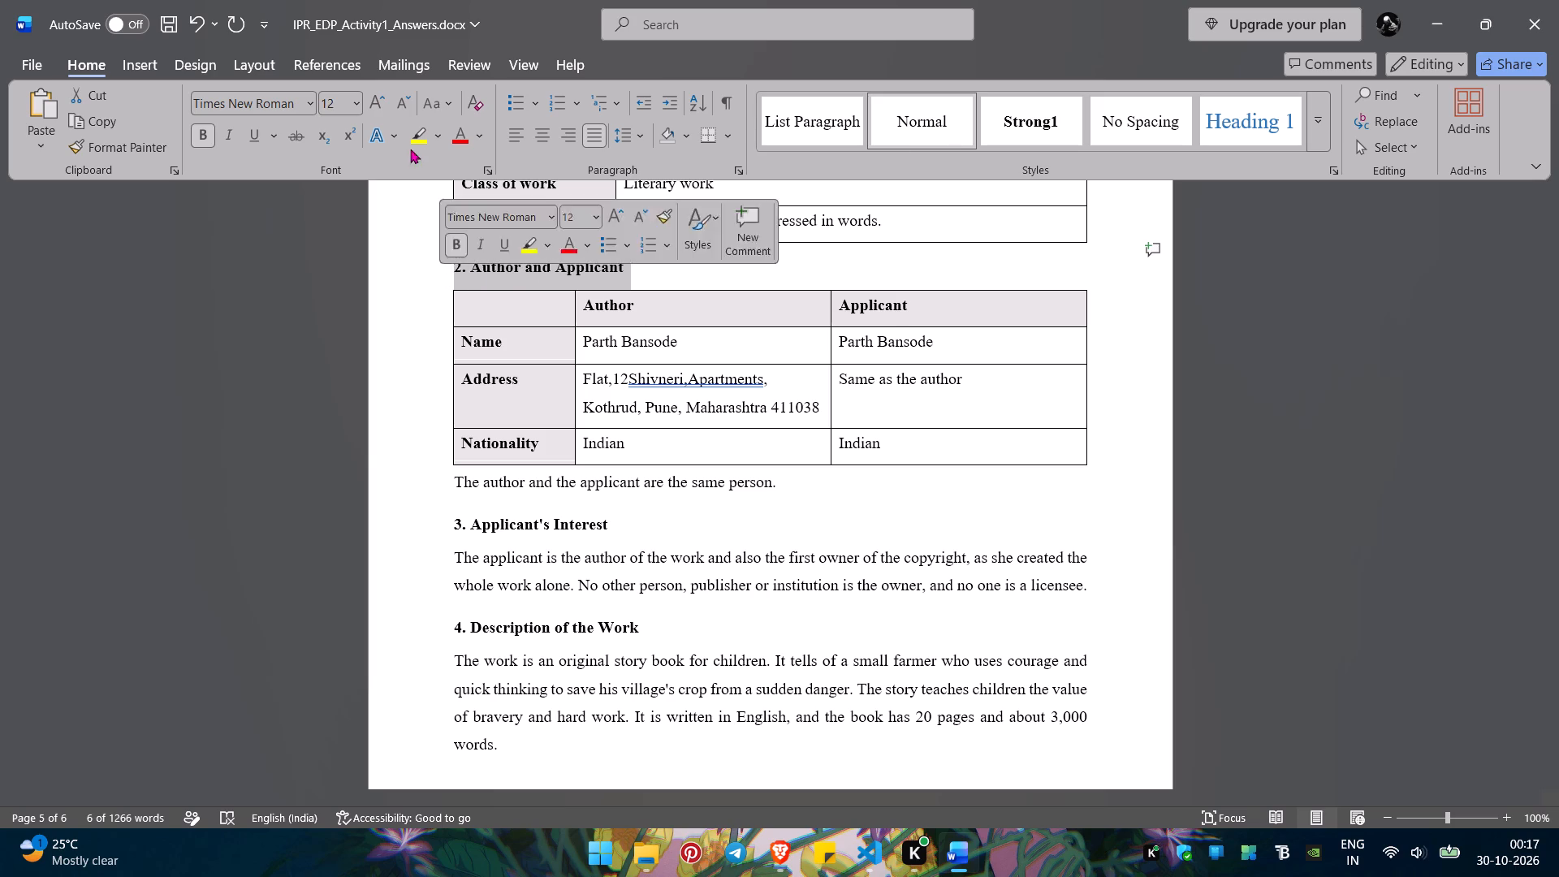
left_click(376, 102)
Increase the Q2 headings "3. Applicant's Interest" and "4. Description of the Work" to 14 pt.
scroll(655, 270, "down", 1)
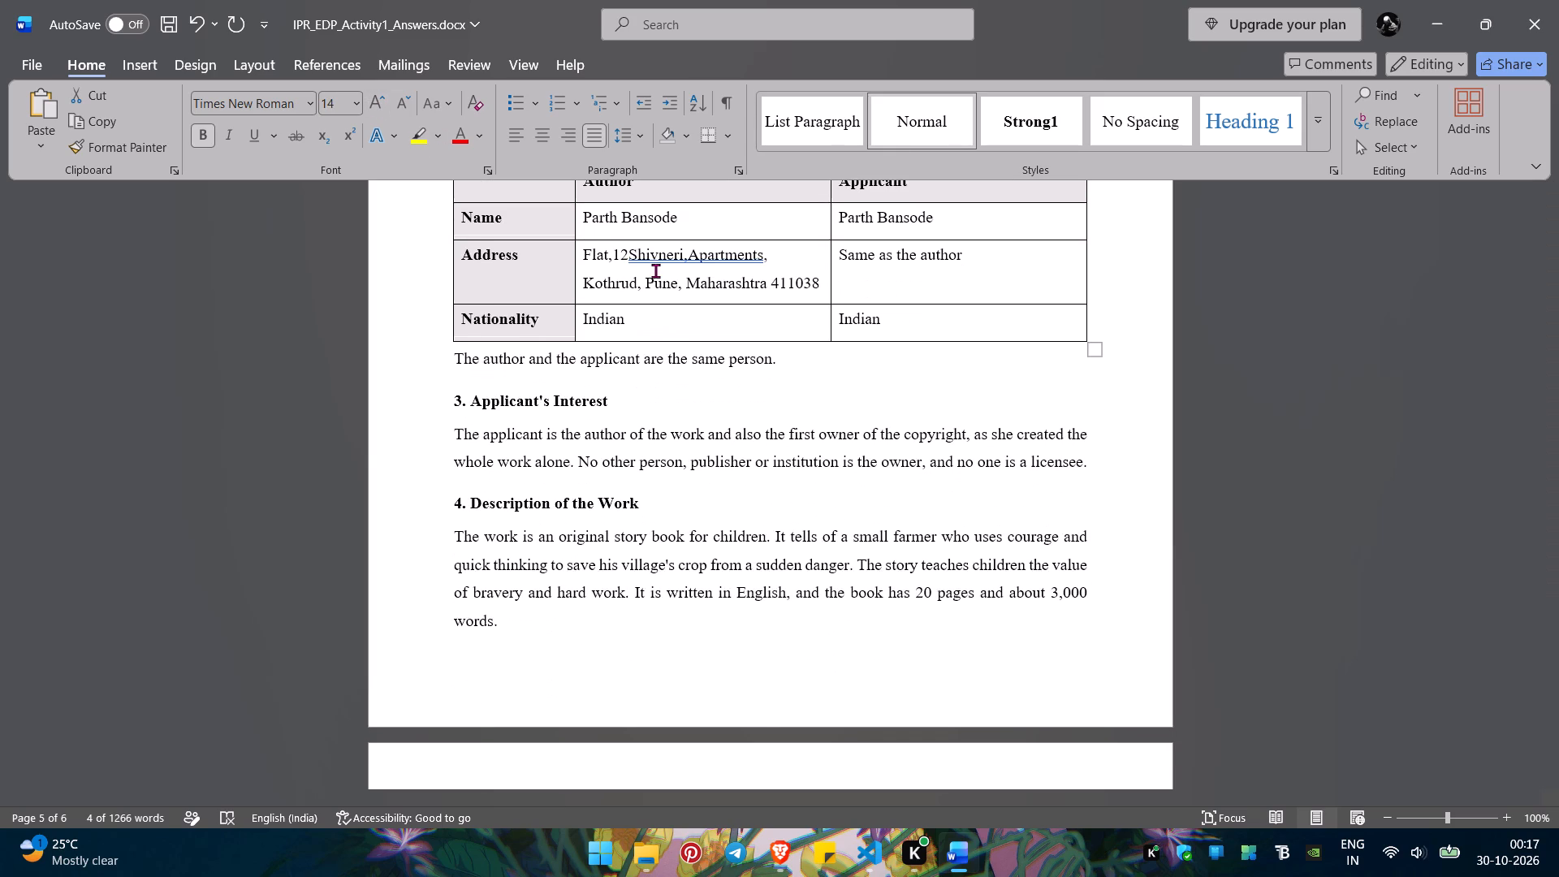
left_click_drag(624, 394, 568, 396)
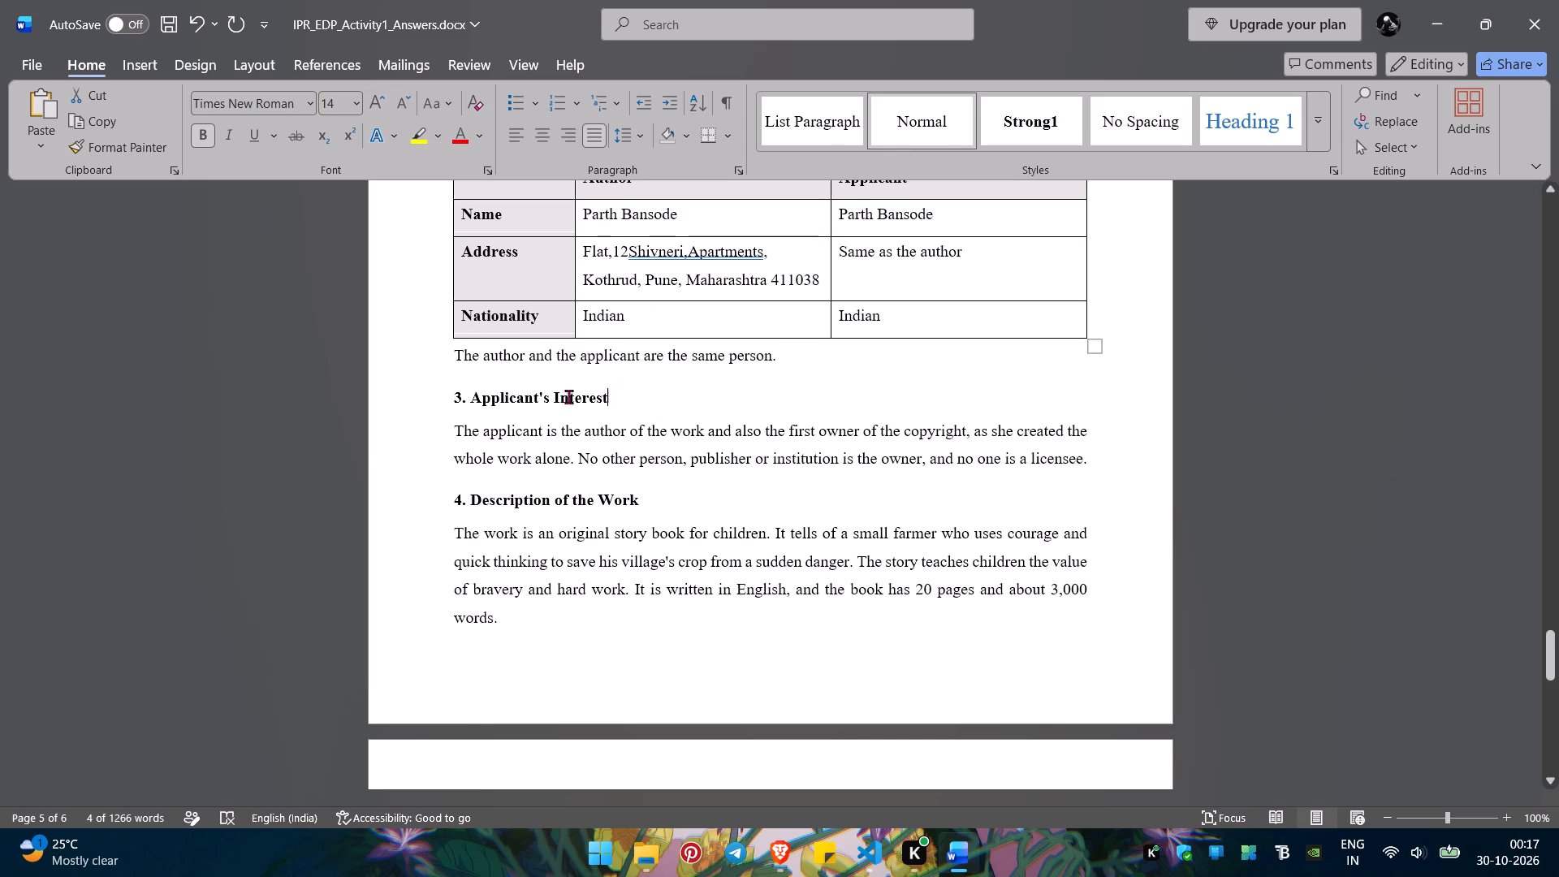
left_click_drag(568, 396, 451, 400)
left_click(371, 97)
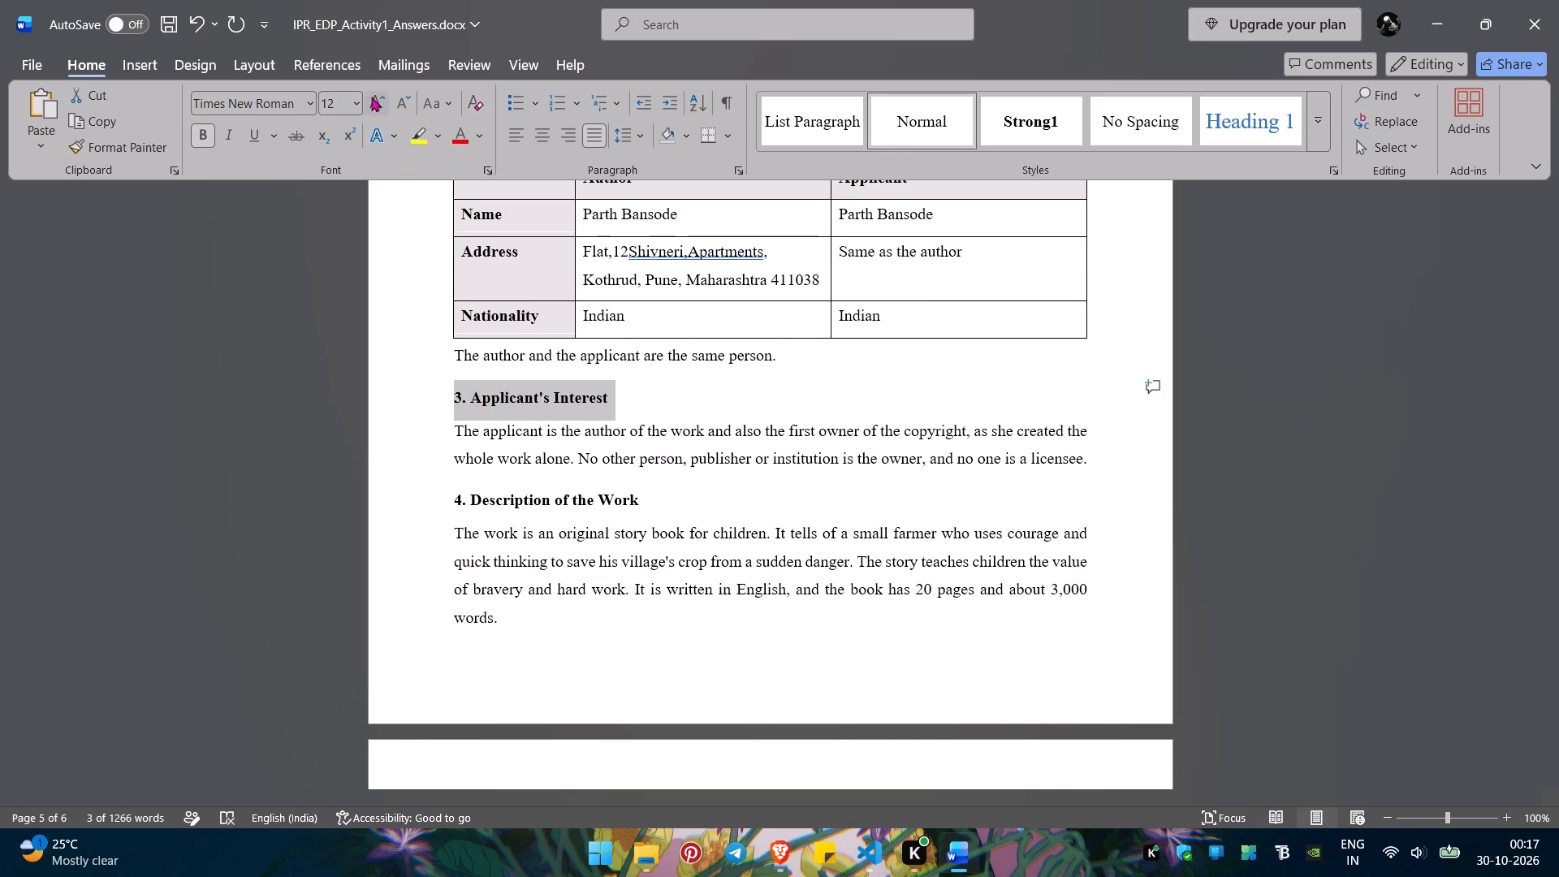
left_click(645, 515)
left_click_drag(645, 515, 456, 503)
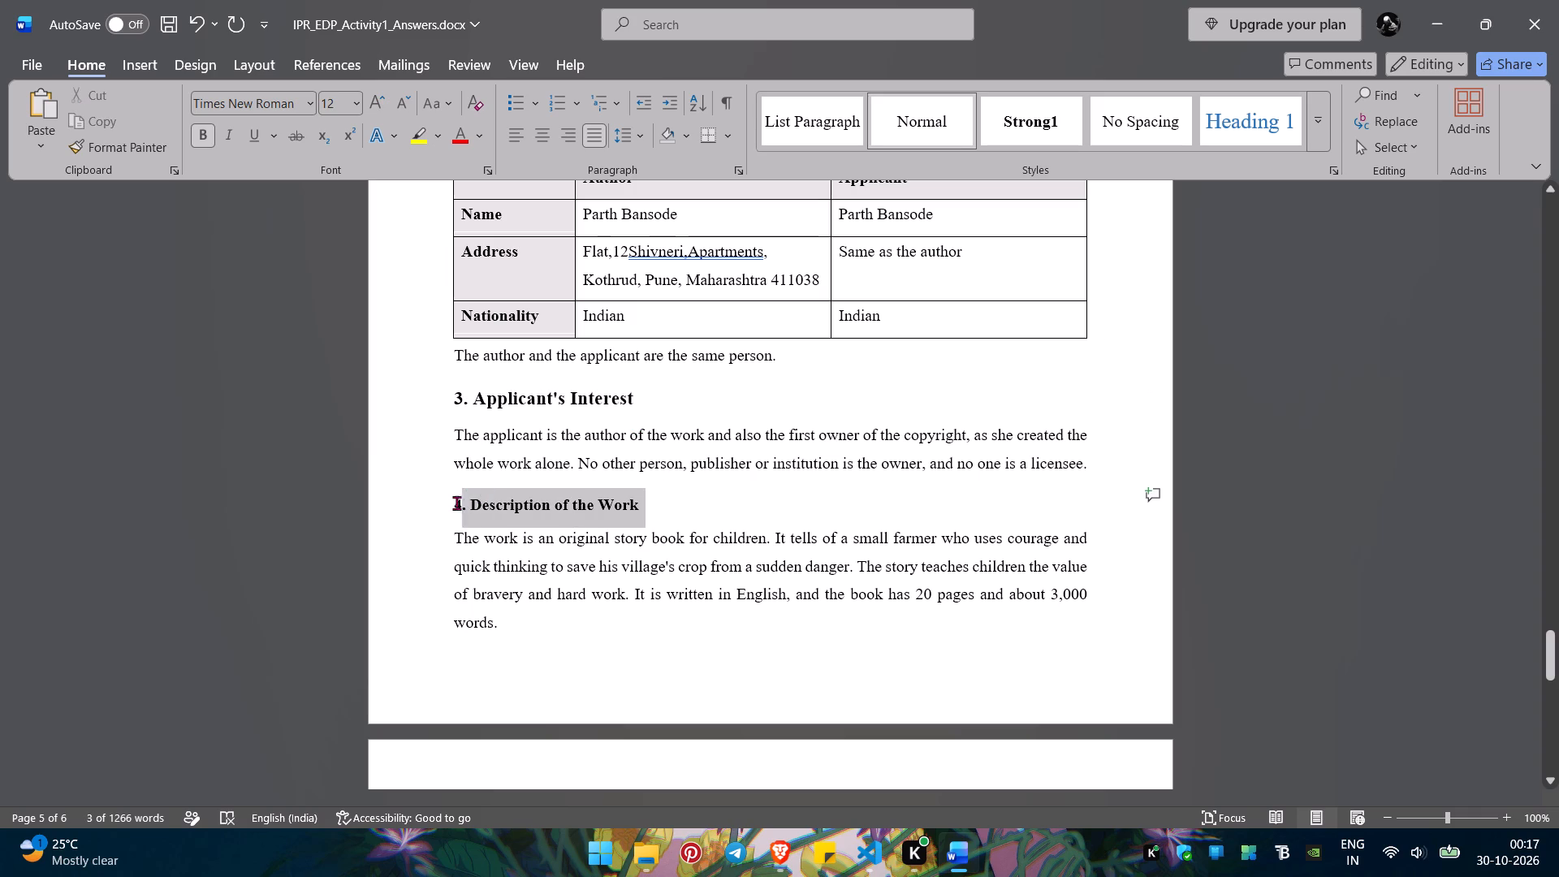
left_click_drag(456, 503, 452, 503)
left_click(382, 106)
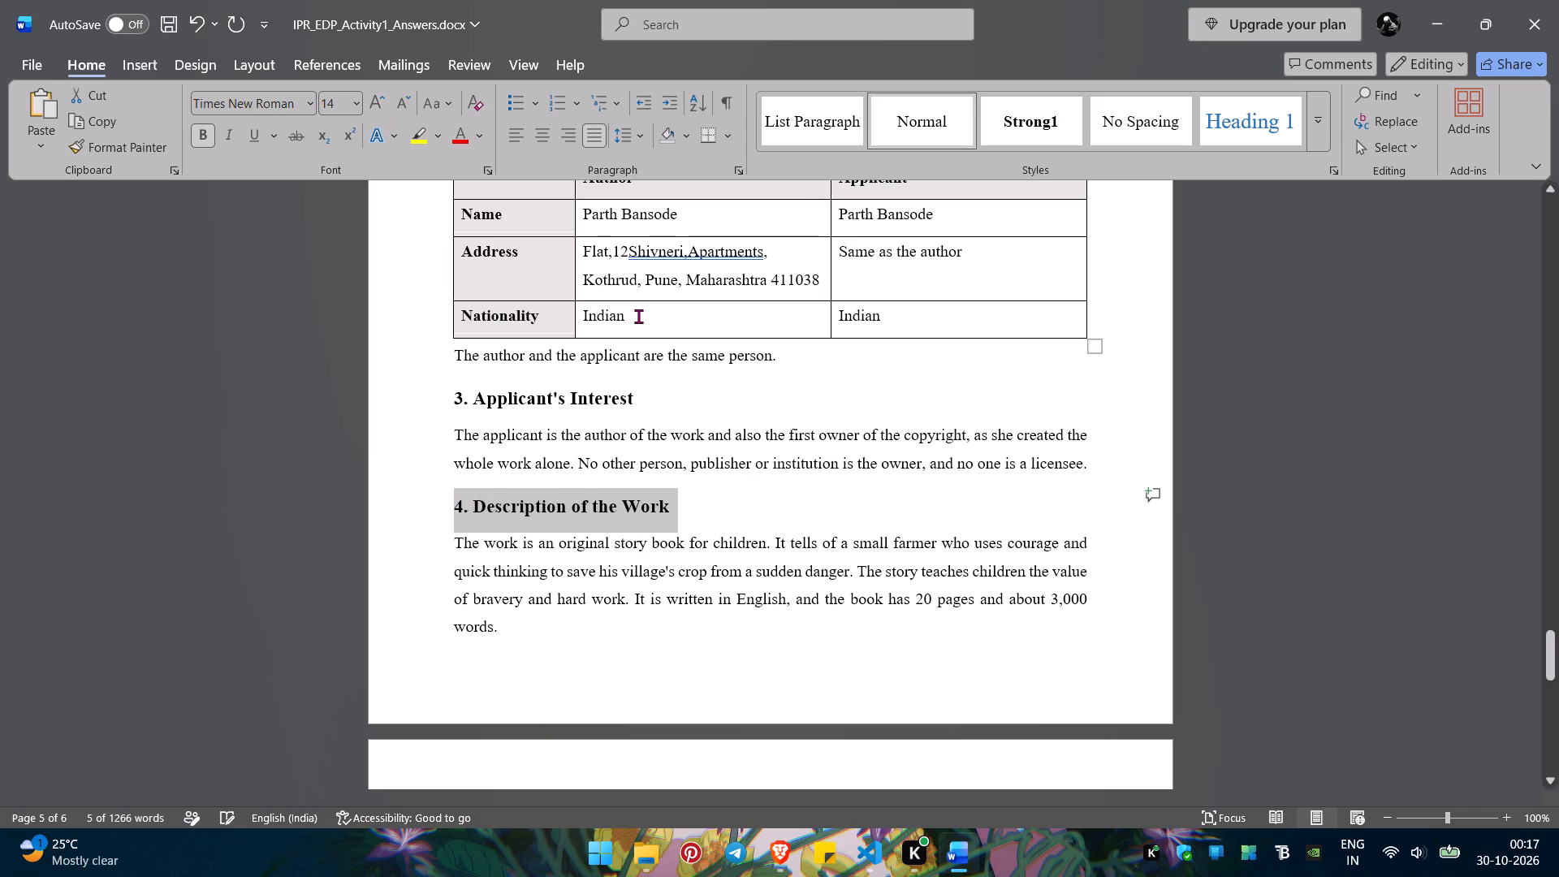
Increase the "5. Publication" heading on the last page to 14 pt.
scroll(638, 316, "down", 2)
left_click_drag(554, 366, 426, 365)
left_click(369, 110)
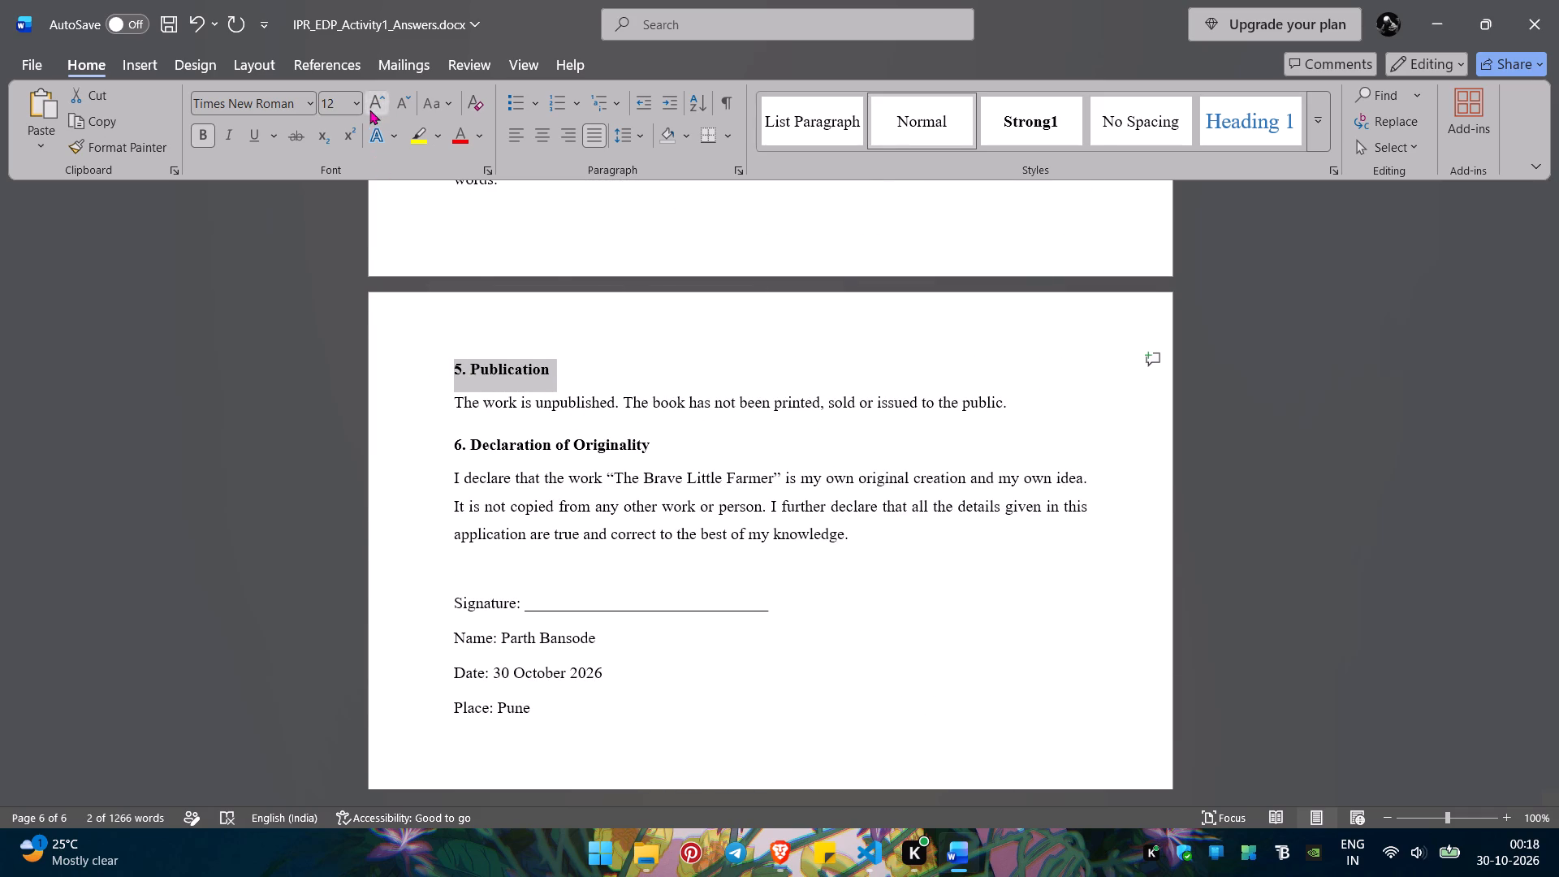
Increase the "6. Declaration of Originality" heading on the last page to 14 pt.
left_click_drag(669, 456, 434, 447)
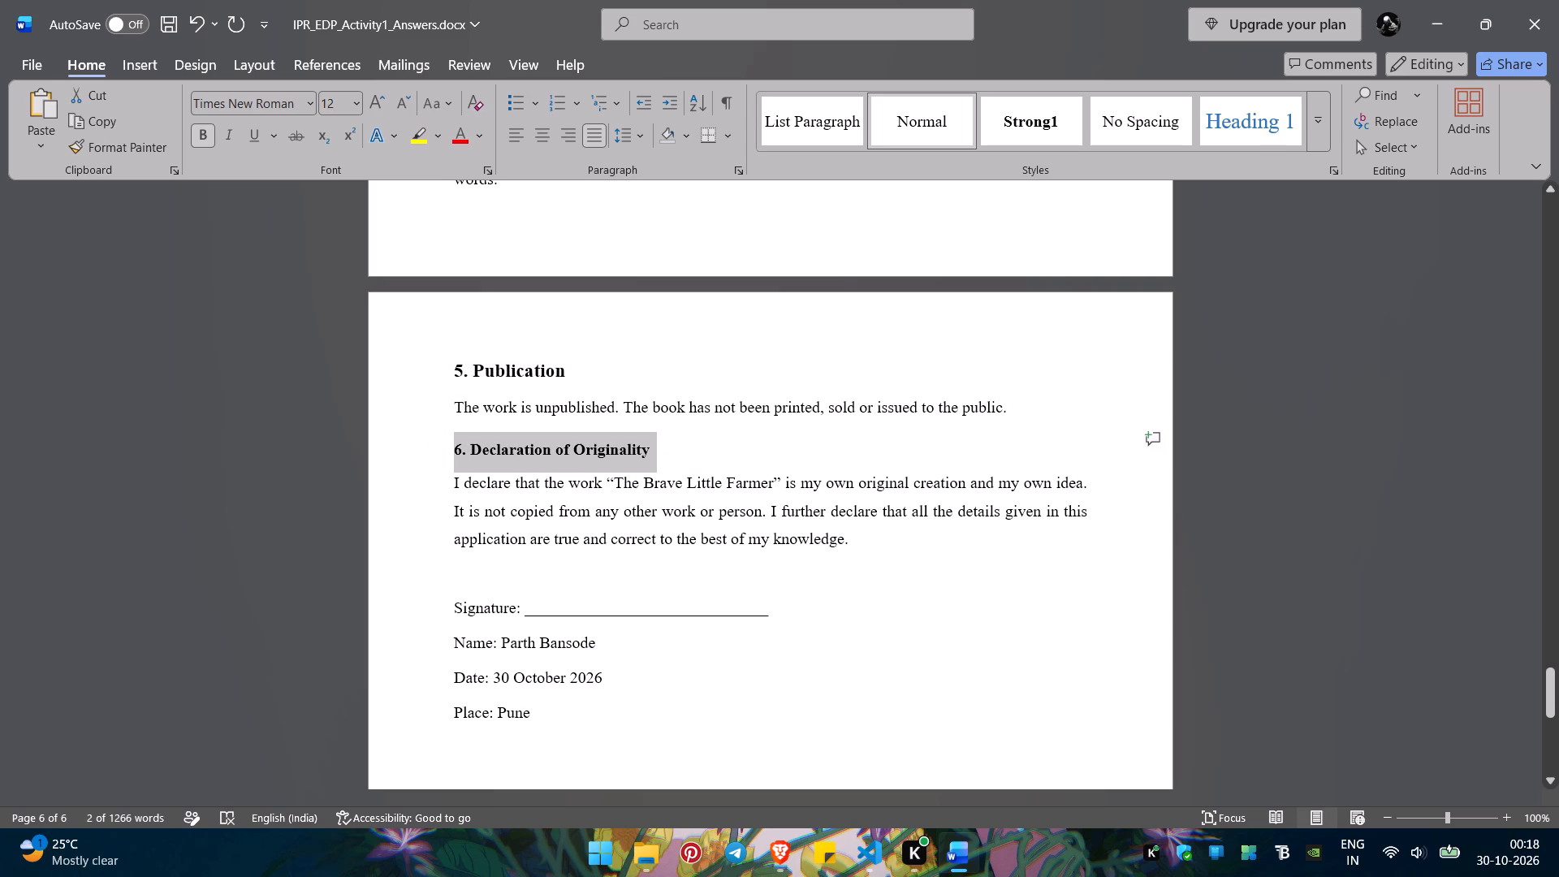
left_click(382, 98)
scroll(678, 501, "down", 1)
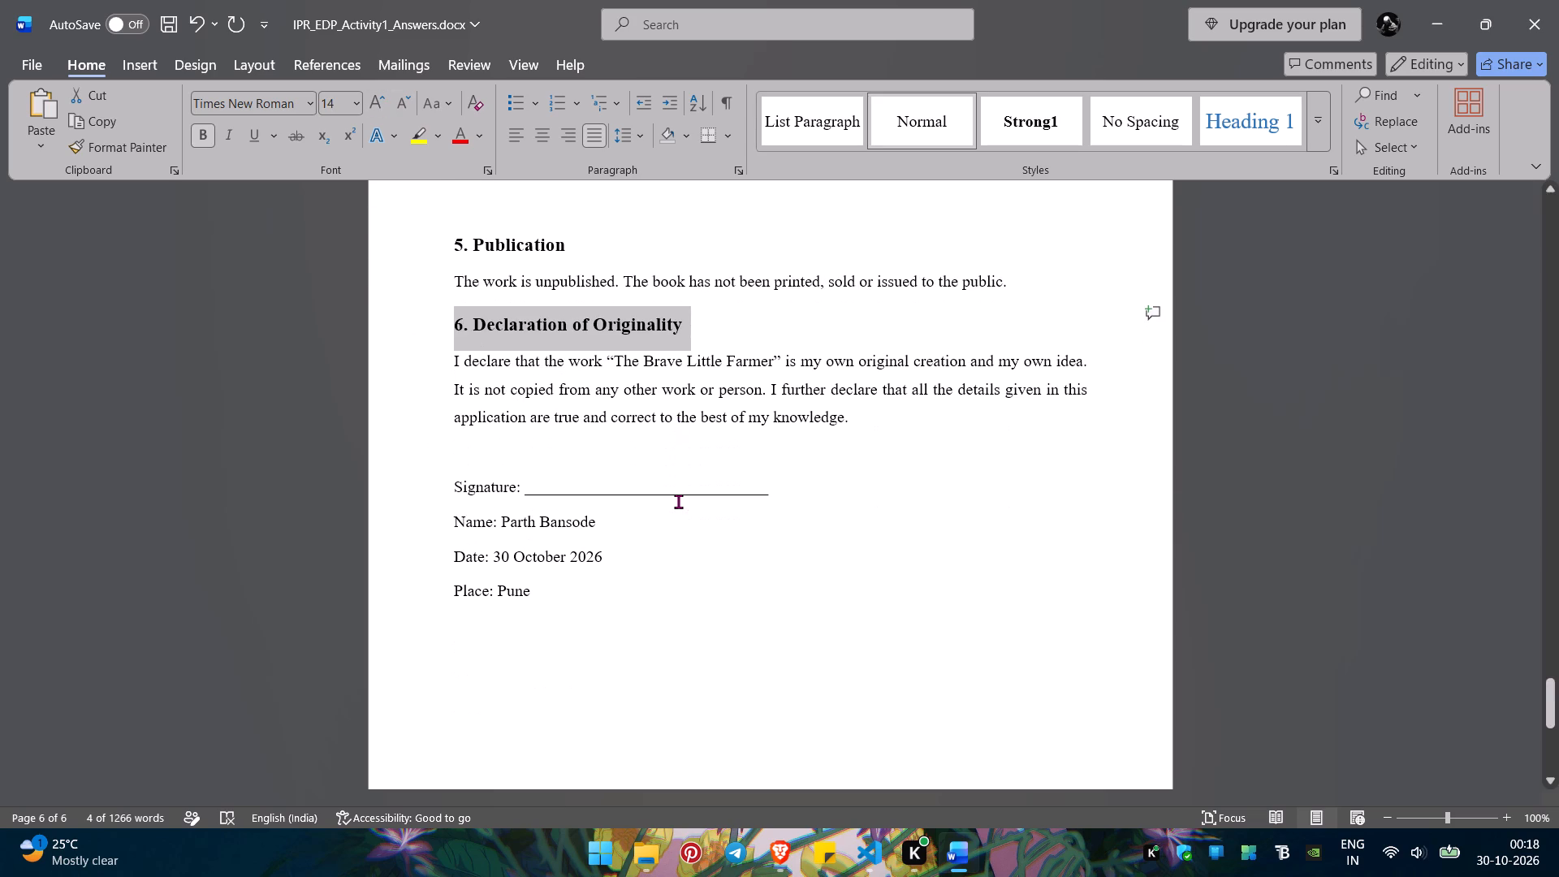
left_click(860, 608)
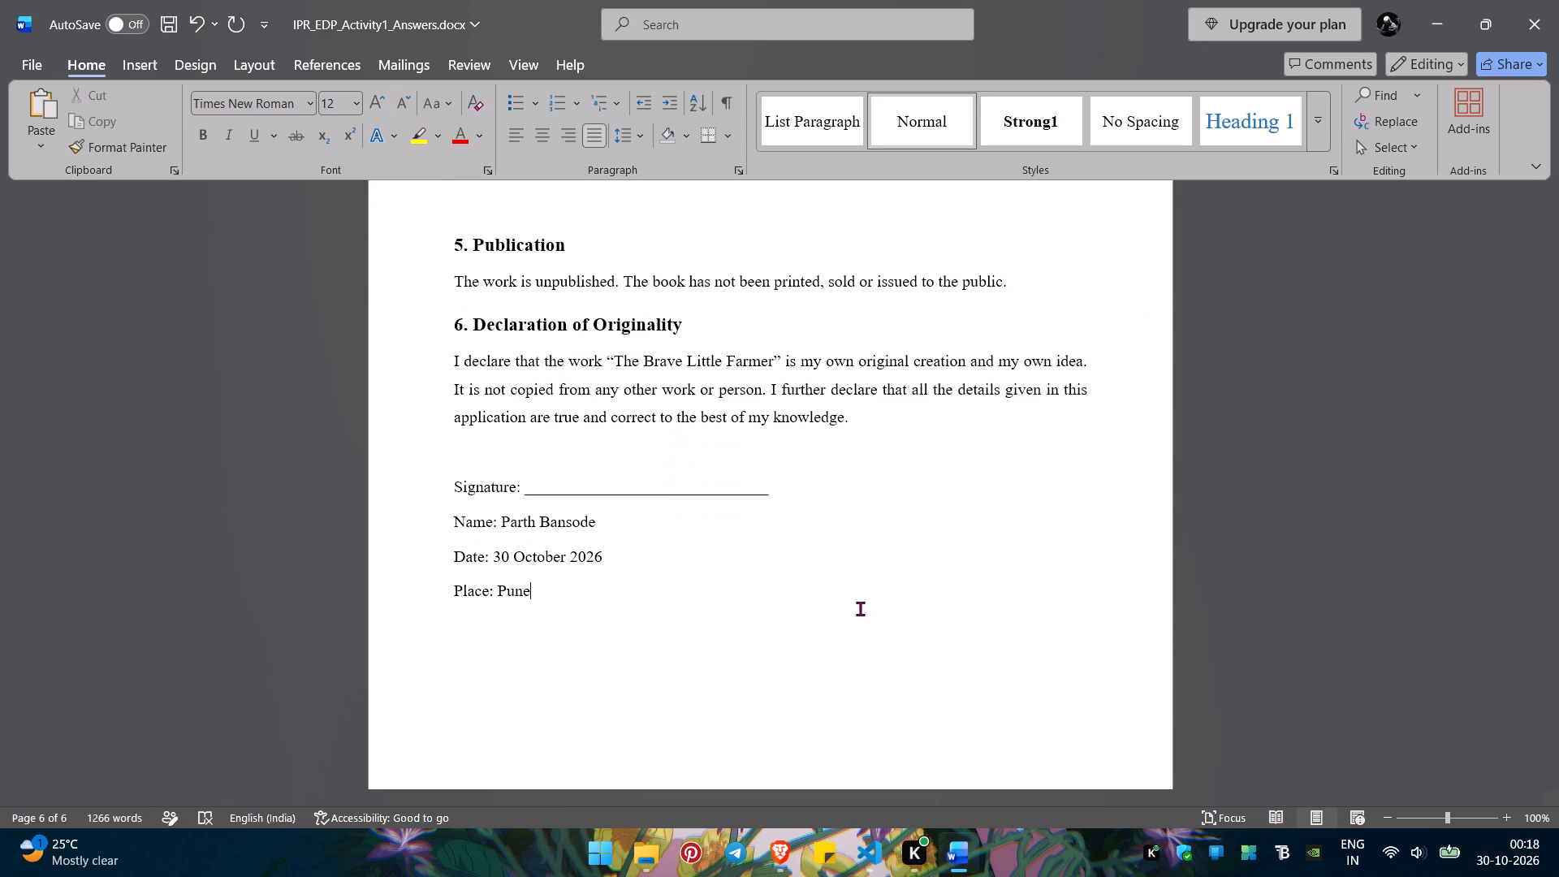
Start exporting the document as a PDF, with the Downloads folder as the destination.
scroll(860, 608, "up", 2)
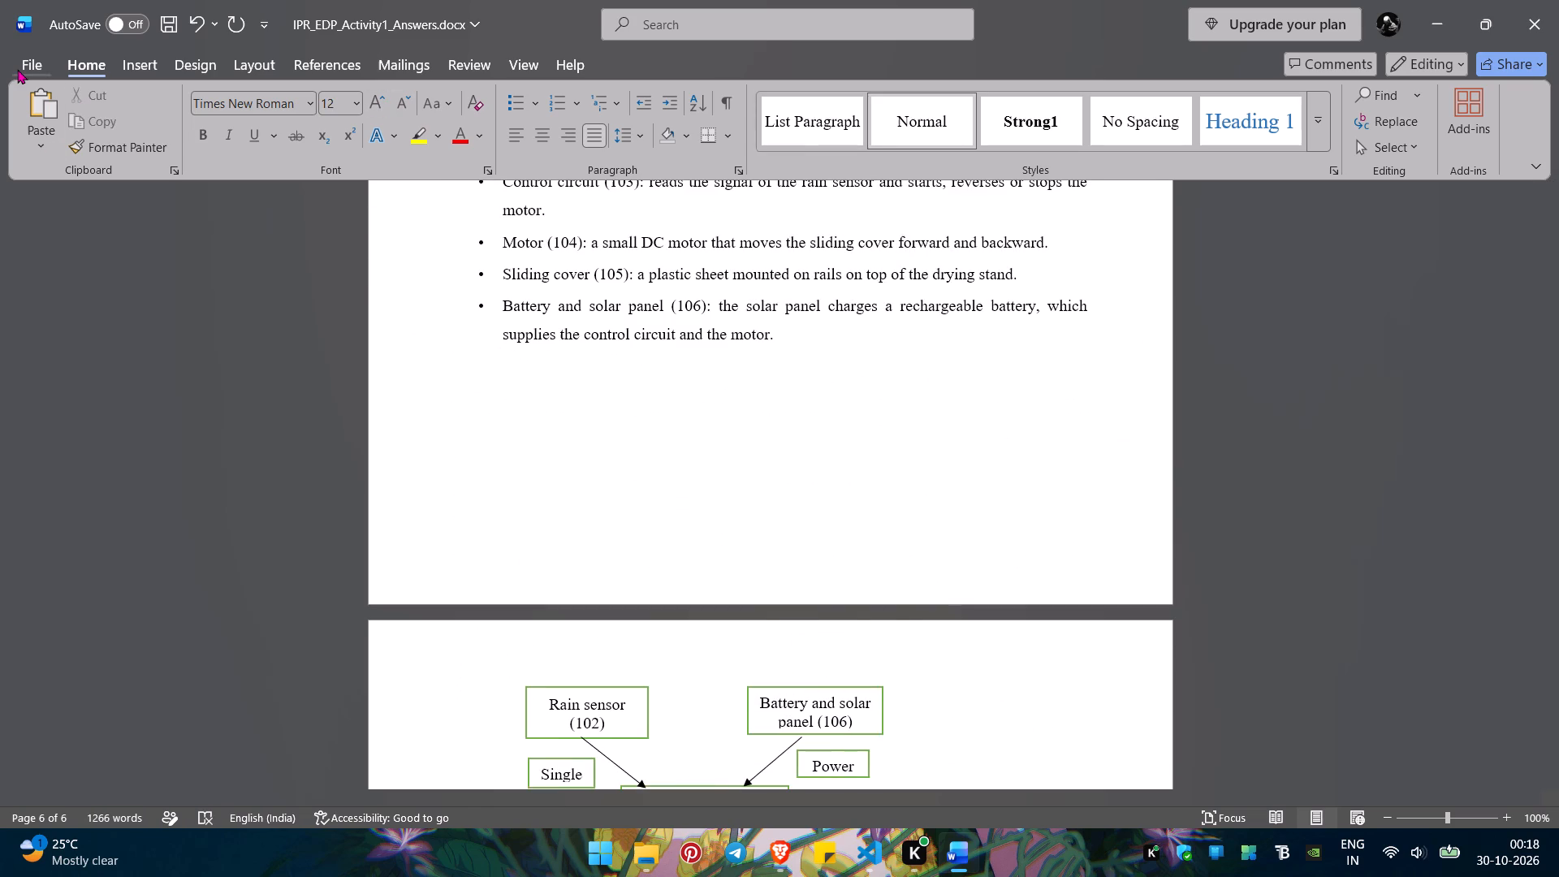
left_click(17, 69)
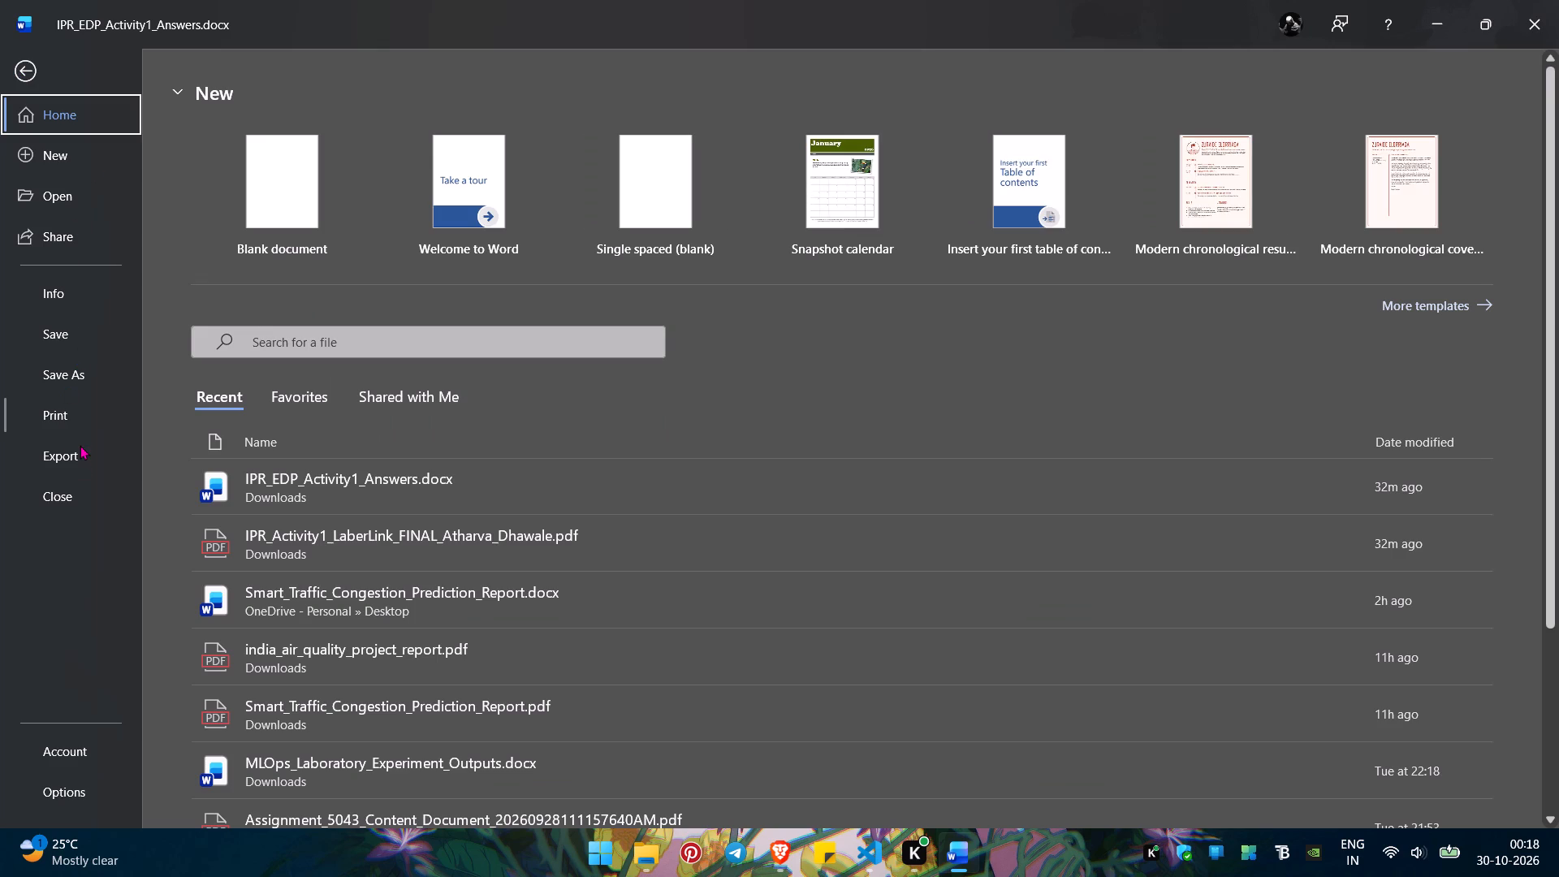
left_click(80, 443)
left_click(564, 254)
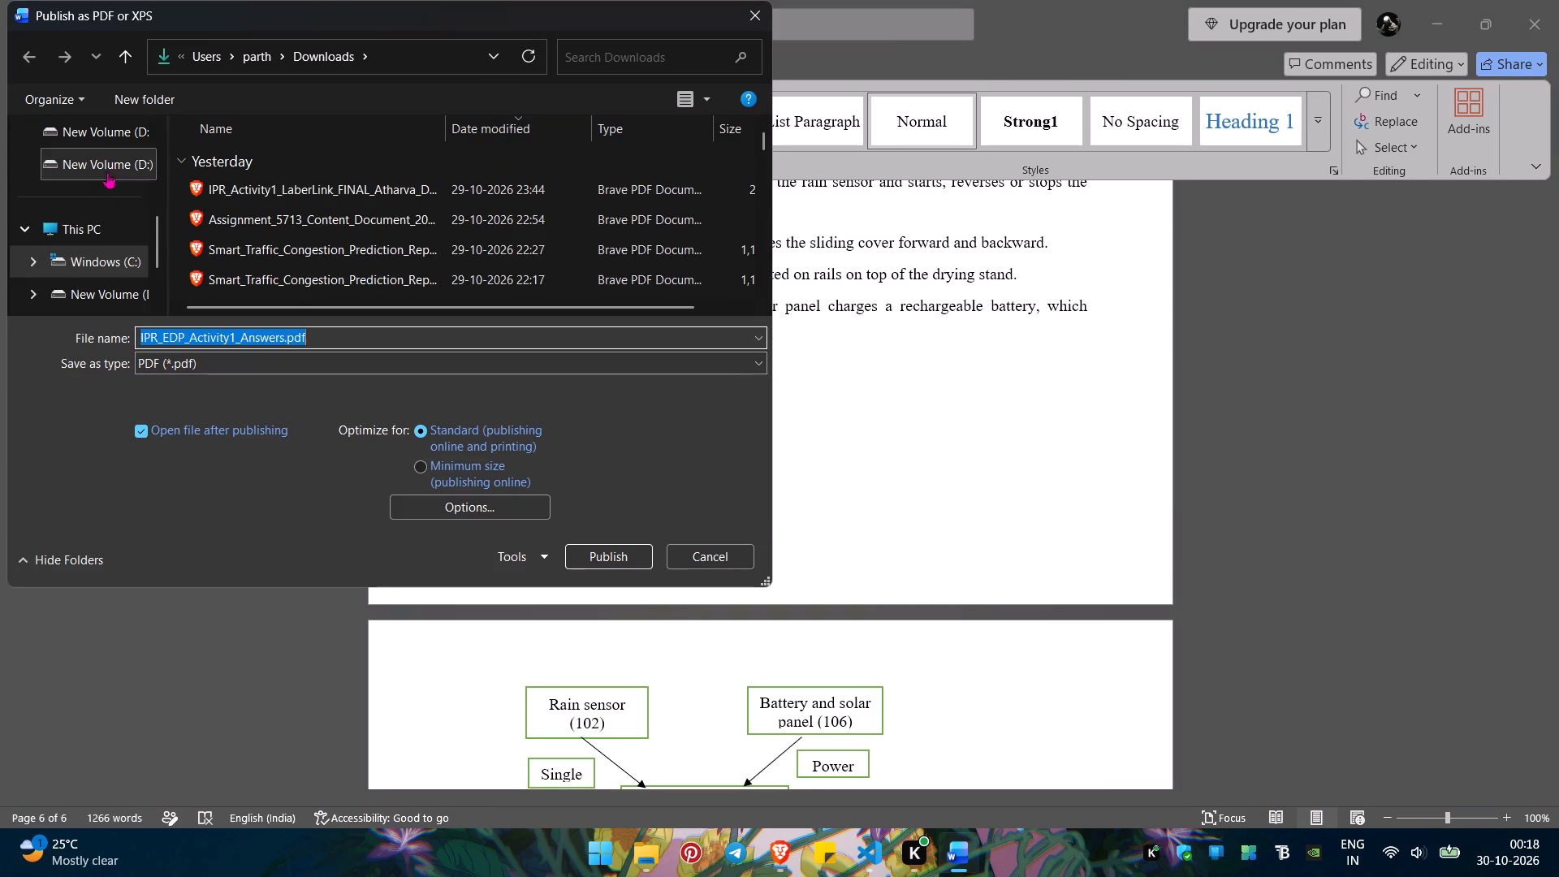
scroll(114, 166, "down", 1)
scroll(115, 146, "up", 1)
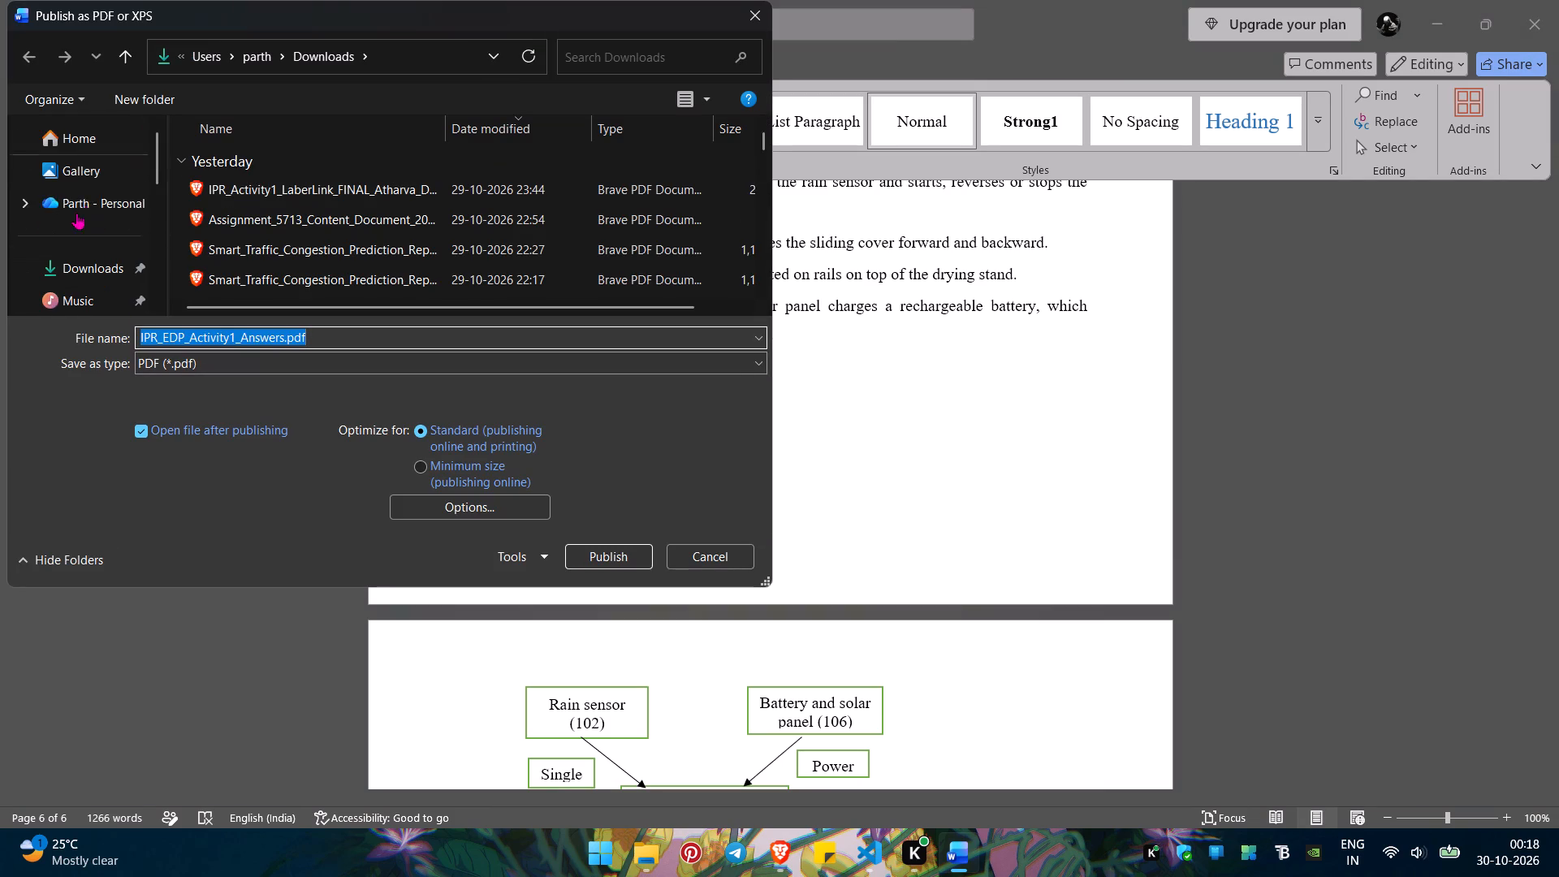
left_click(102, 281)
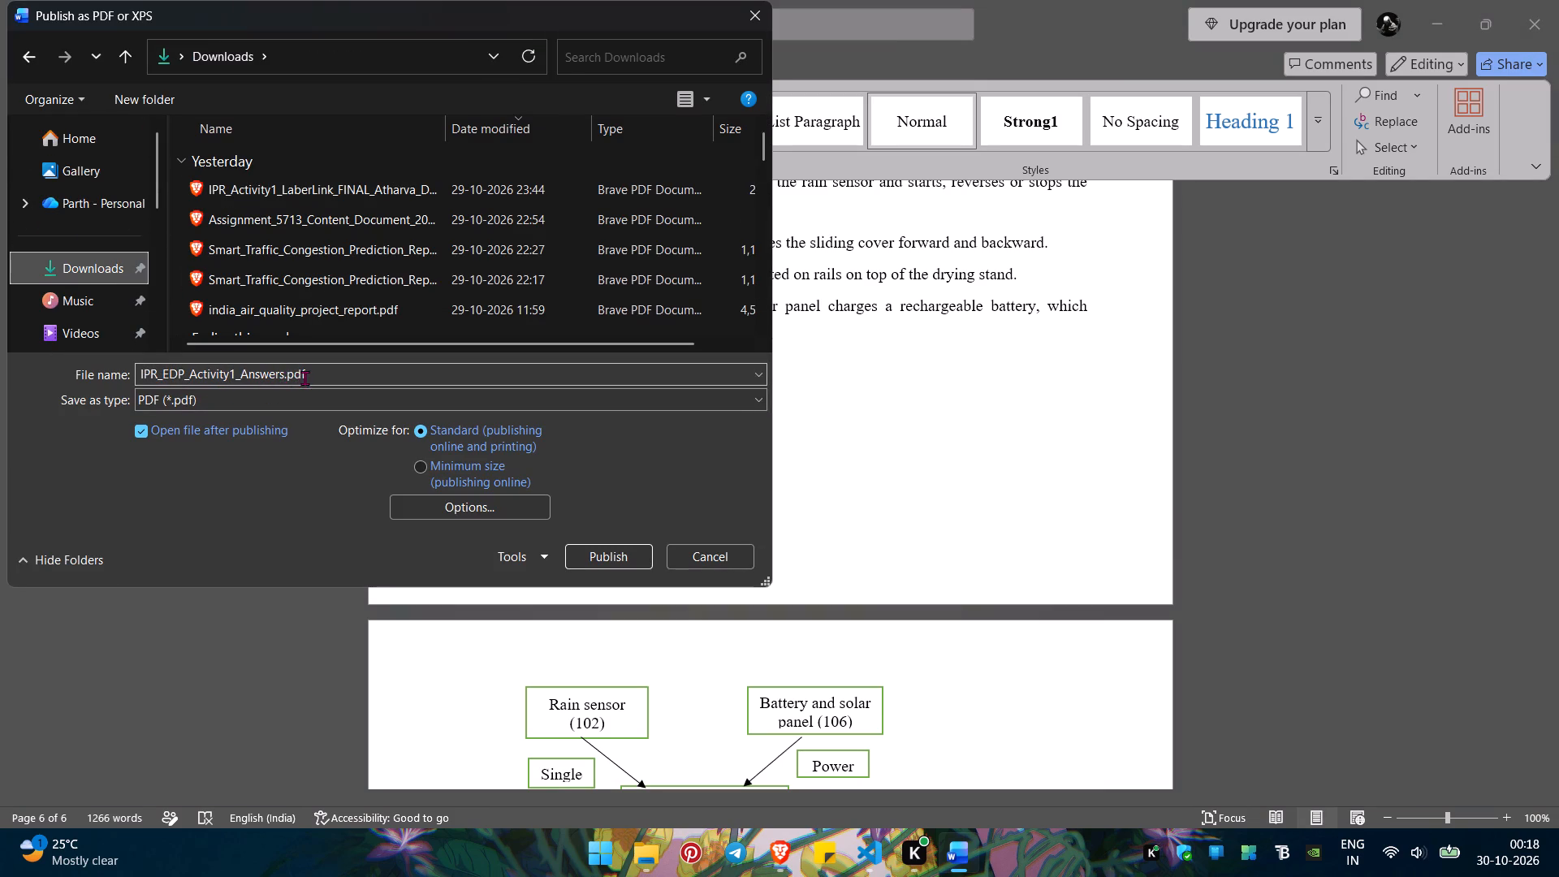
Add the student's ID number to the end of the PDF file name IPR_EDP_Activity1_Answers.
left_click(311, 377)
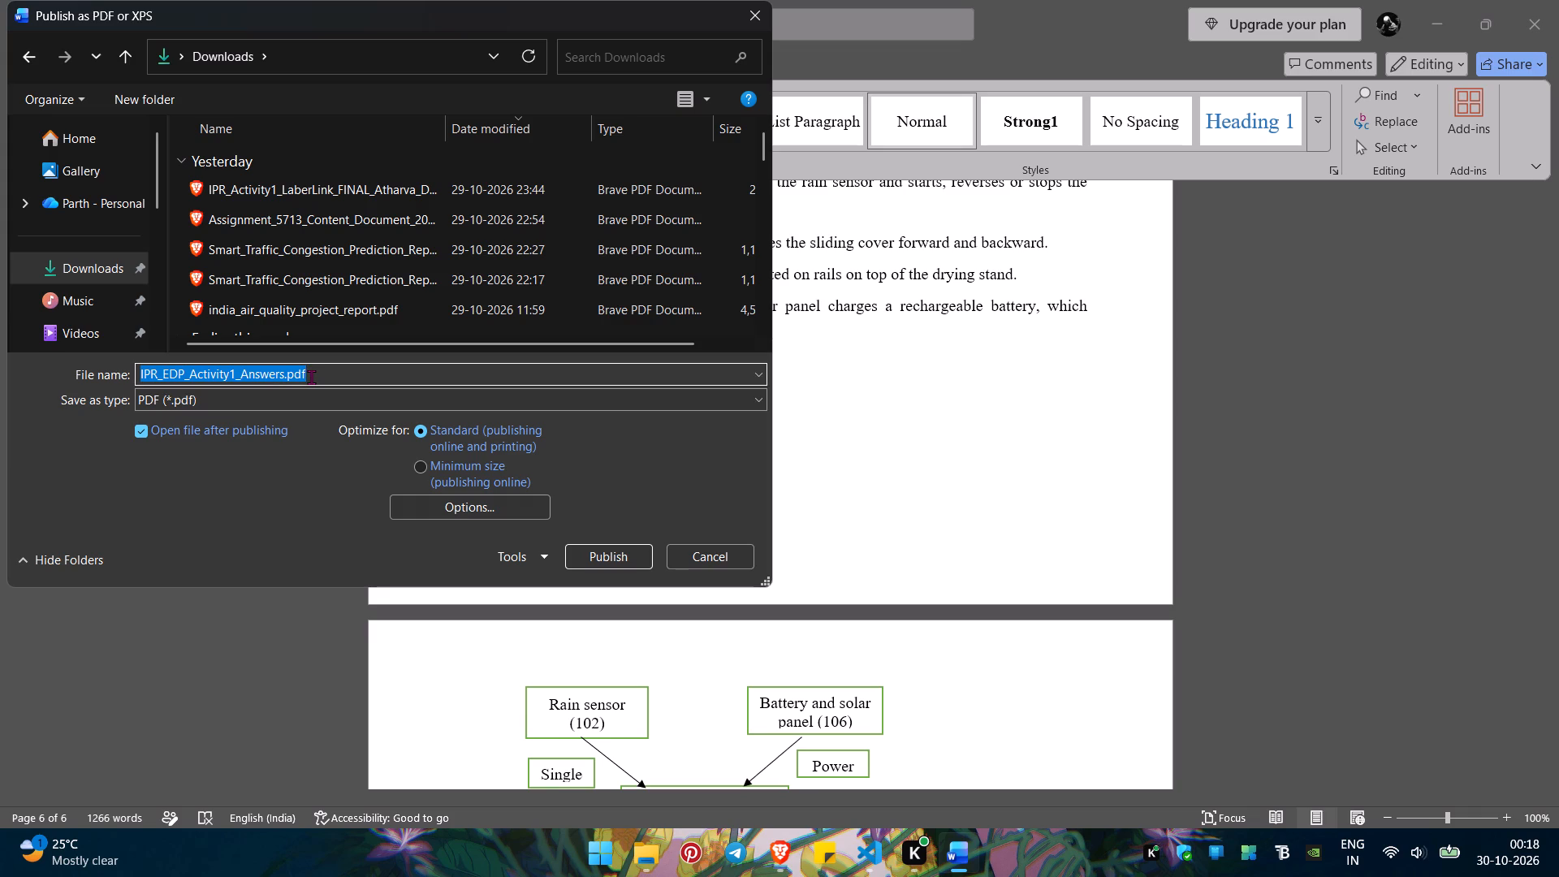
left_click(311, 377)
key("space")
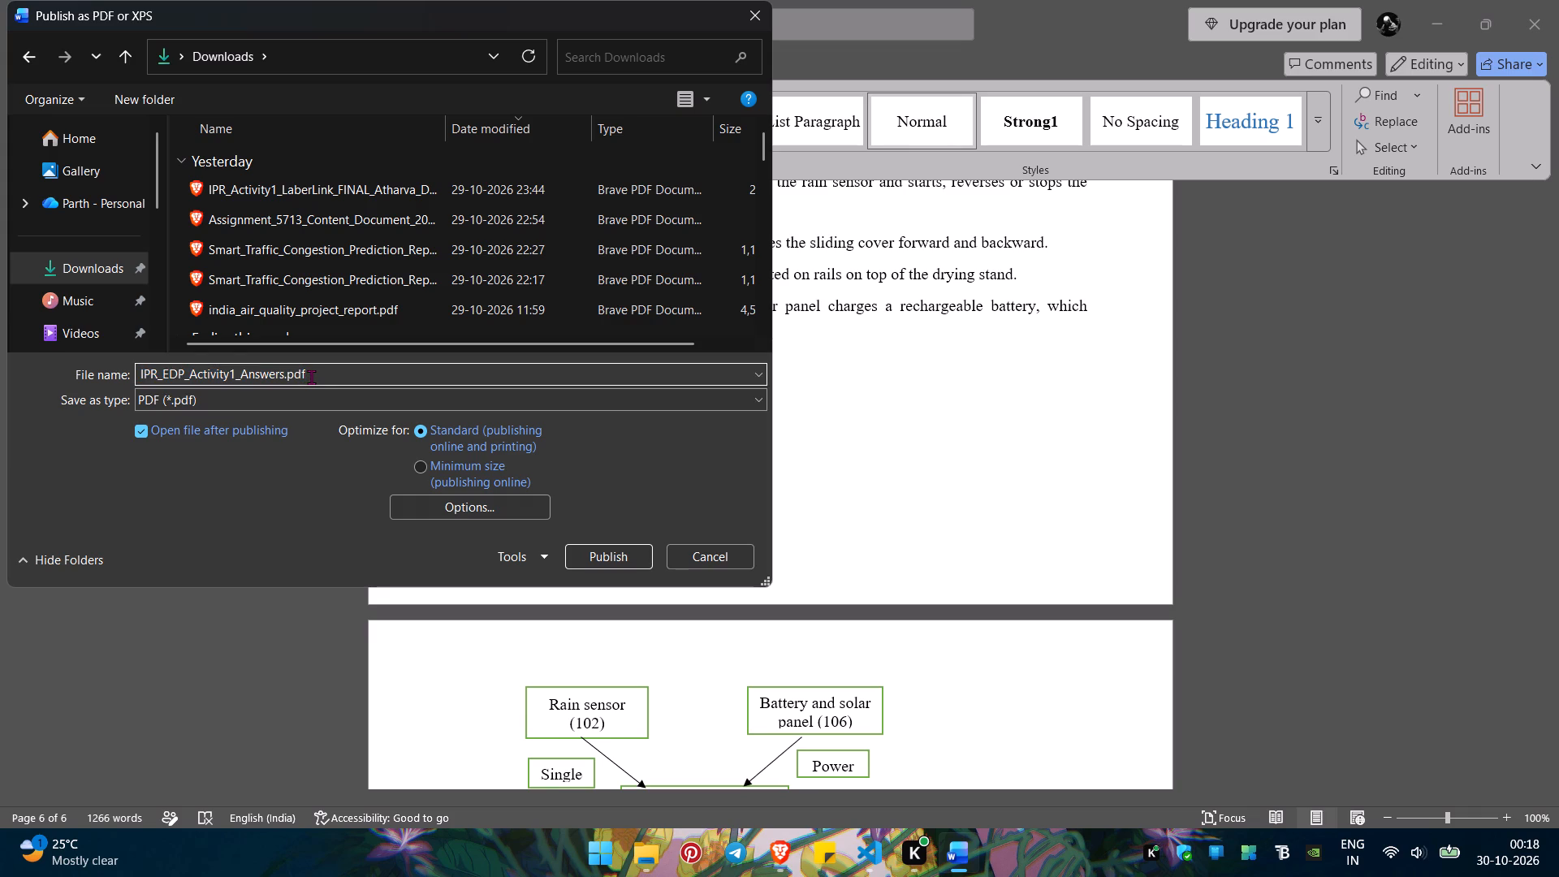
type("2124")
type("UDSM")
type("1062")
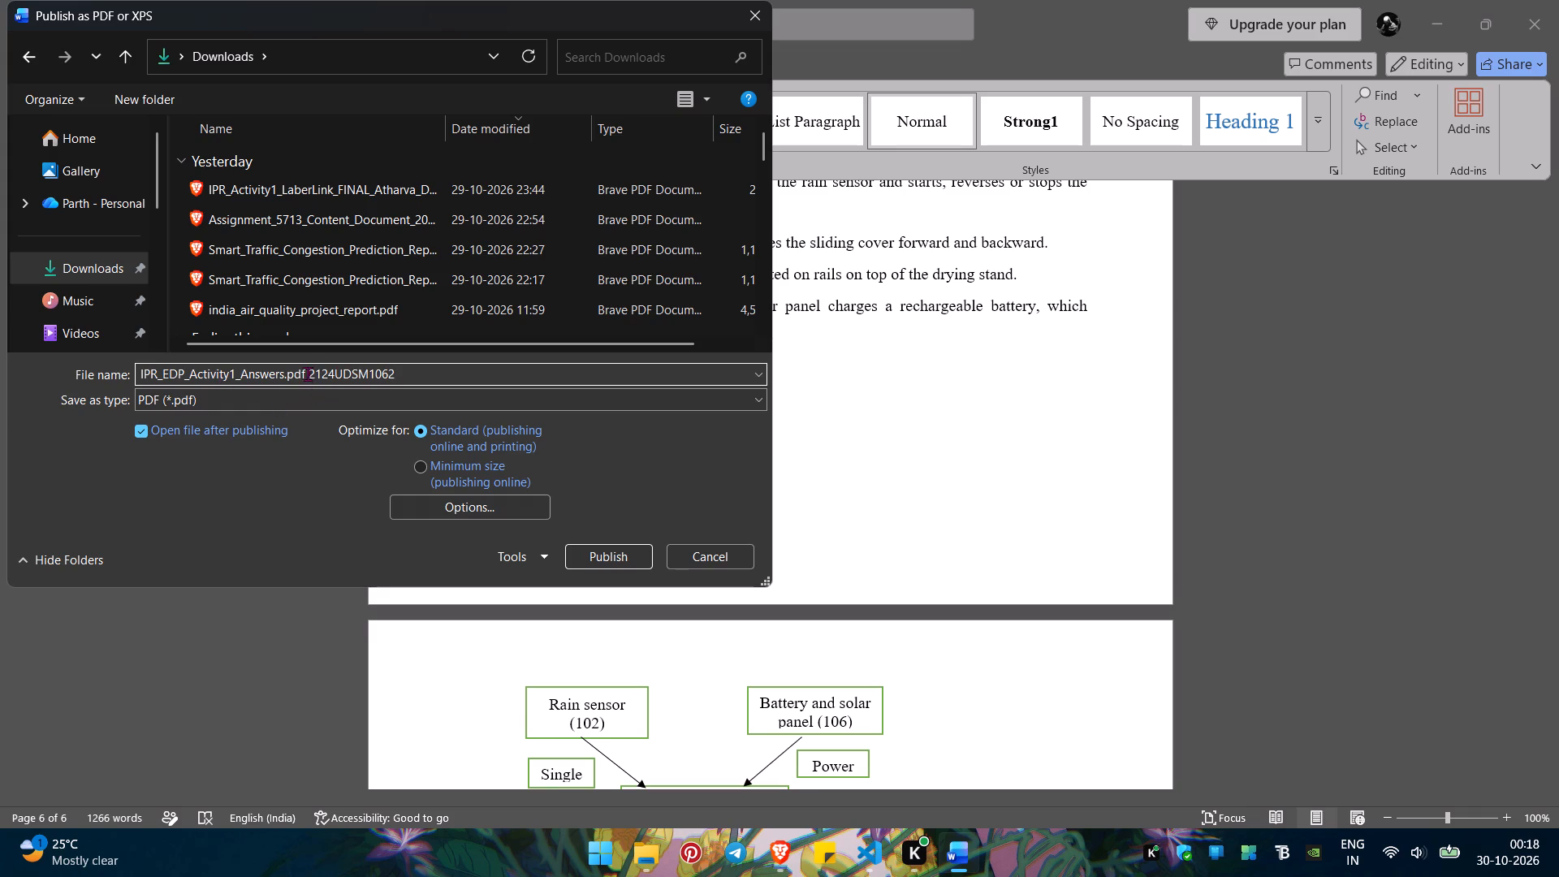
left_click(308, 369)
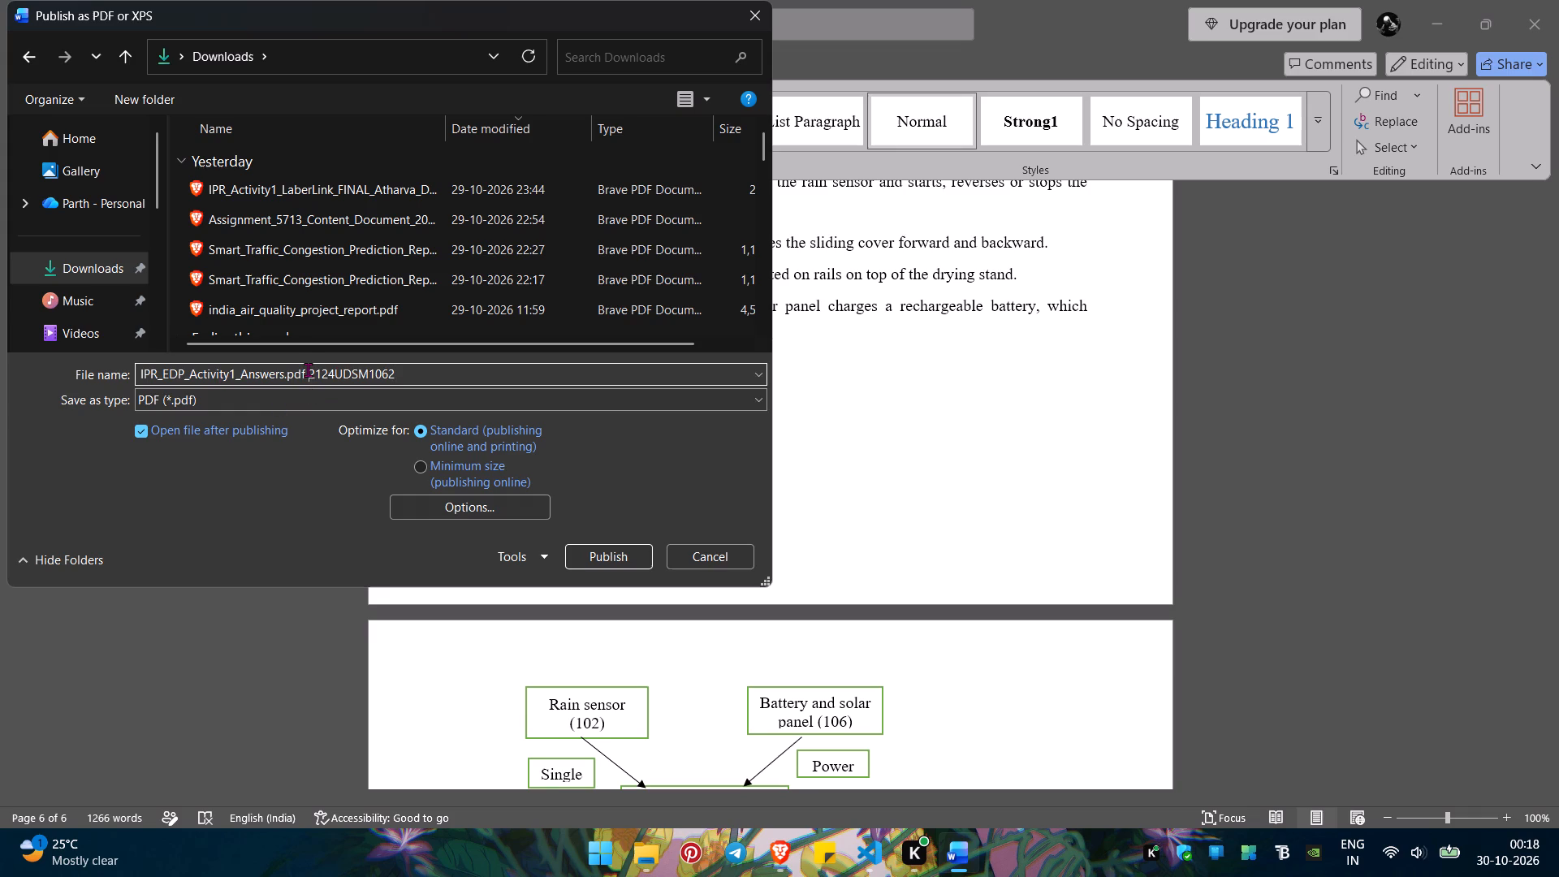
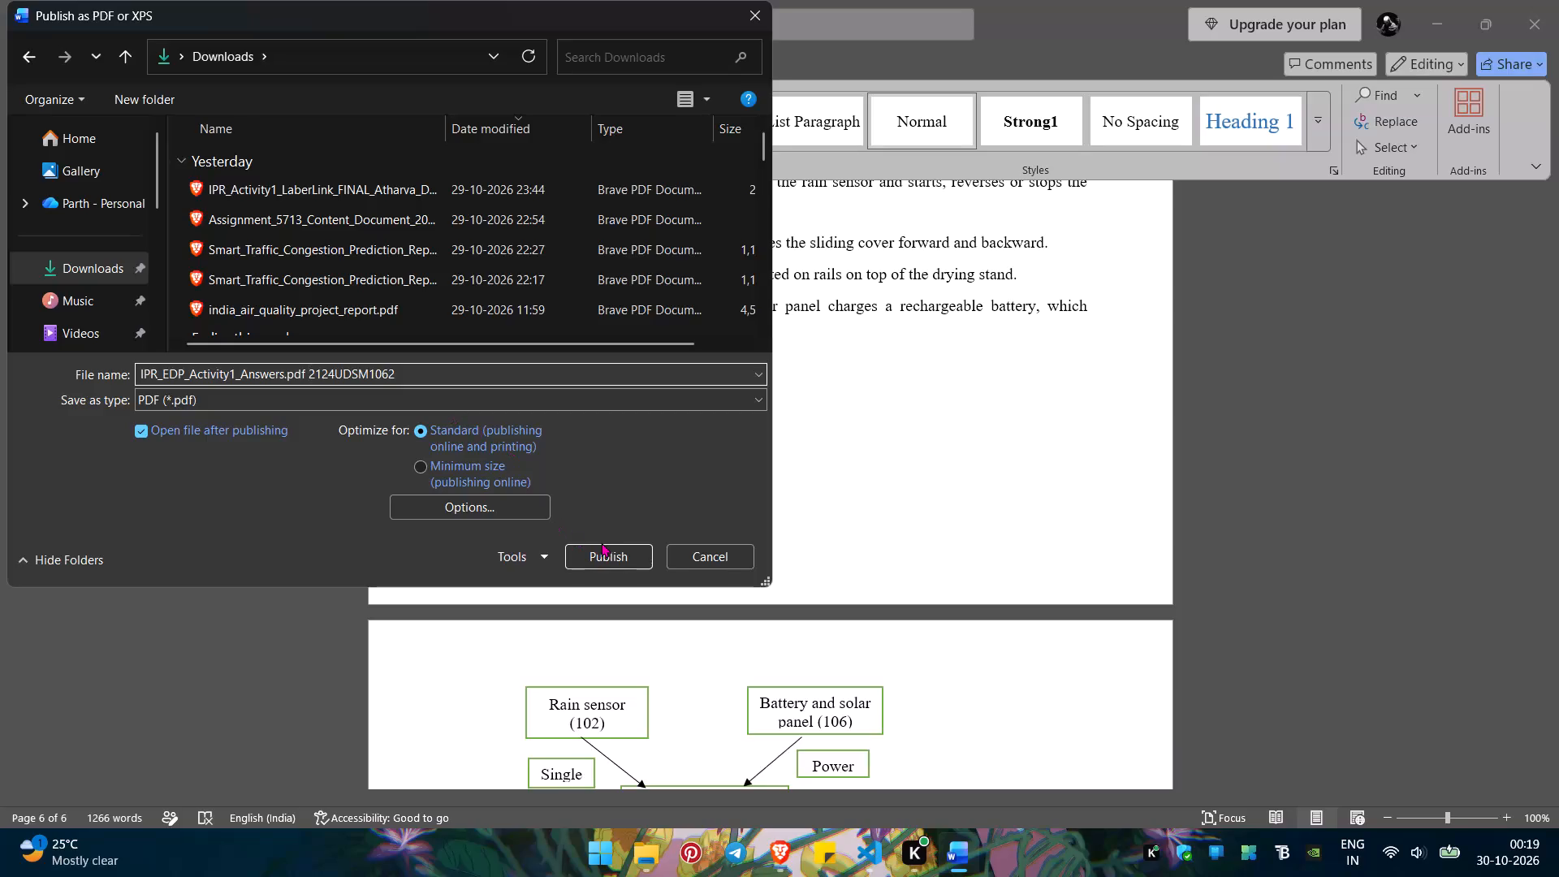
Publish the document as a PDF in the Downloads folder under the entered file name.
left_click(611, 551)
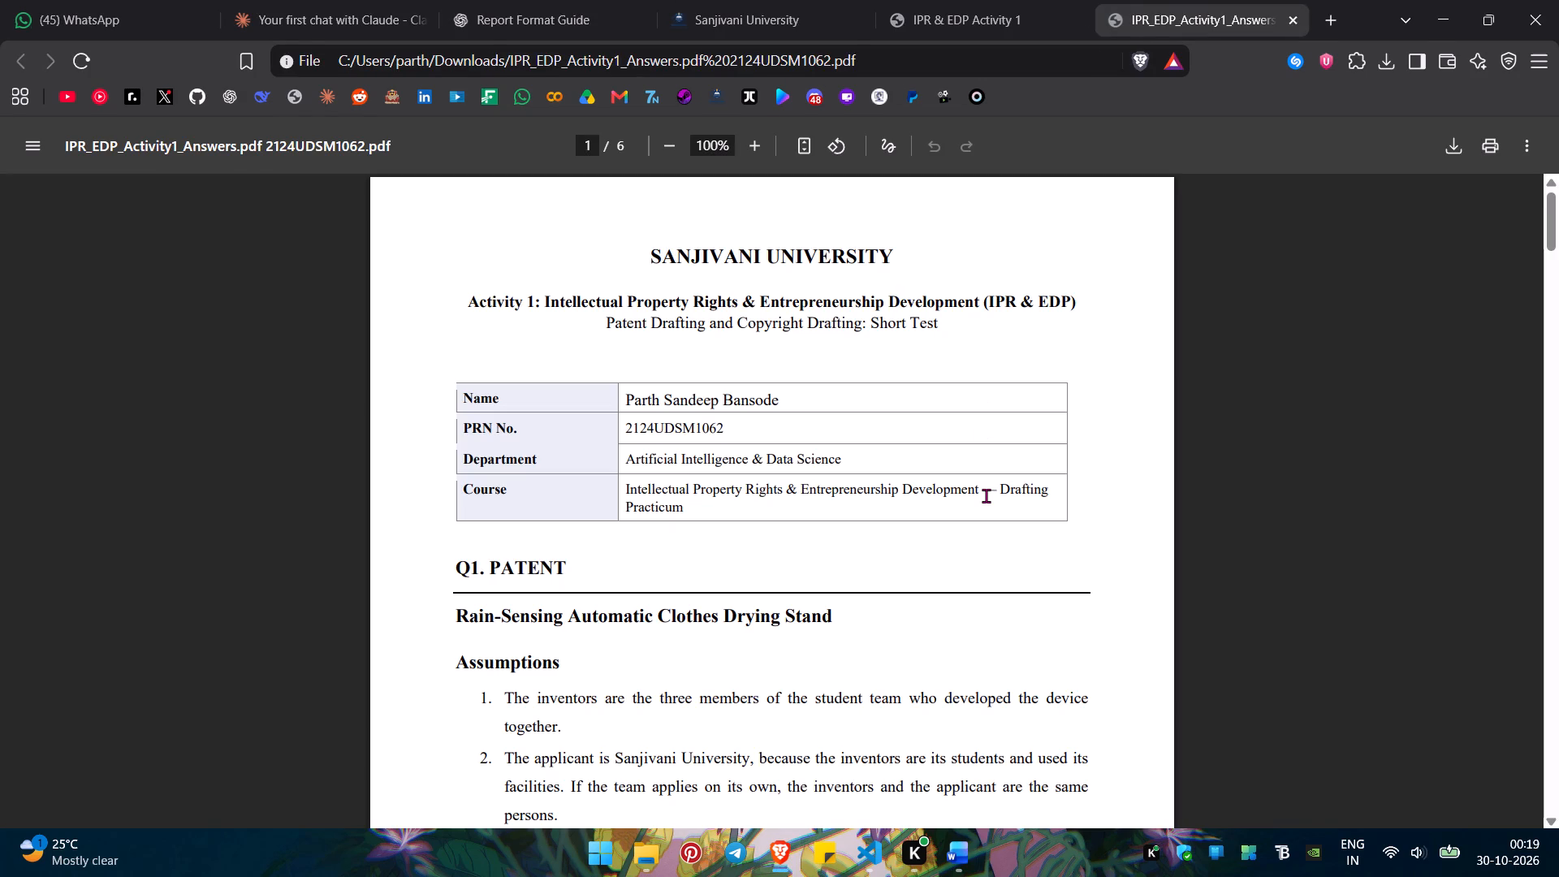
Review the published PDF's pages, checking headings, block diagram, claims and declaration layout, and close the PDF.
scroll(986, 495, "down", 1)
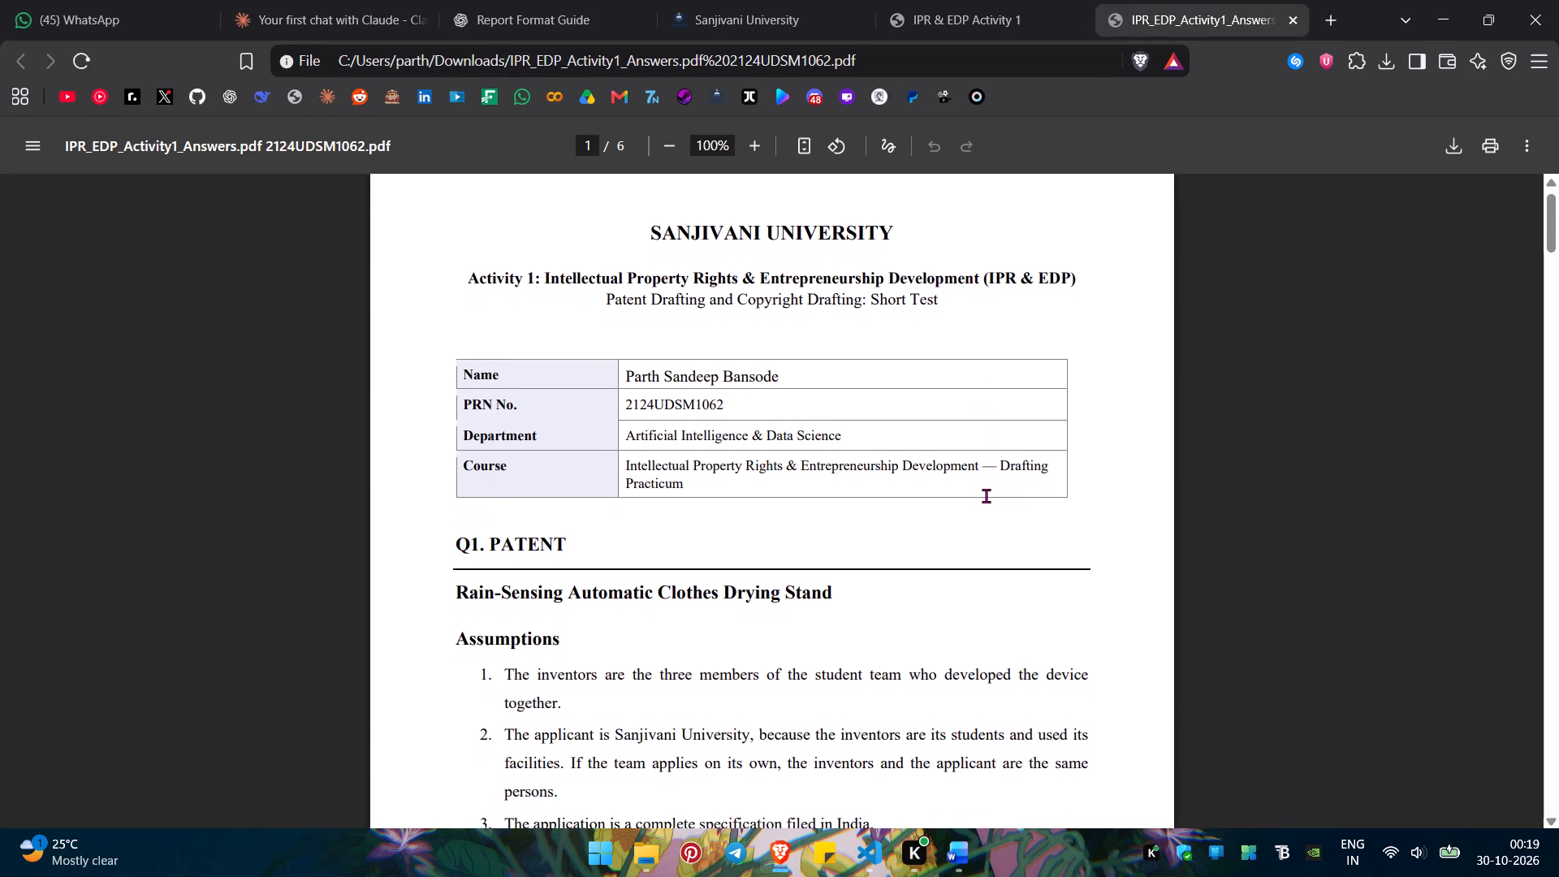
scroll(986, 495, "down", 1)
scroll(808, 543, "down", 2)
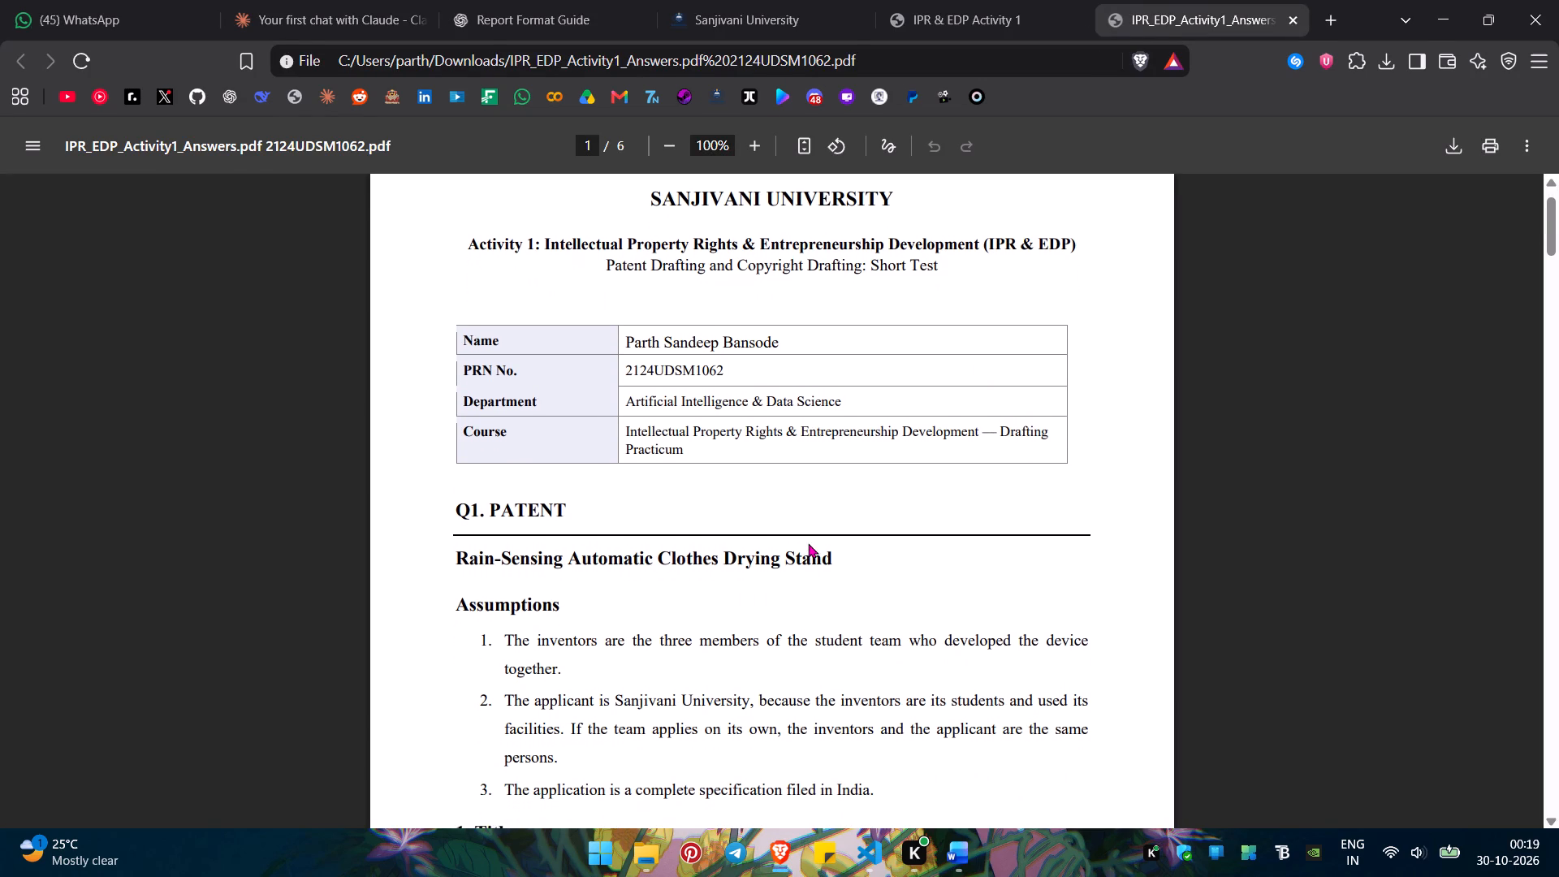
scroll(808, 543, "down", 5)
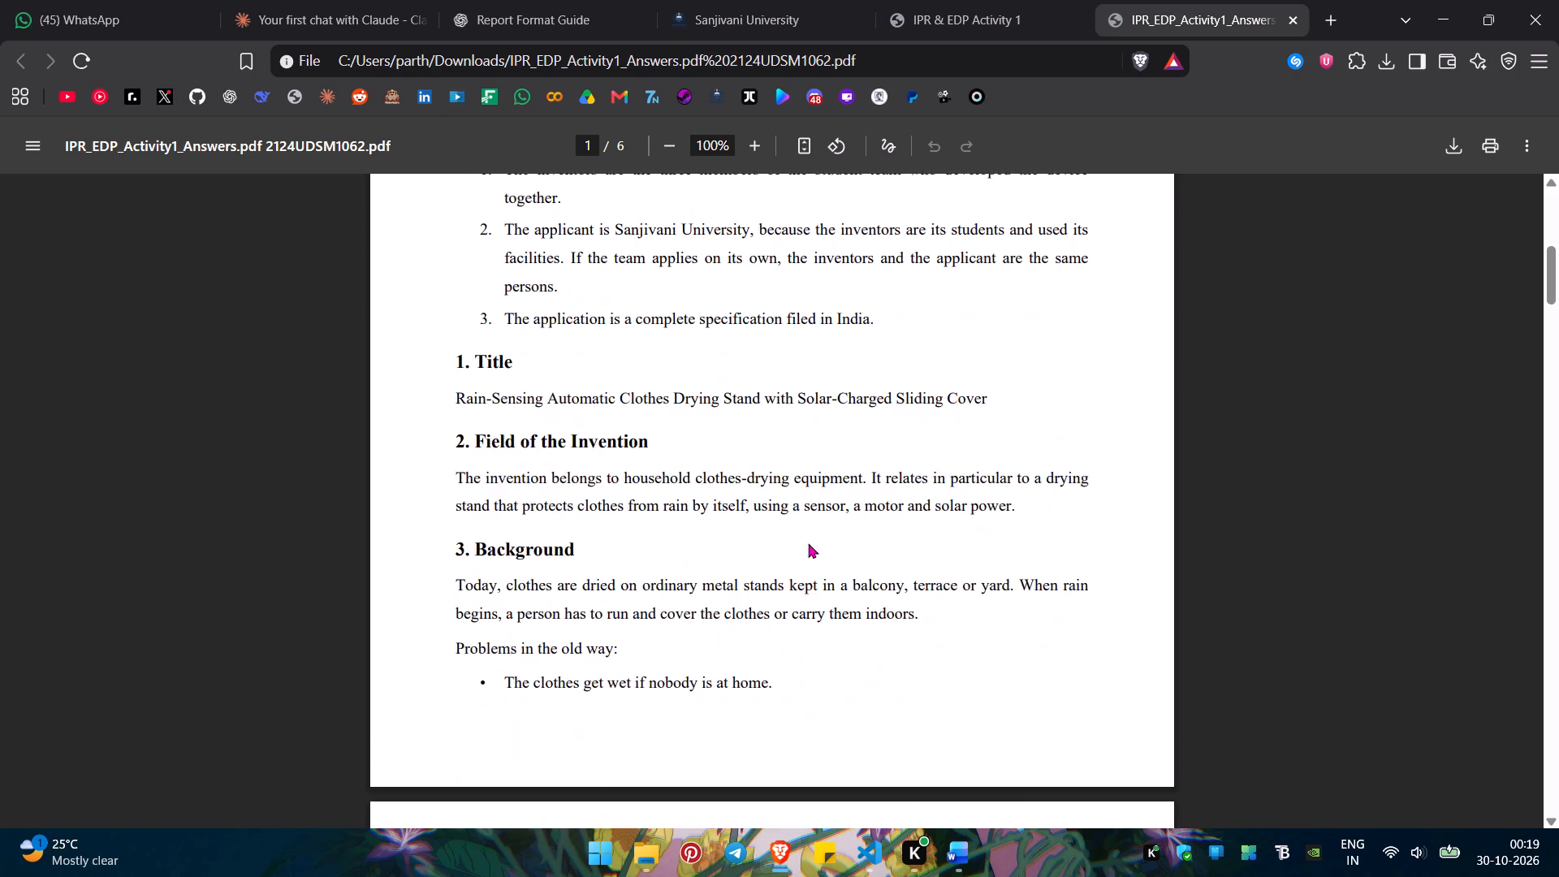
scroll(808, 543, "down", 5)
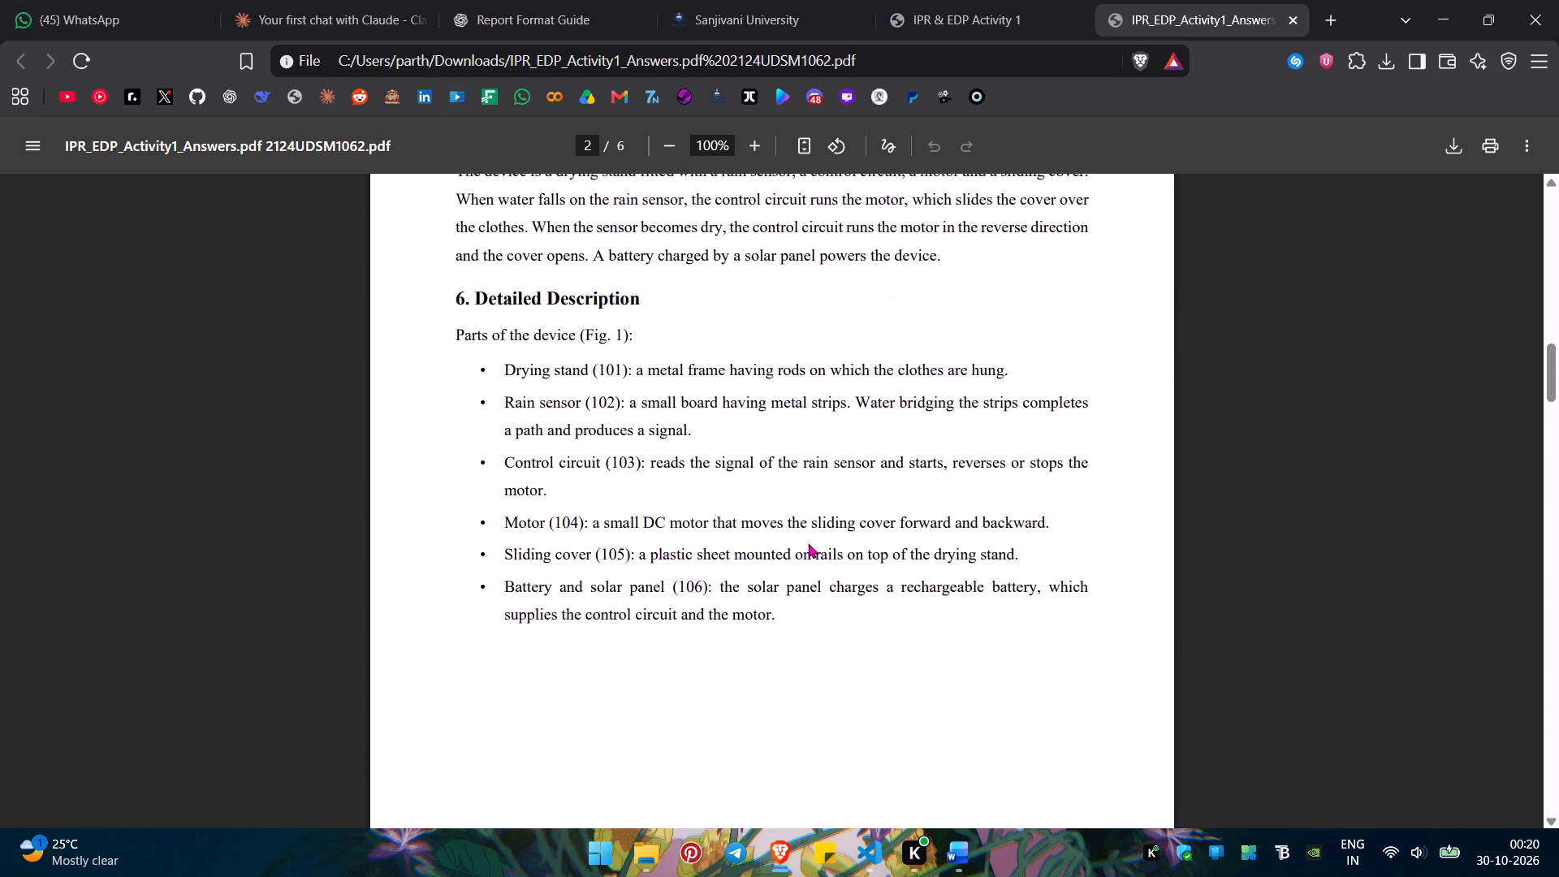
scroll(808, 543, "down", 6)
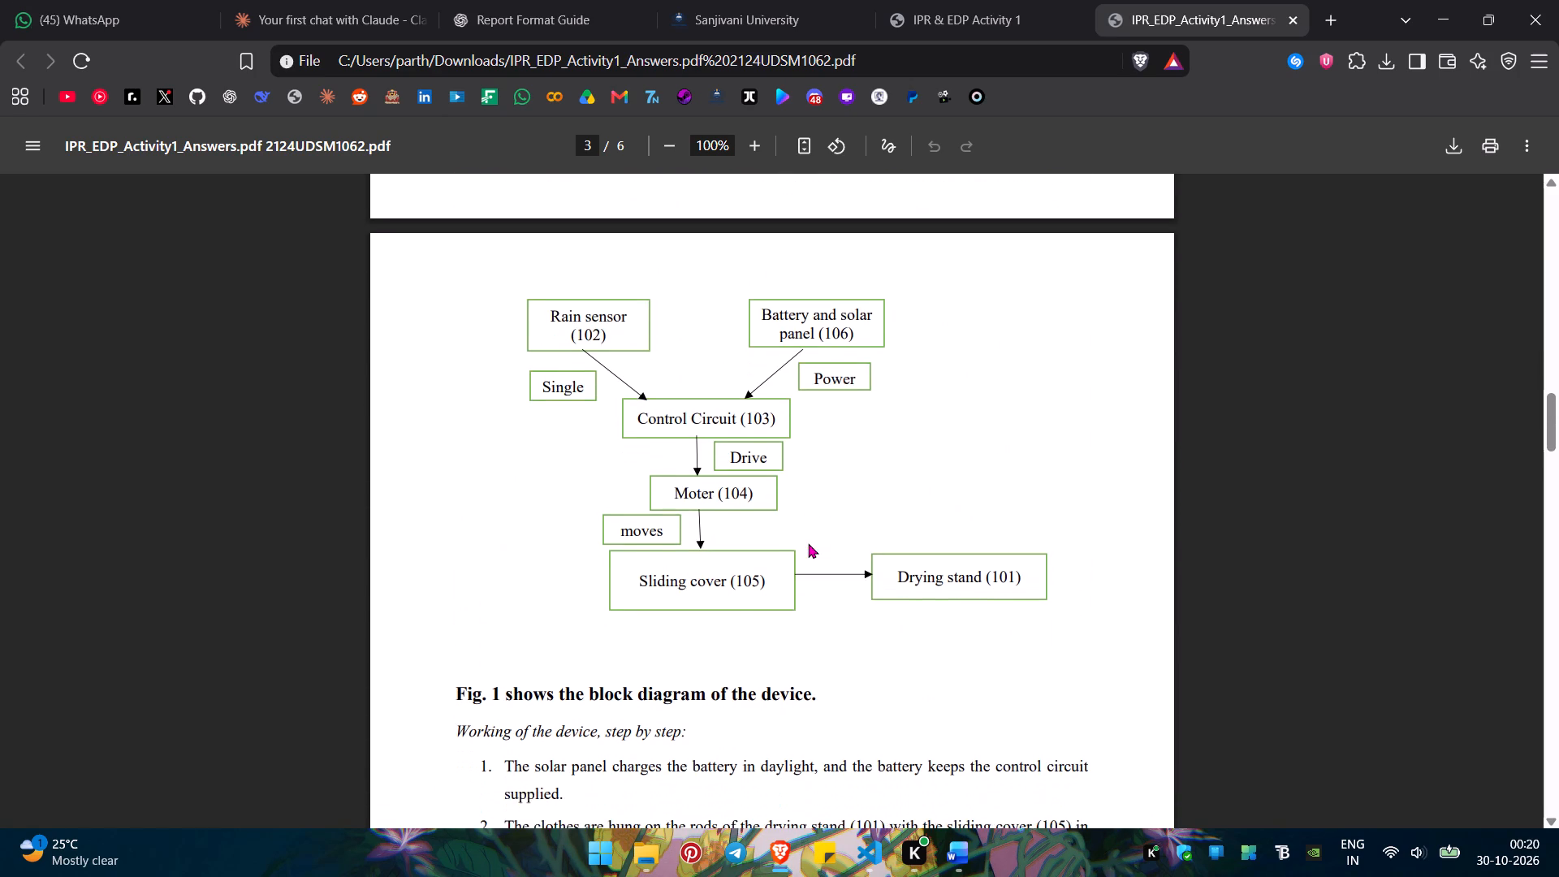
scroll(808, 543, "down", 7)
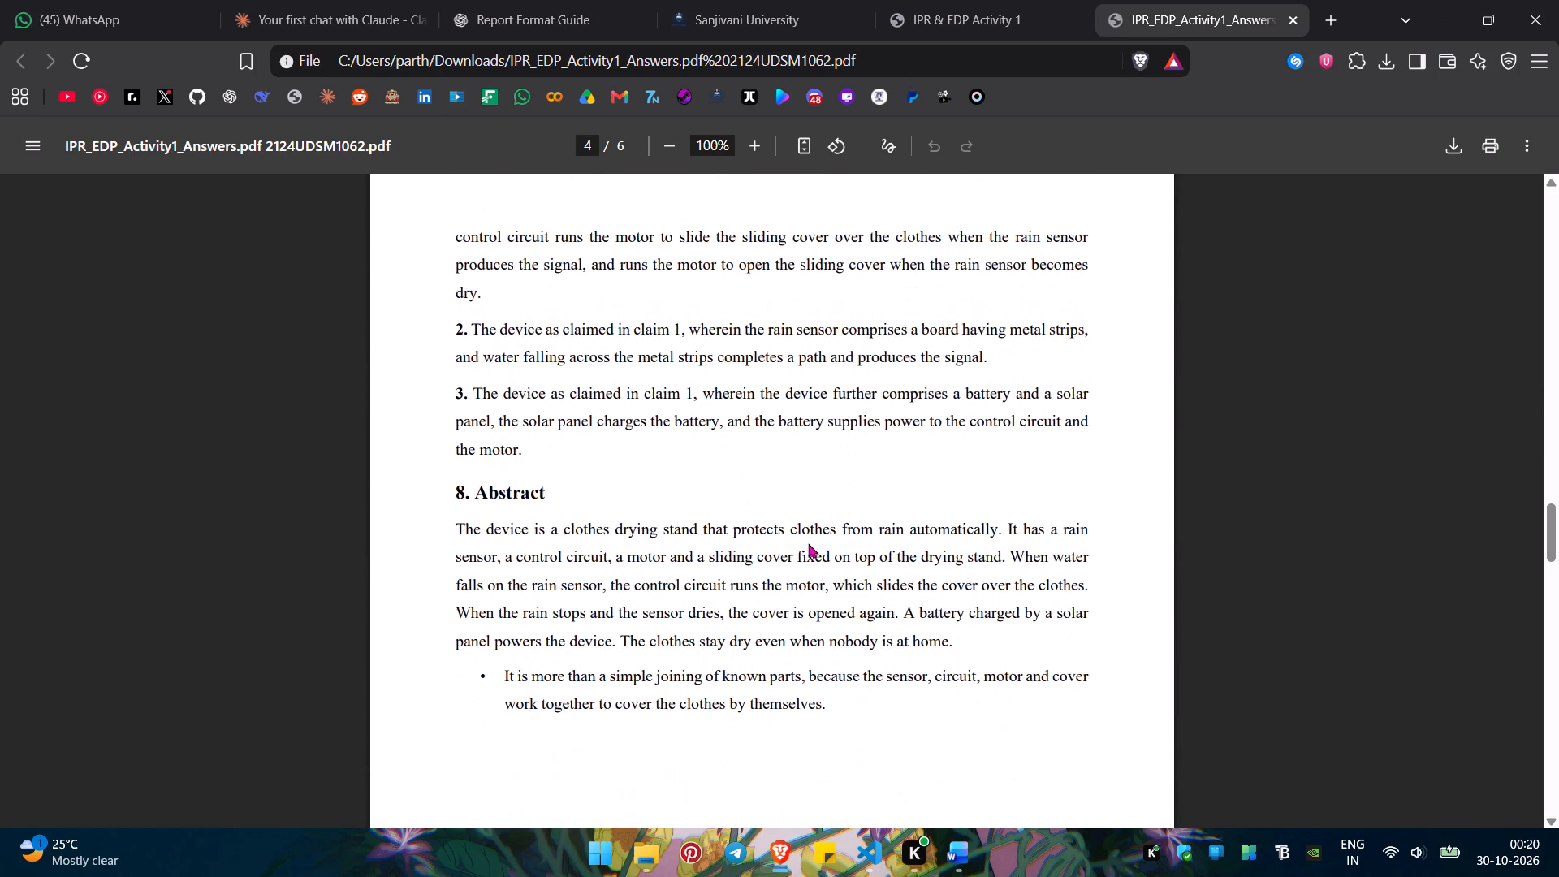
scroll(808, 543, "down", 5)
scroll(808, 543, "up", 1)
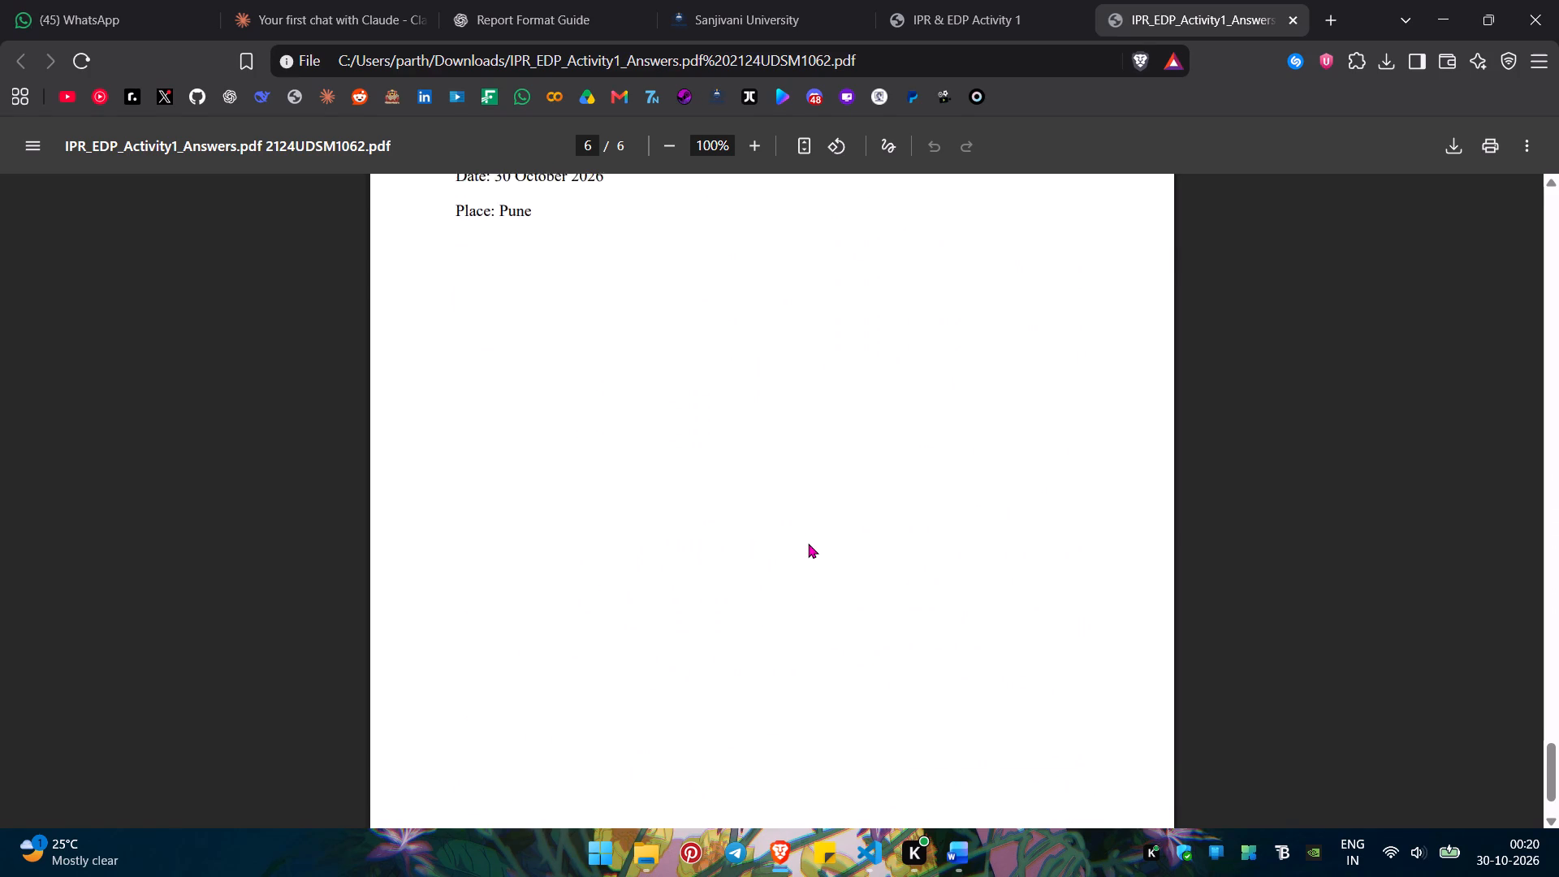
scroll(808, 543, "up", 5)
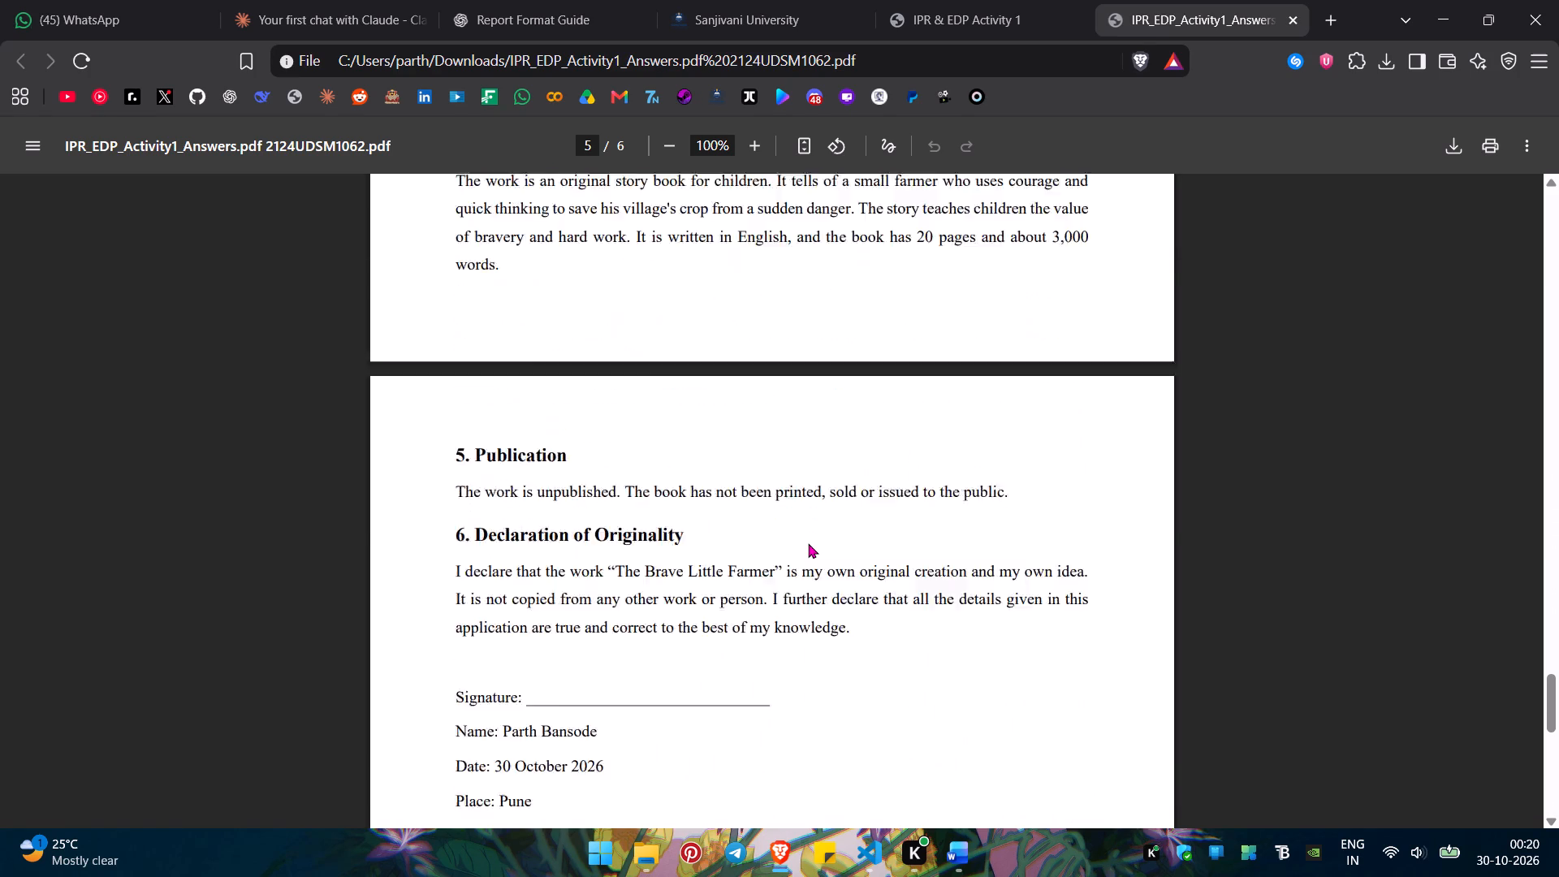
scroll(808, 543, "up", 2)
left_click(1294, 16)
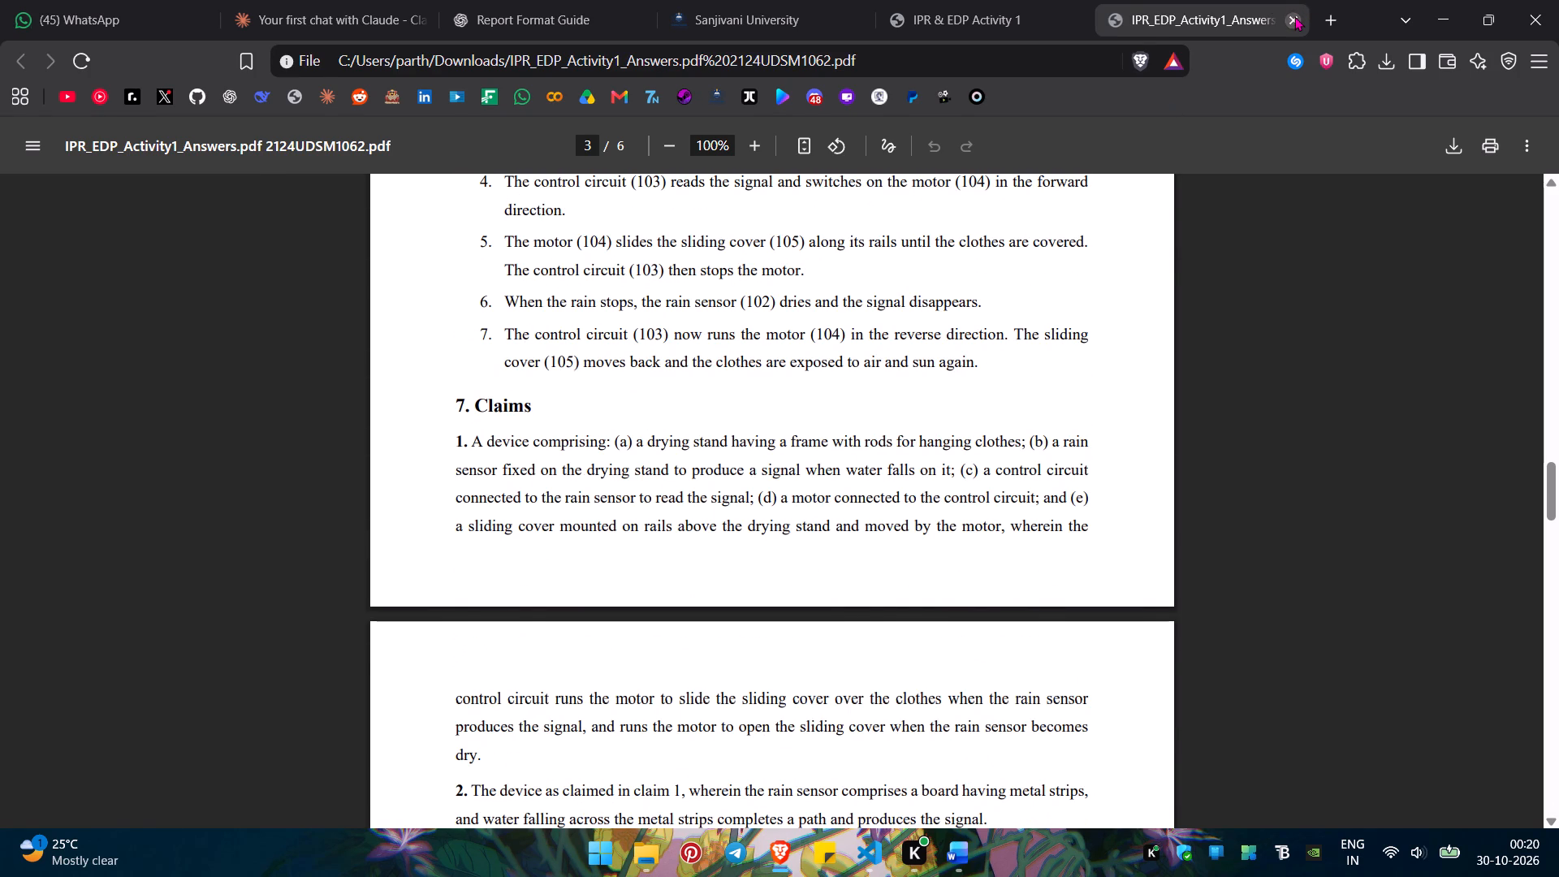
Switch to the Sanjivani University page for submitting the IPR and EDP Activity 2 assignment.
left_click(799, 7)
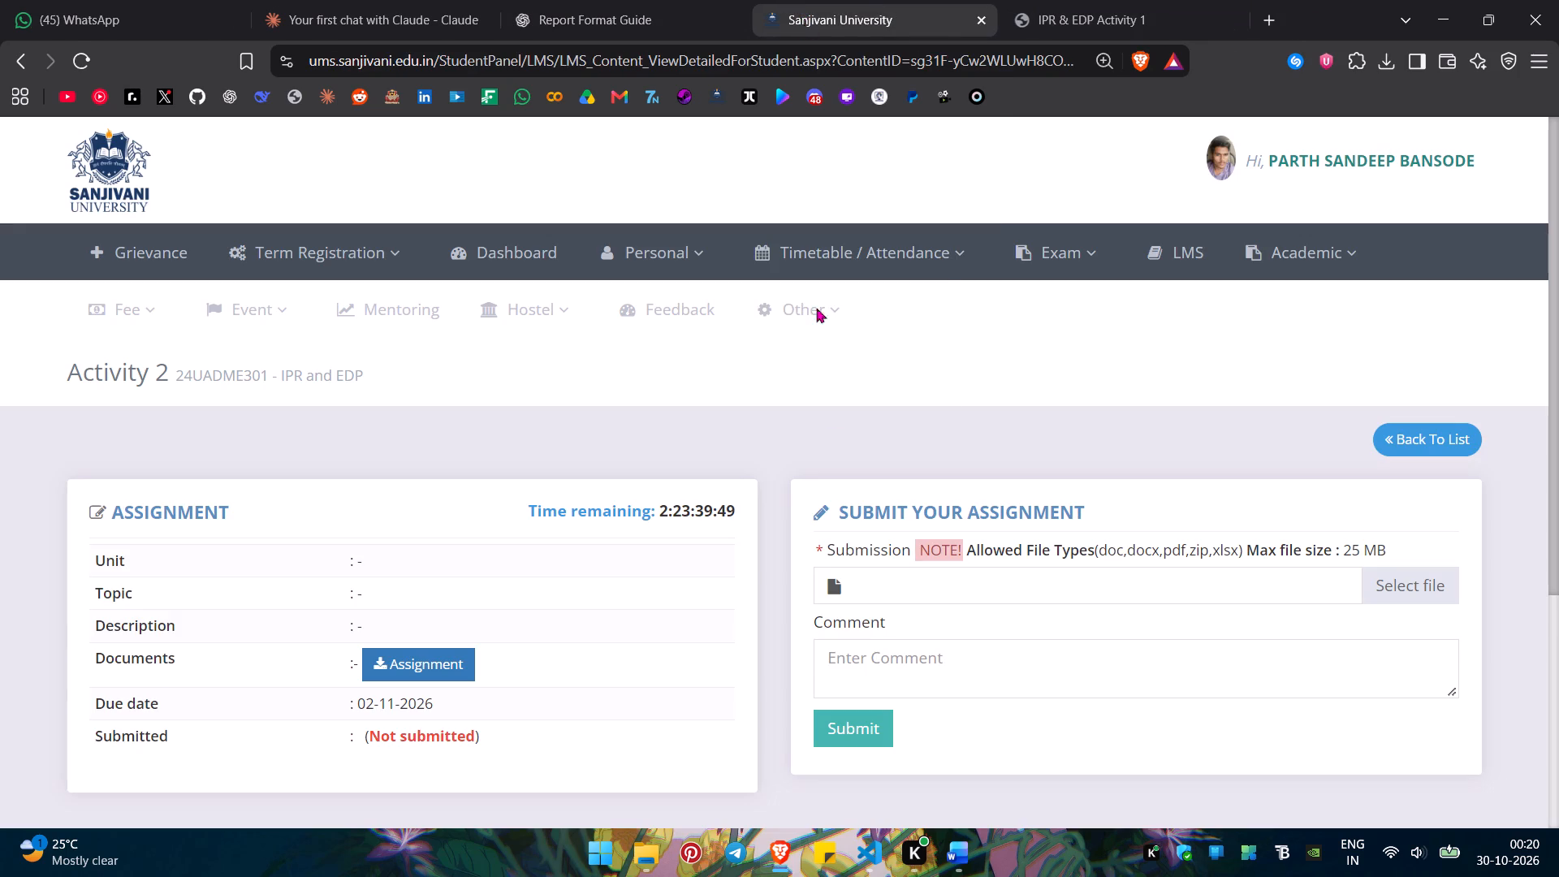
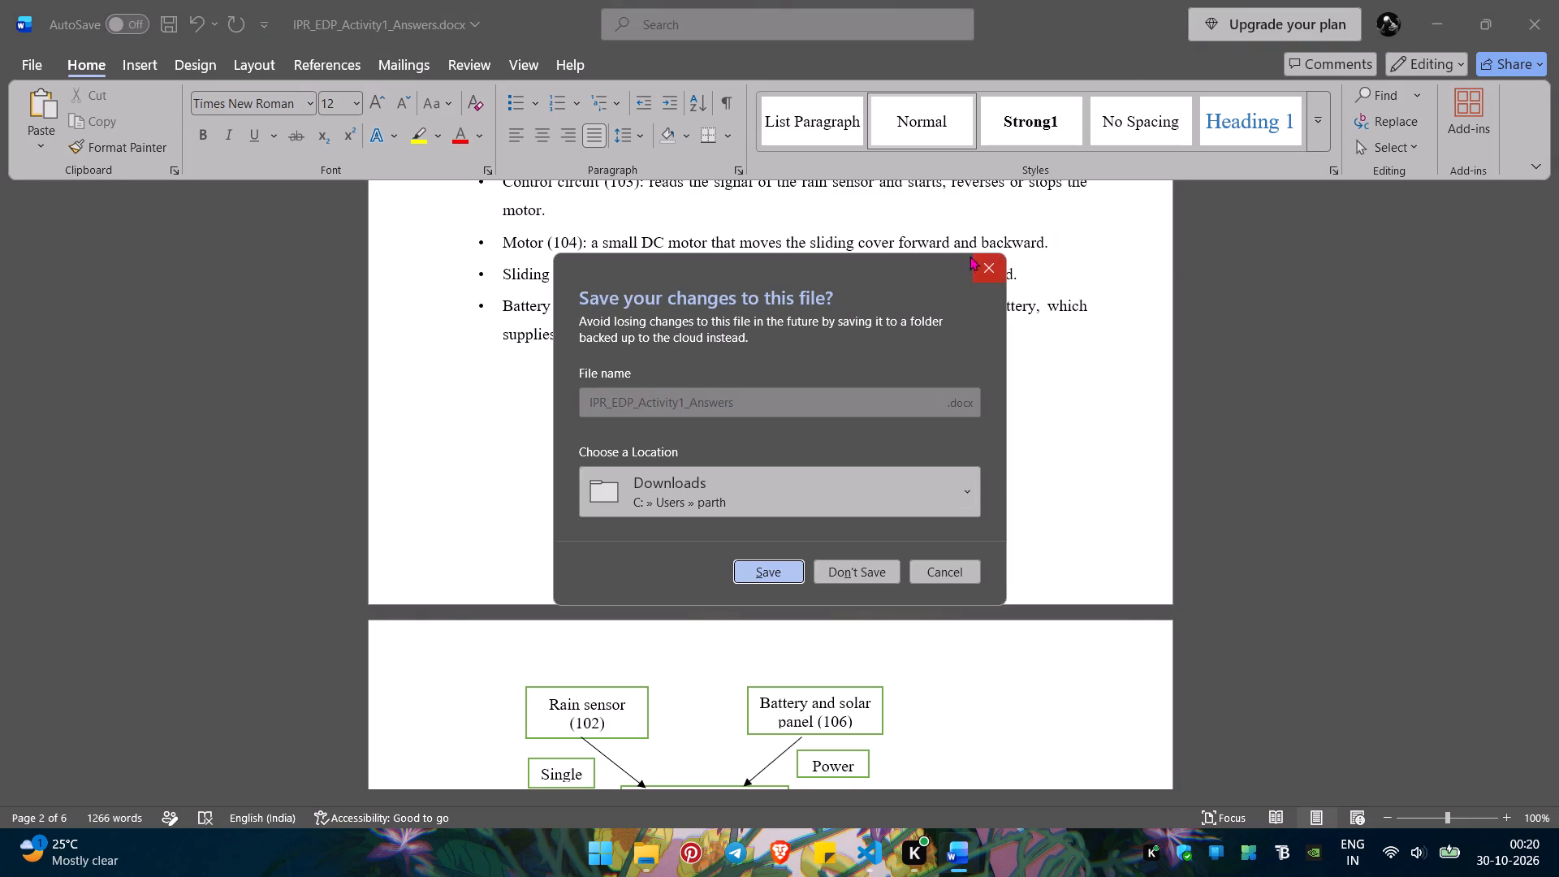
left_click(789, 499)
left_click(693, 663)
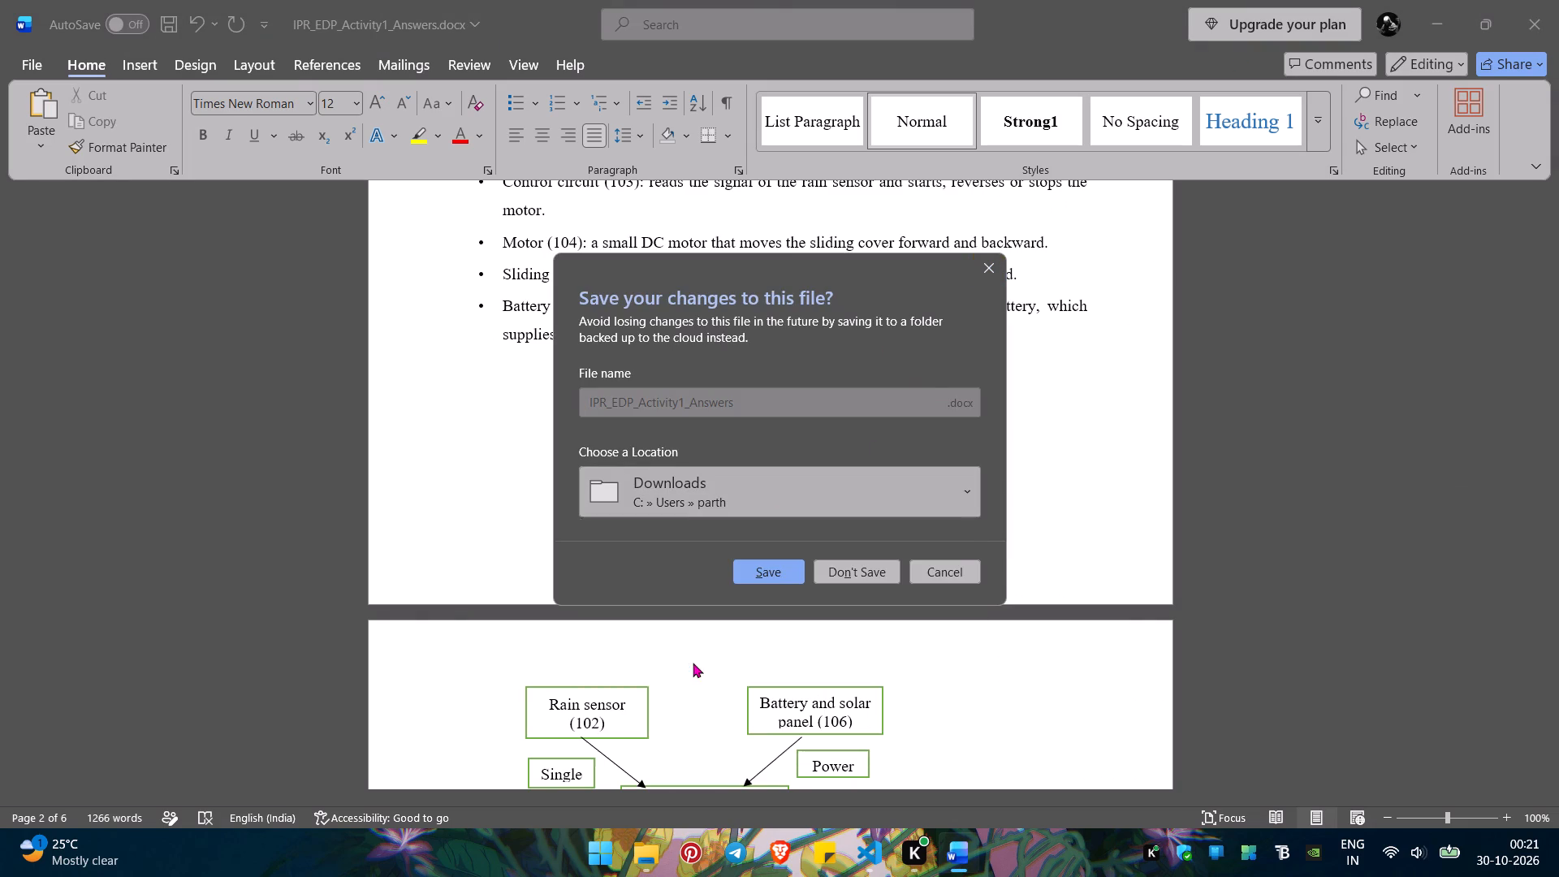
left_click(778, 576)
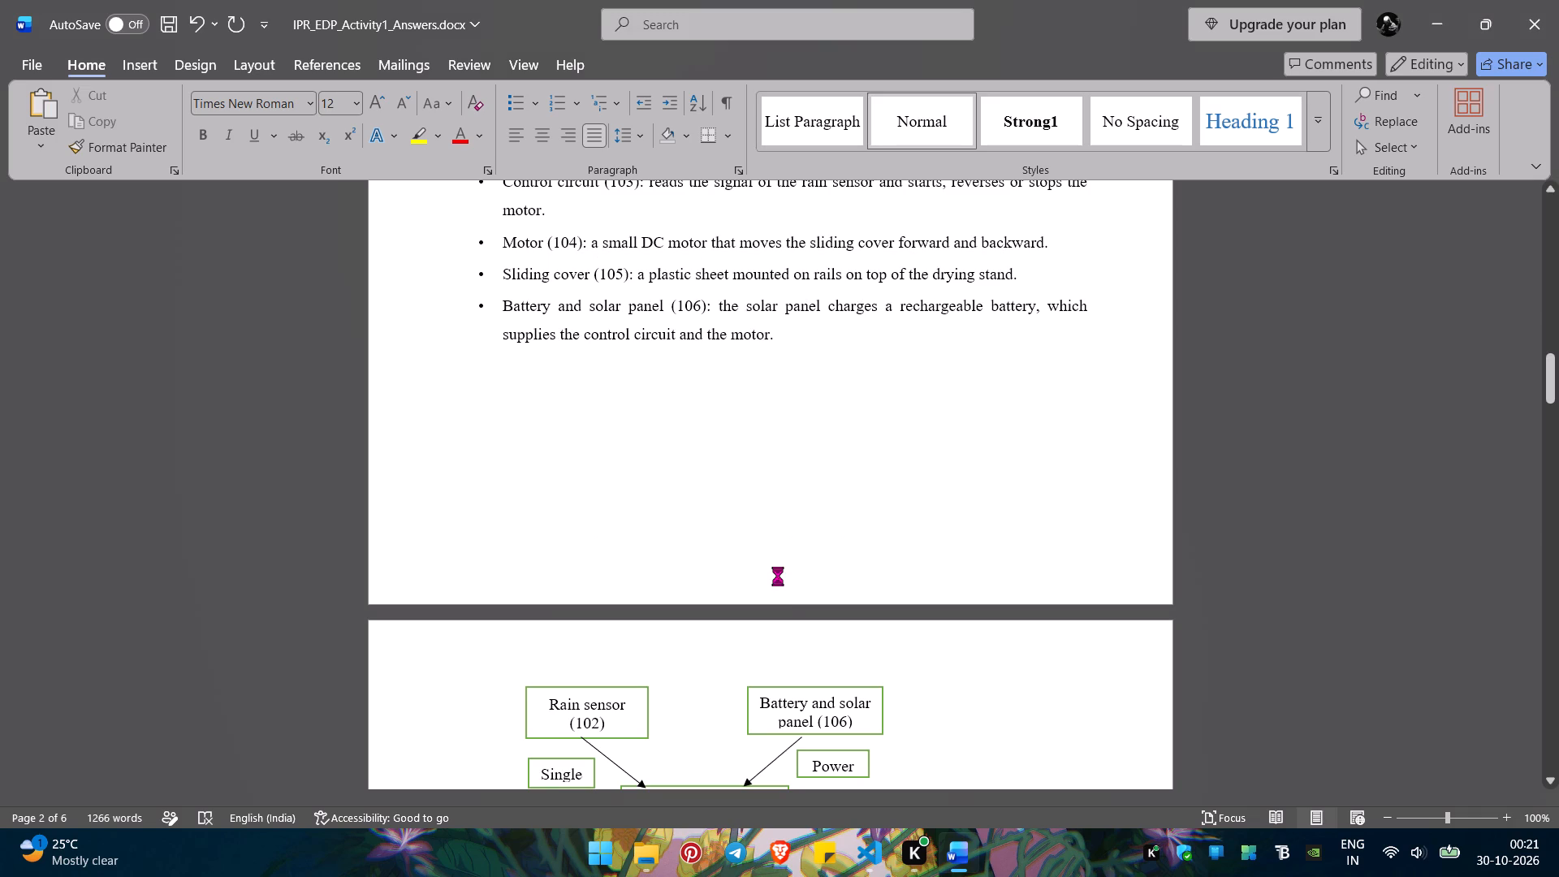